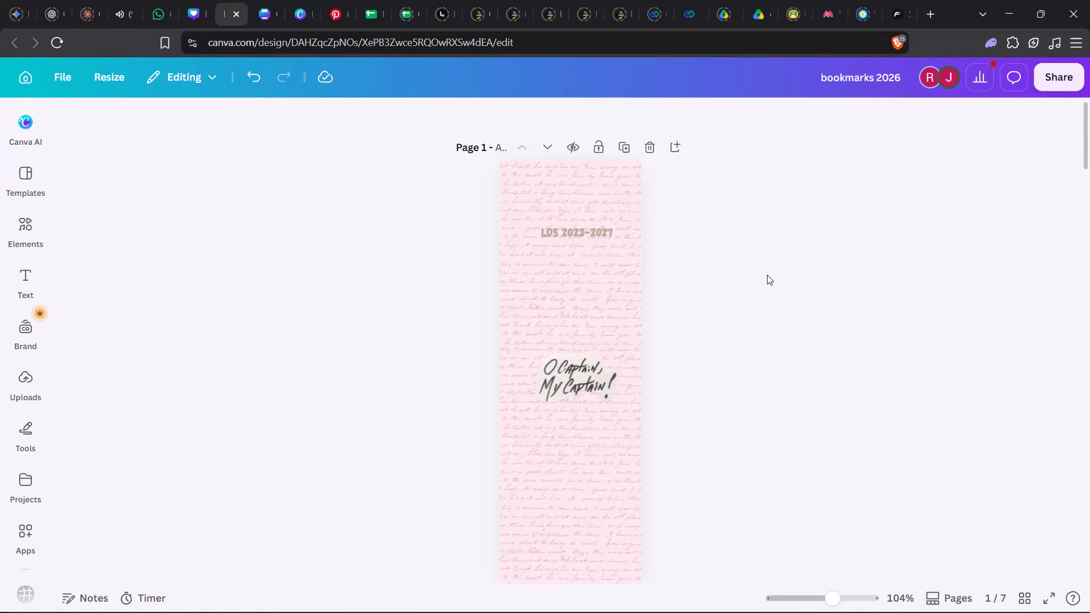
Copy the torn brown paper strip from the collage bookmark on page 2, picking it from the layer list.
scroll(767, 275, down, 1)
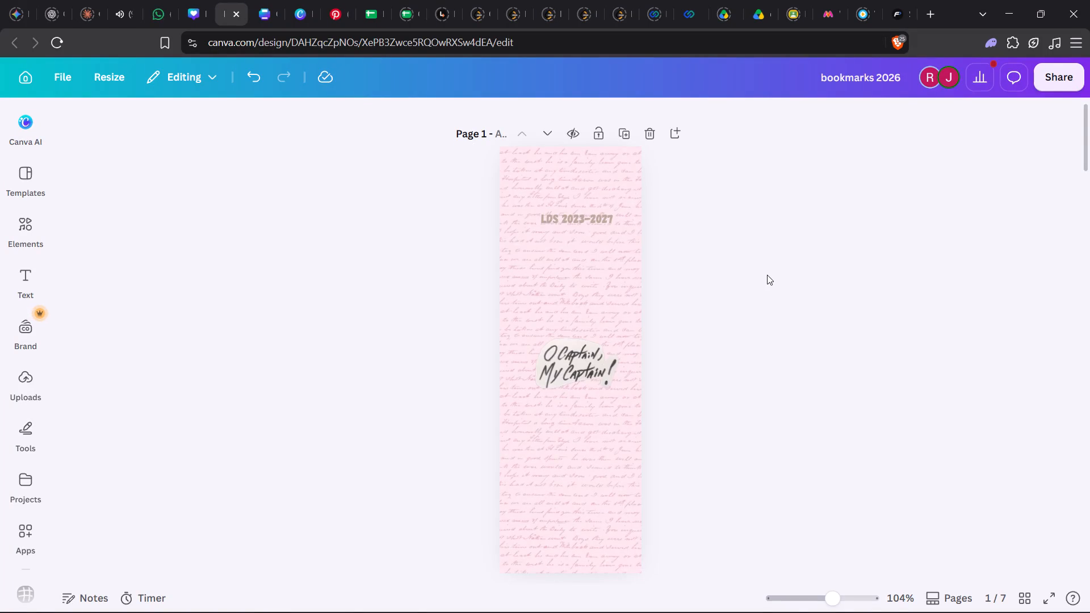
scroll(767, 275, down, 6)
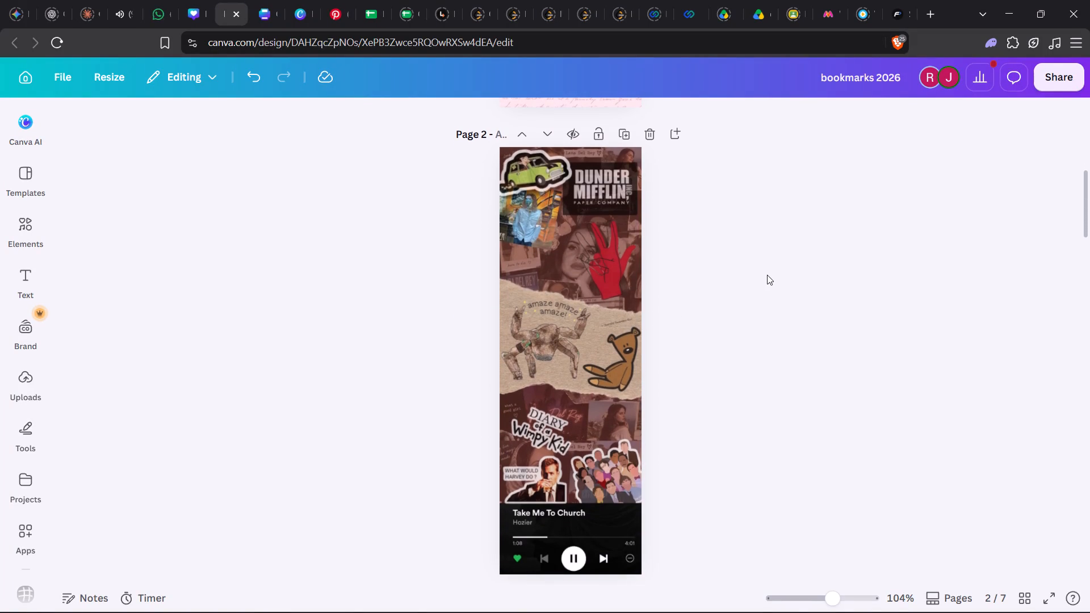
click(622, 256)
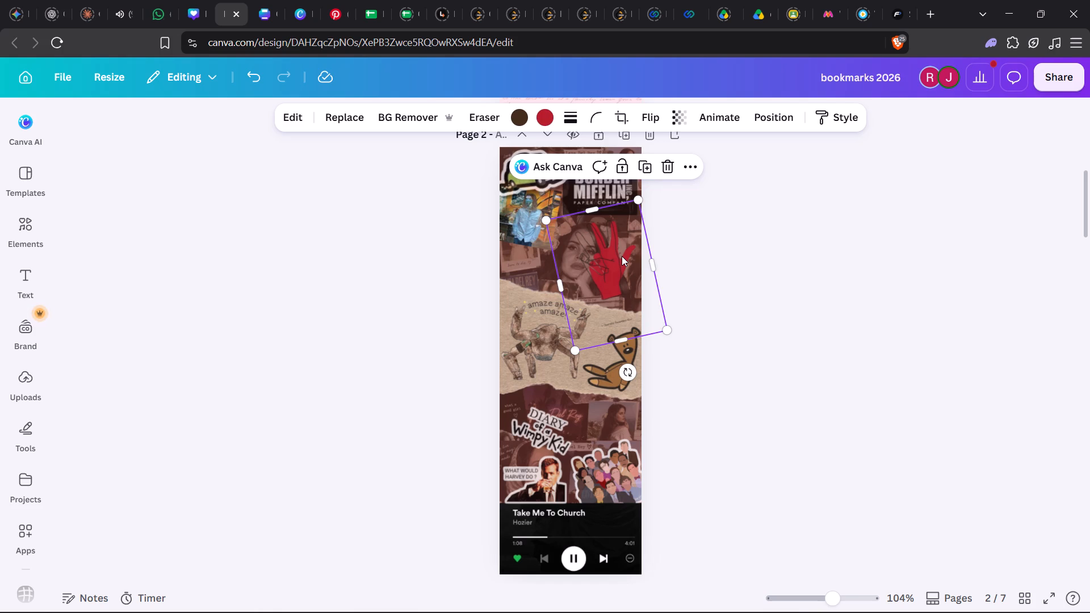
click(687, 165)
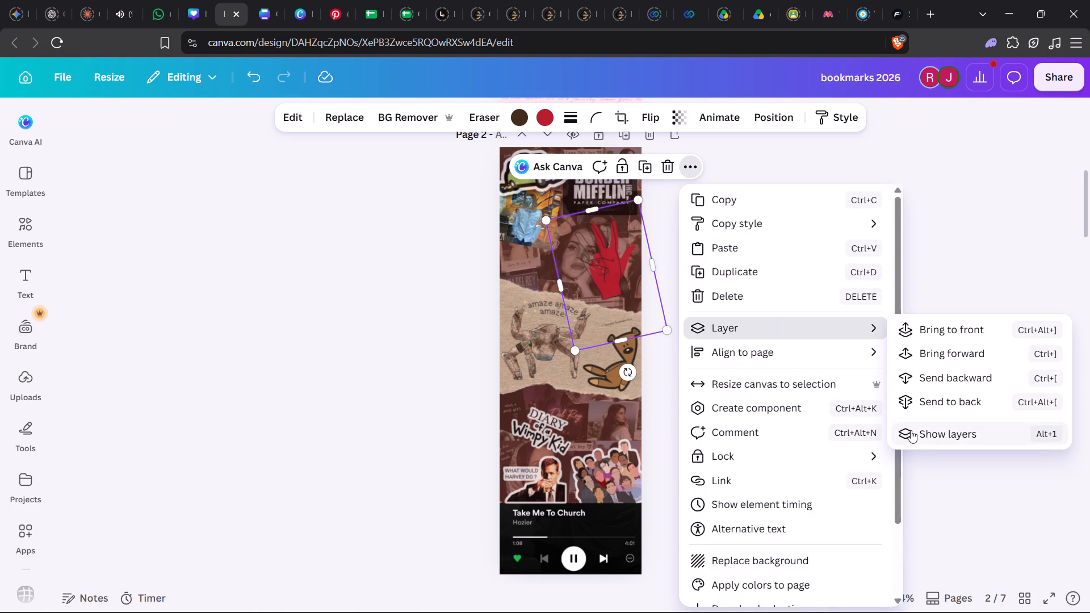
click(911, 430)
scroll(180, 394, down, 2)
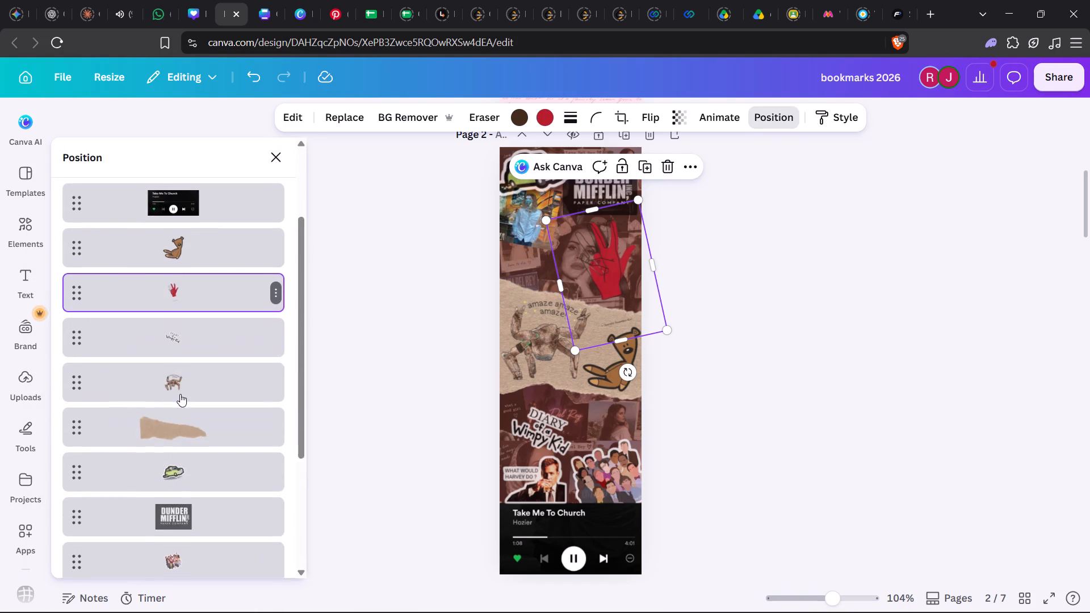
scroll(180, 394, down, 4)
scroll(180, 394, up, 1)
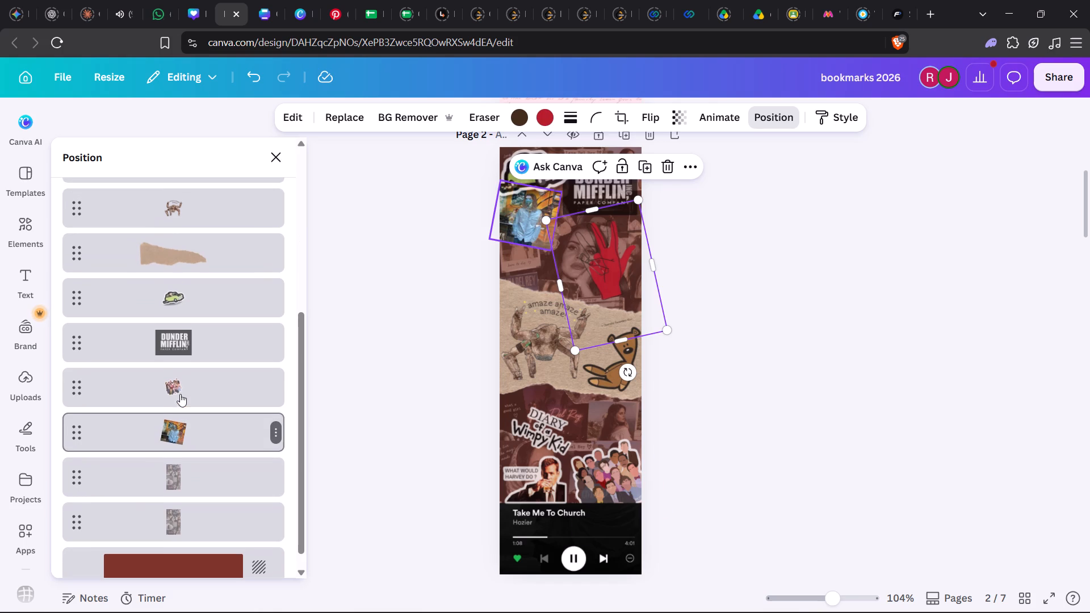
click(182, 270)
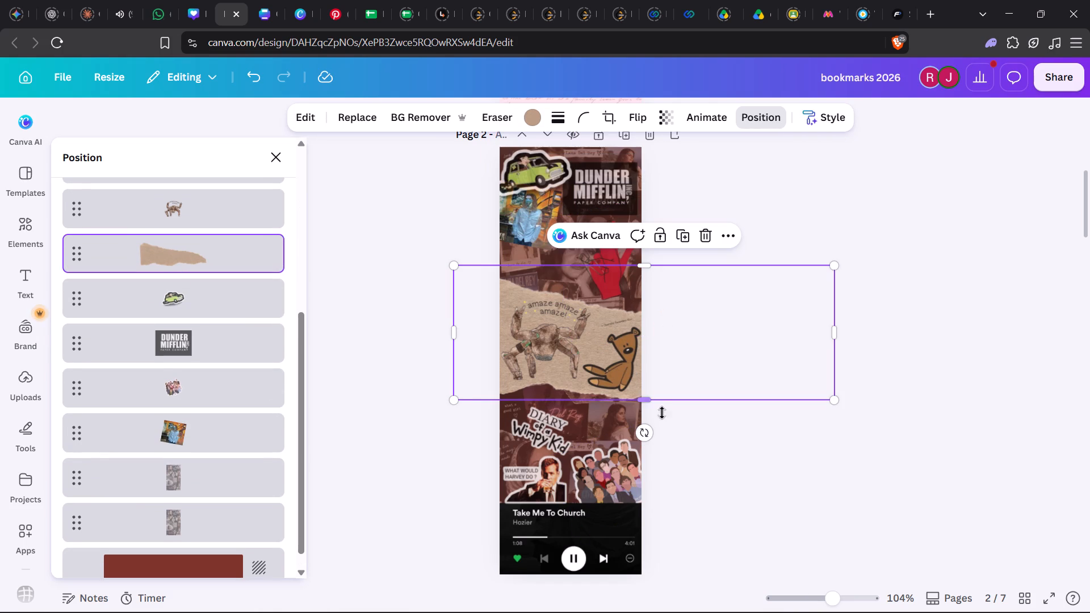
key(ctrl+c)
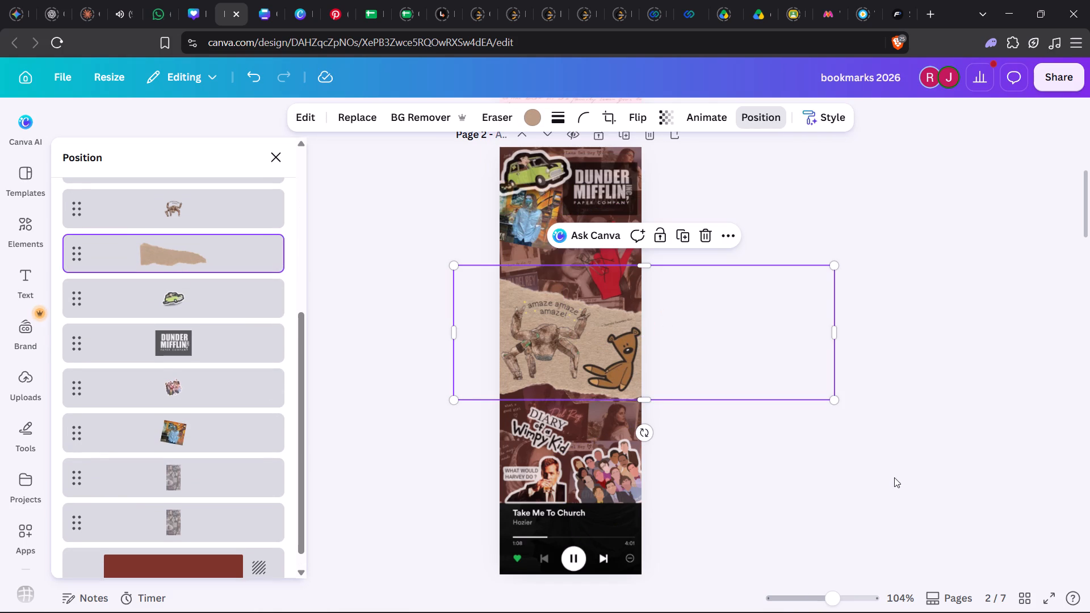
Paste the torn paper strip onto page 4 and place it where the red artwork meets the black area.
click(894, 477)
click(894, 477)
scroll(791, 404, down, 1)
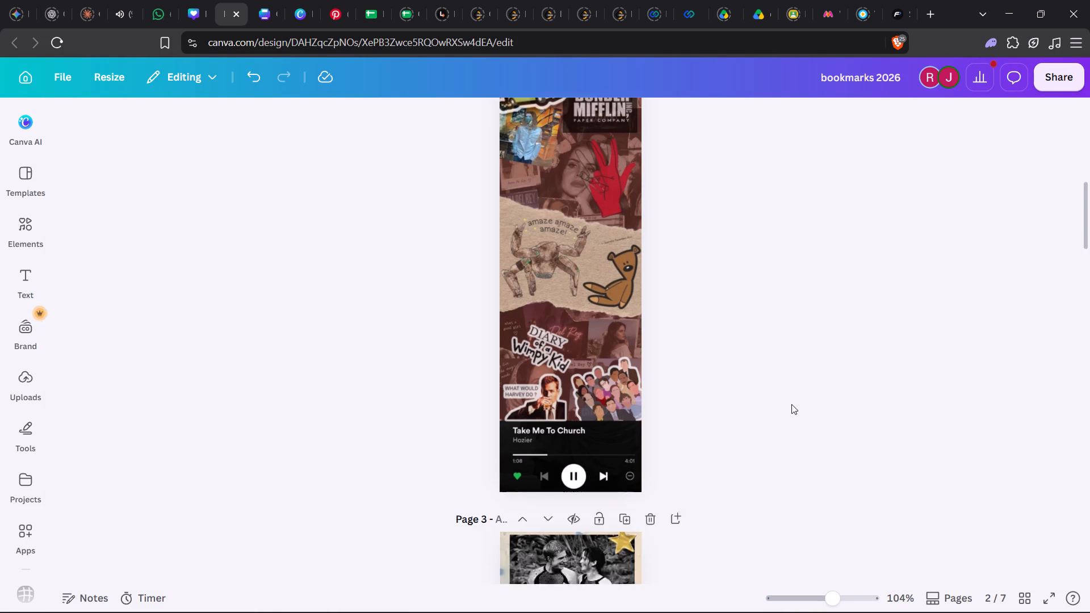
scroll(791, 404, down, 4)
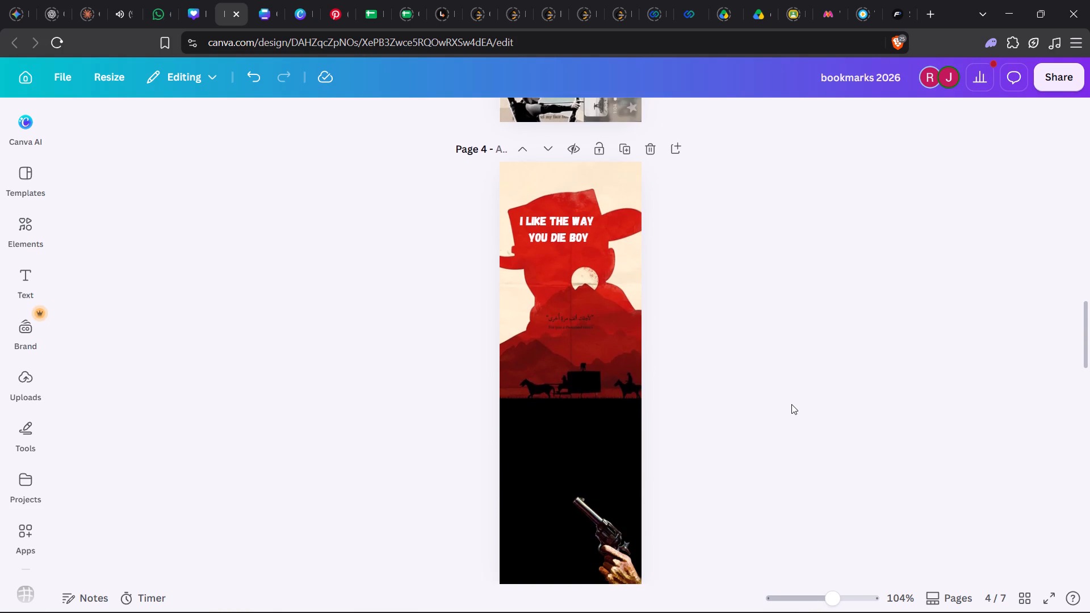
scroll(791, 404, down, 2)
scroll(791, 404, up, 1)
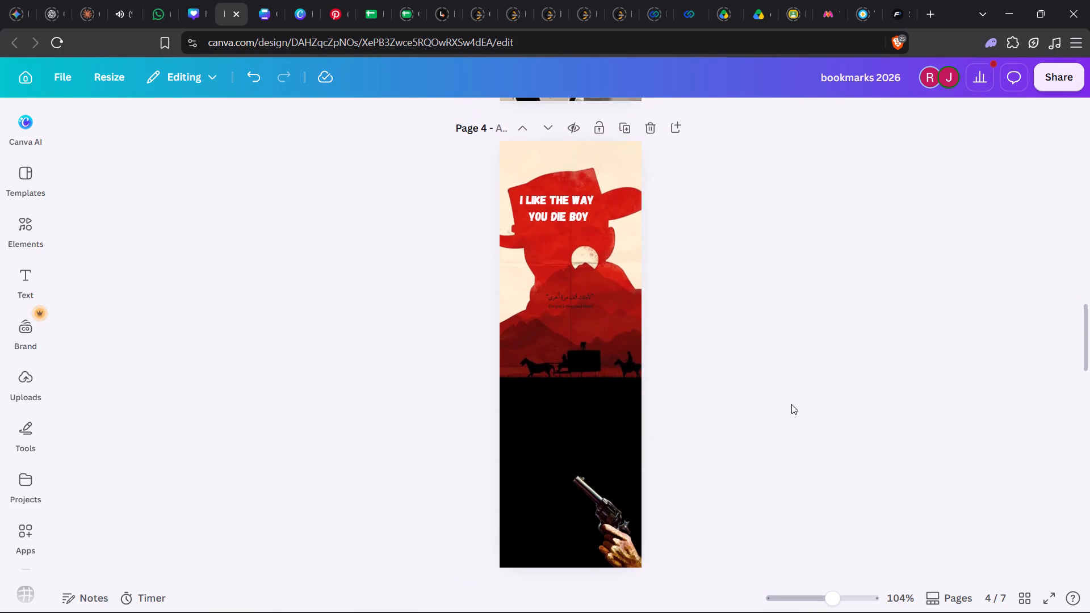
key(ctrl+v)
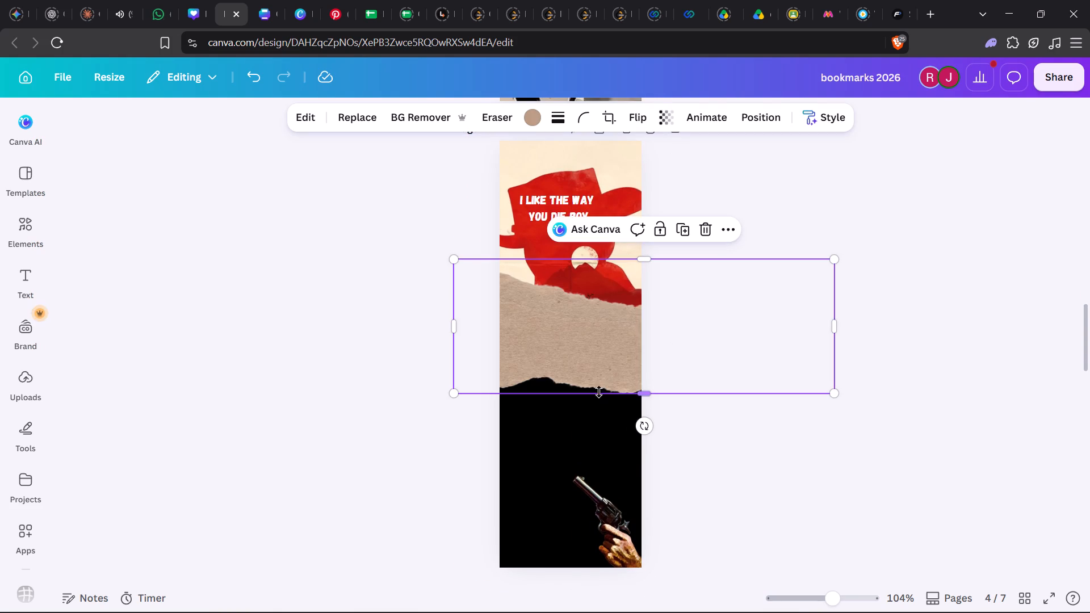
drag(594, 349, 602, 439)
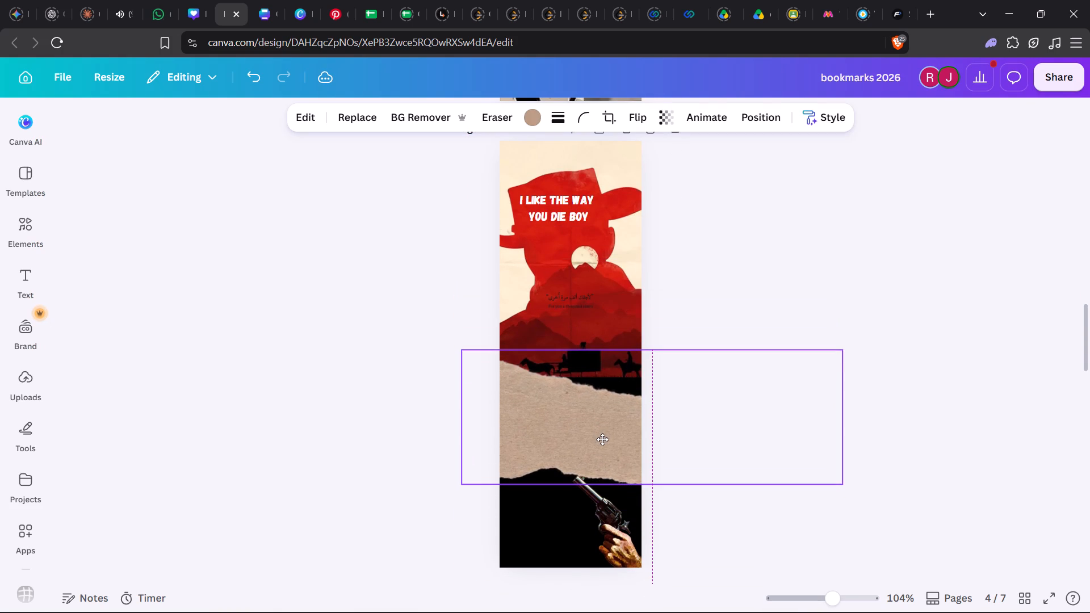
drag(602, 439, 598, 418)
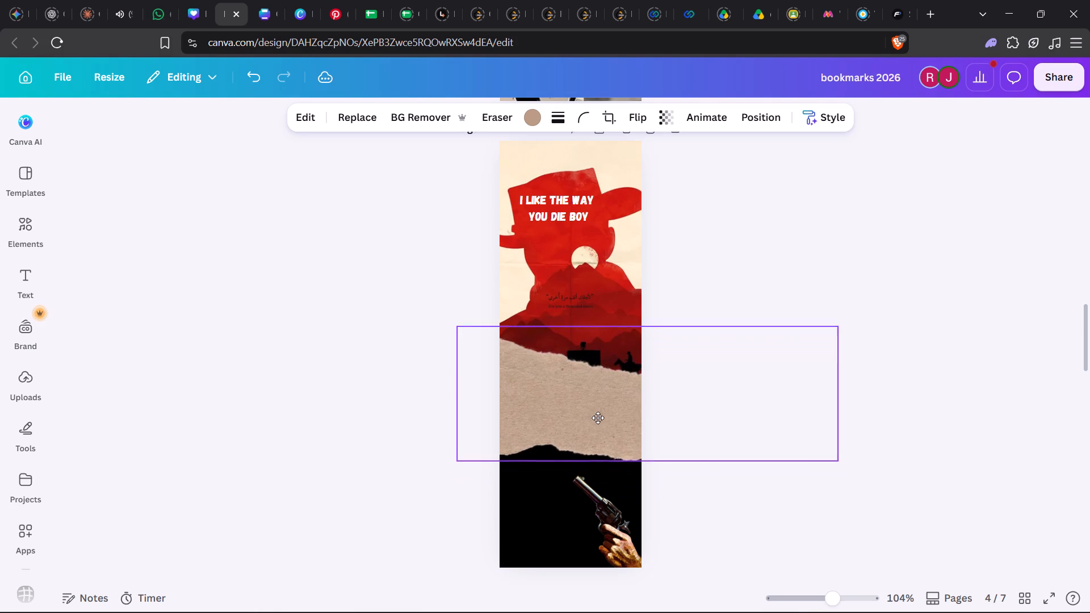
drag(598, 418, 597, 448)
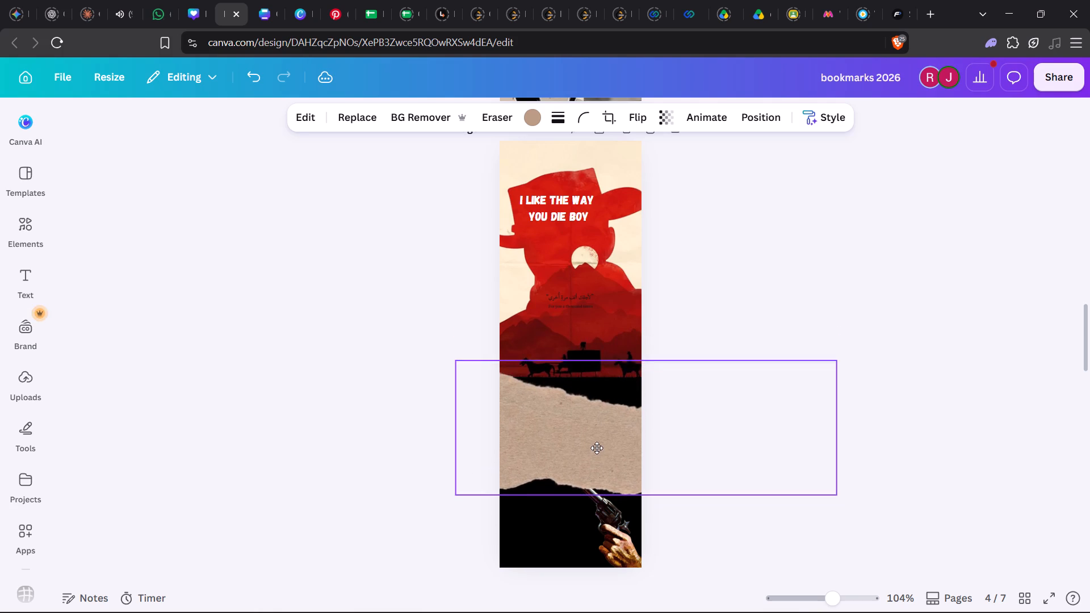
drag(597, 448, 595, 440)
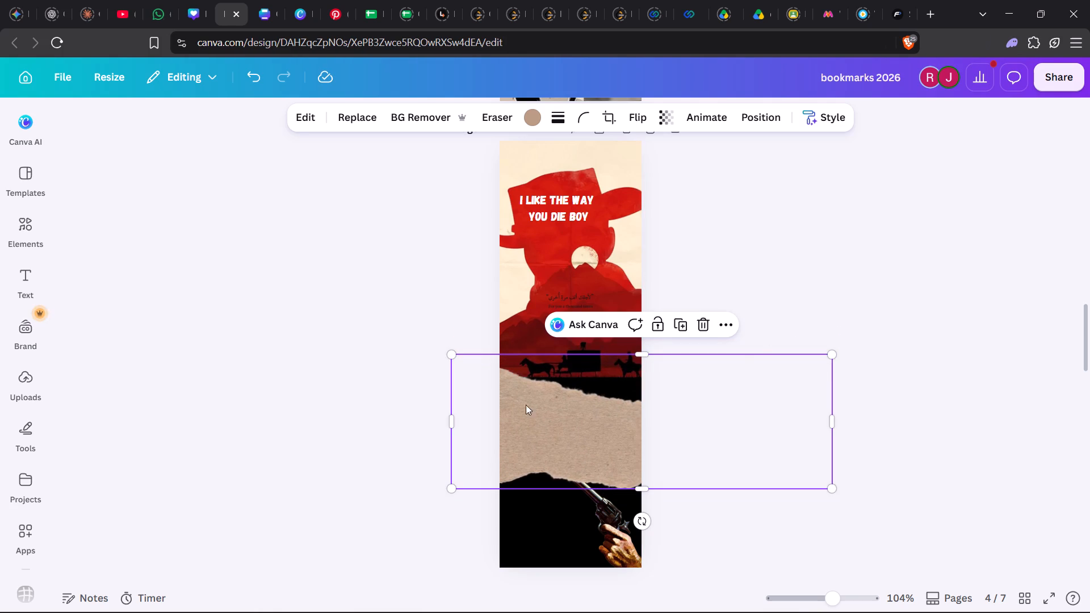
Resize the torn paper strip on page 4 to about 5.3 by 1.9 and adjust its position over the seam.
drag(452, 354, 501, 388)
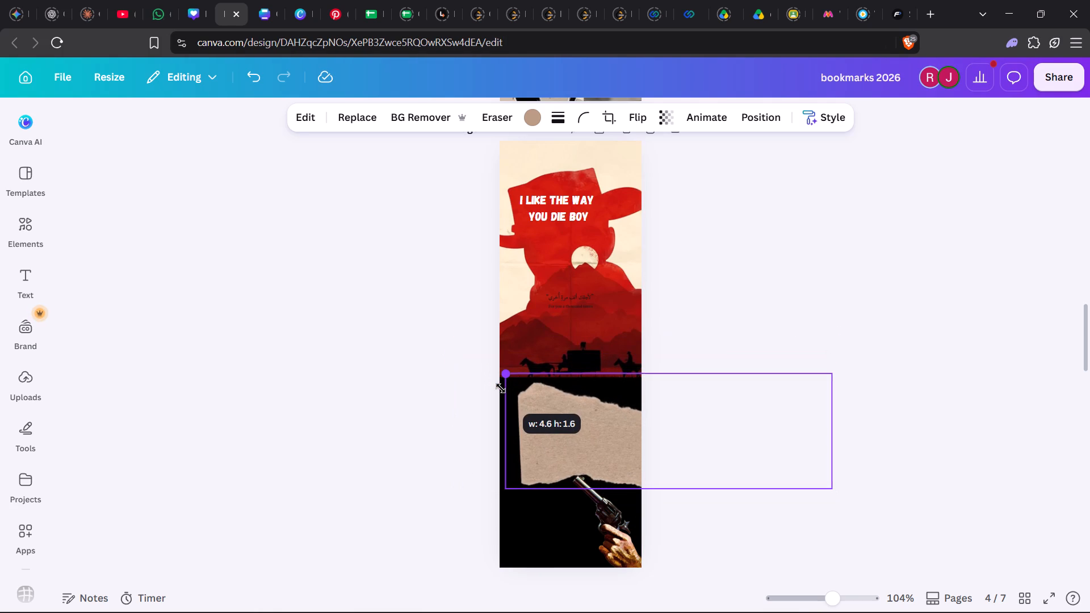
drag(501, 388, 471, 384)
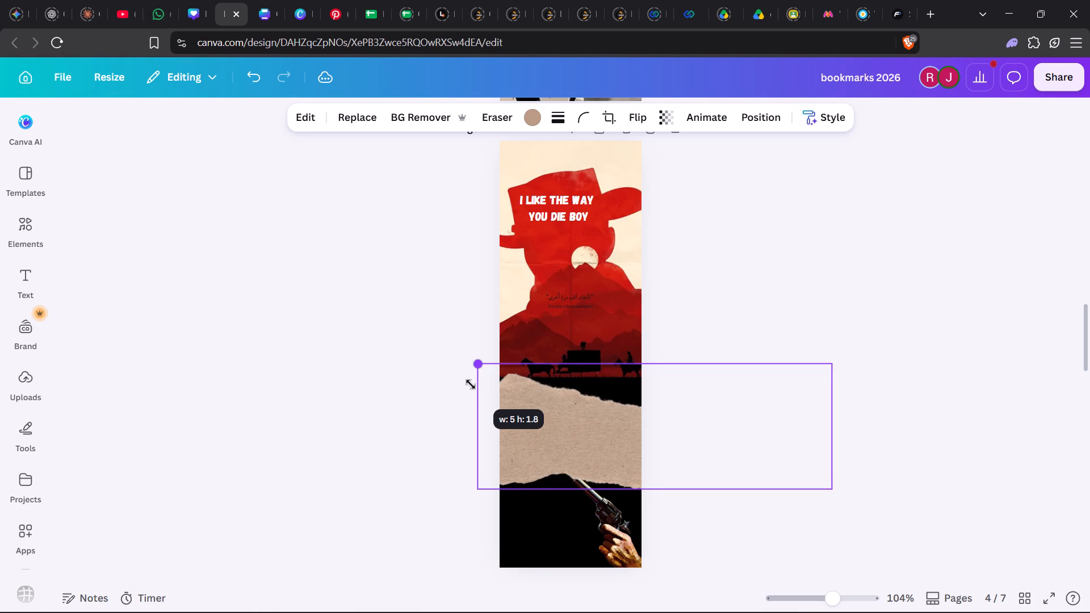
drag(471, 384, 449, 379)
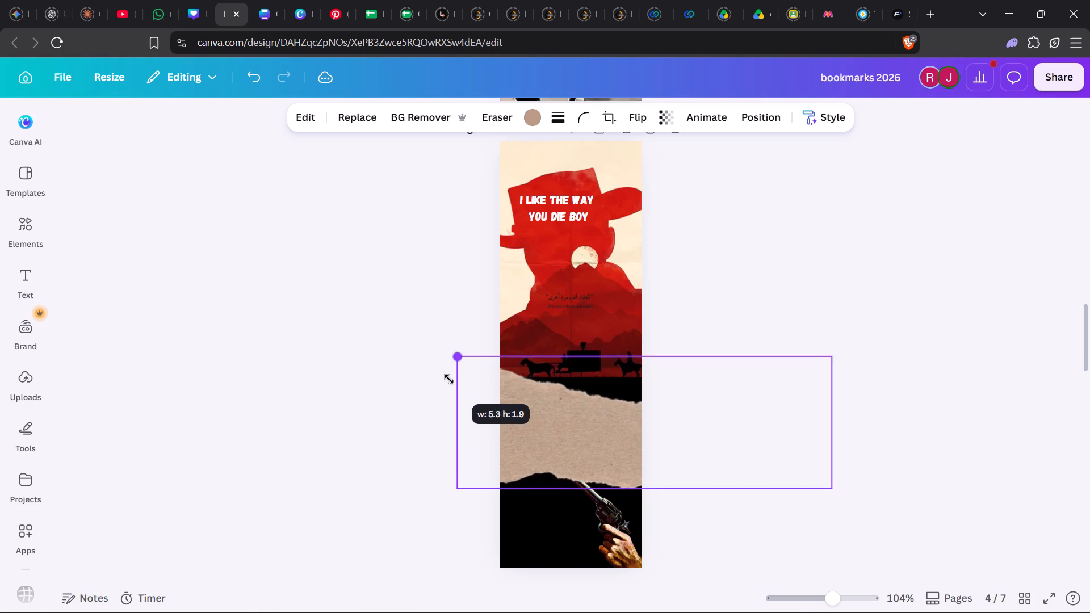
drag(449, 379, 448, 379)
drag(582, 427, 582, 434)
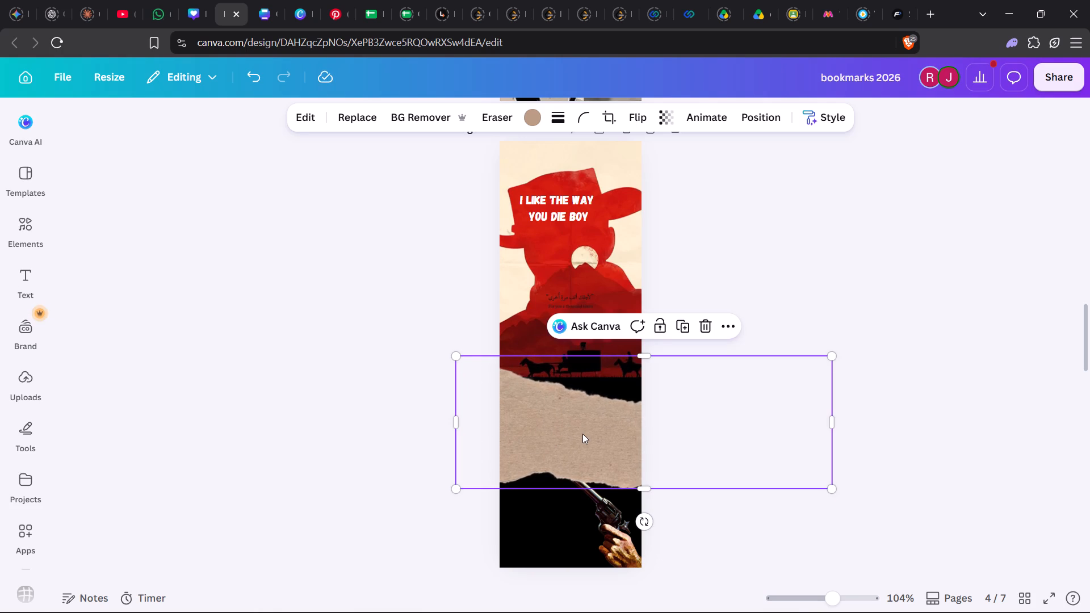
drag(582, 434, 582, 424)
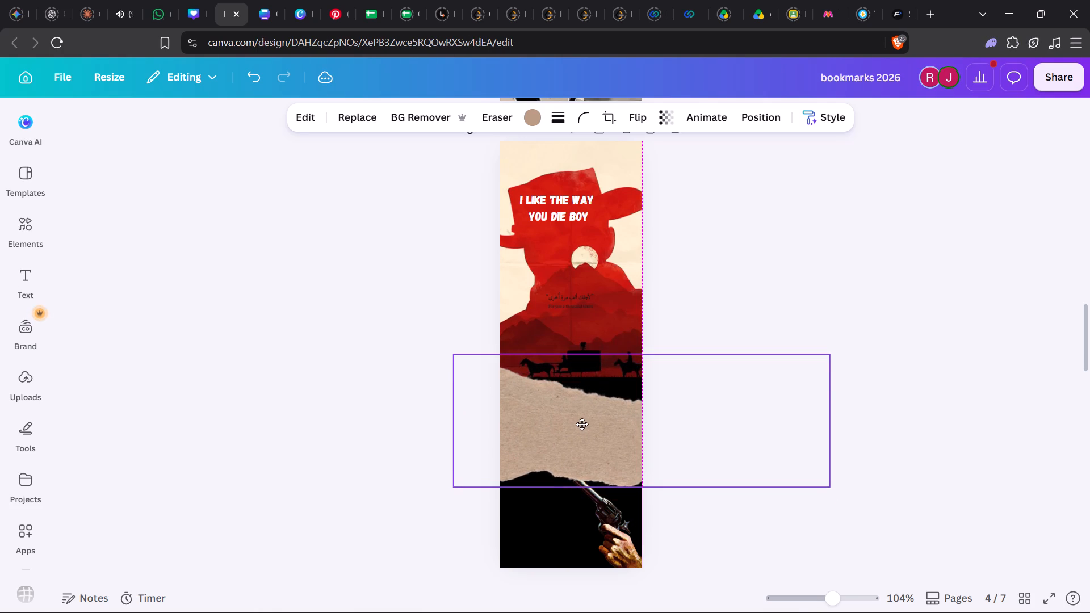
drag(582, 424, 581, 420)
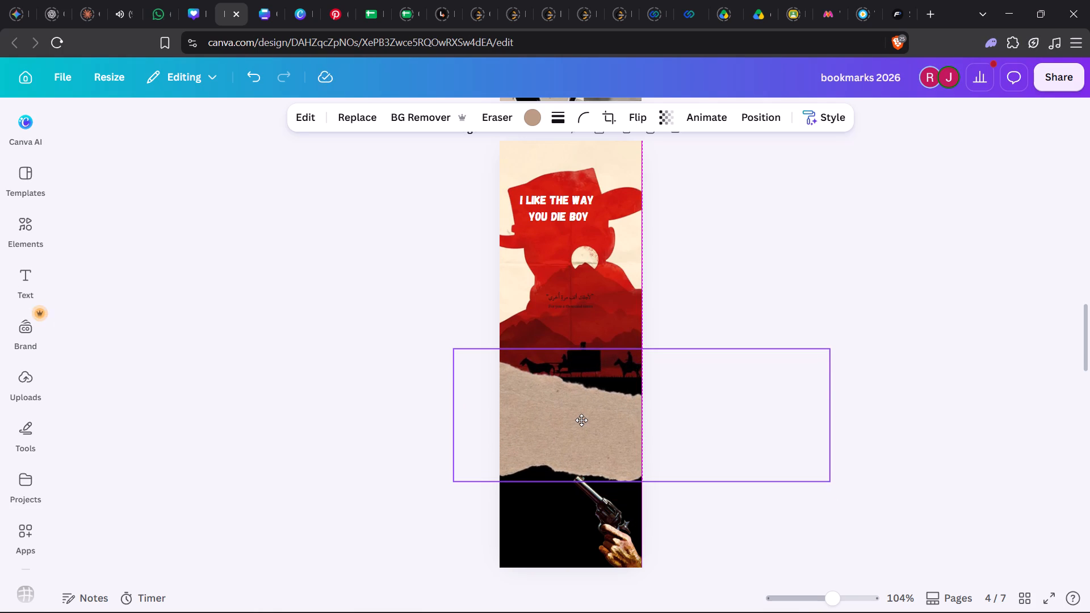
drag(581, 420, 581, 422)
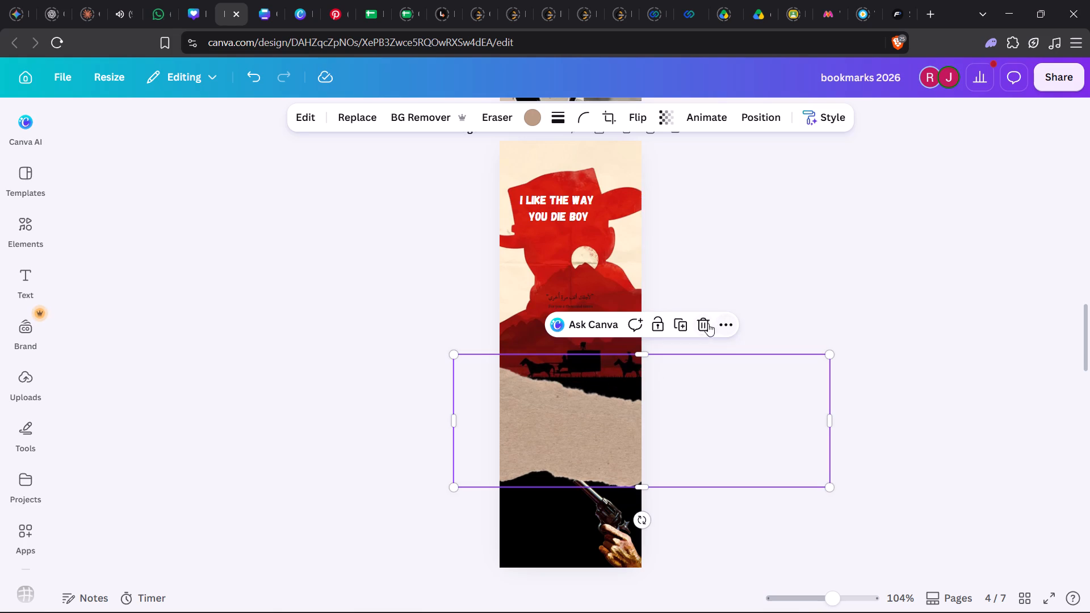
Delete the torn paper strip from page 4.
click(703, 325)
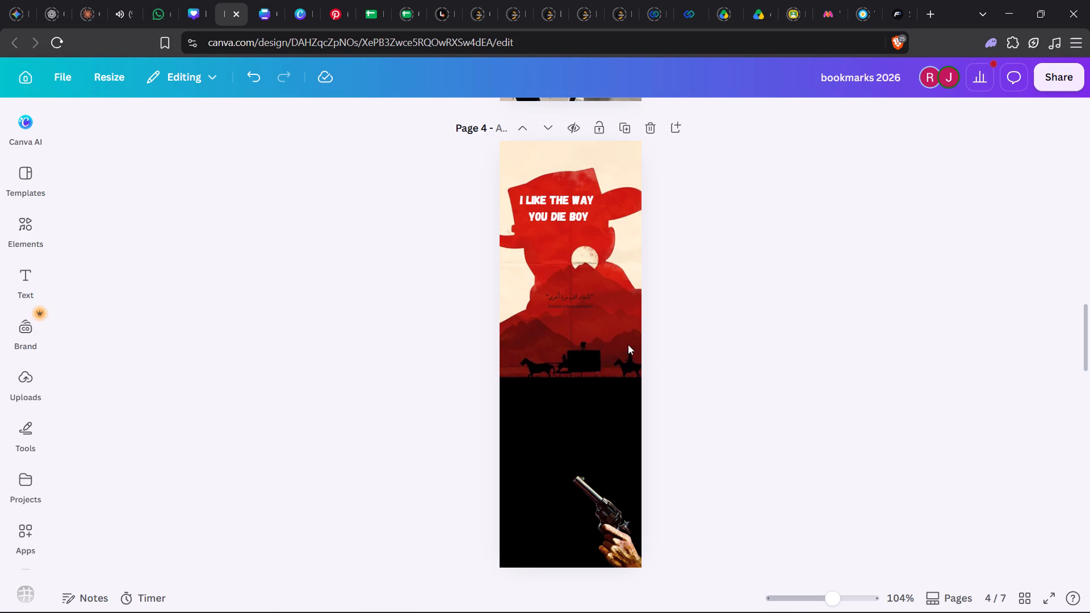
Review the favourites in row 13 of the Neeji jaankari responses sheet, then return to the small quote on bookmark page 4.
click(582, 305)
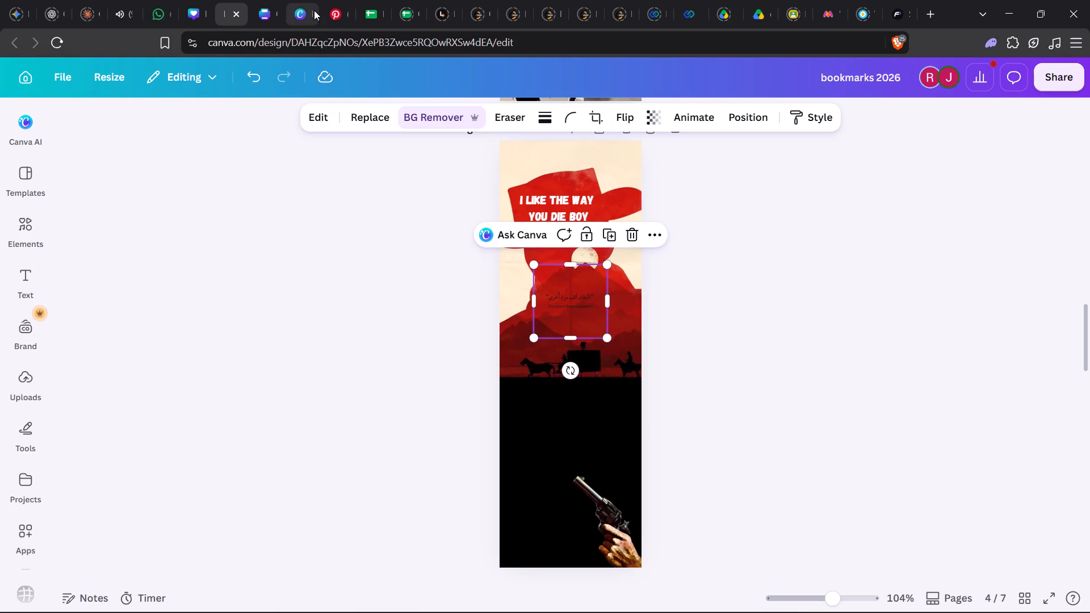
click(367, 14)
scroll(555, 317, left, 2)
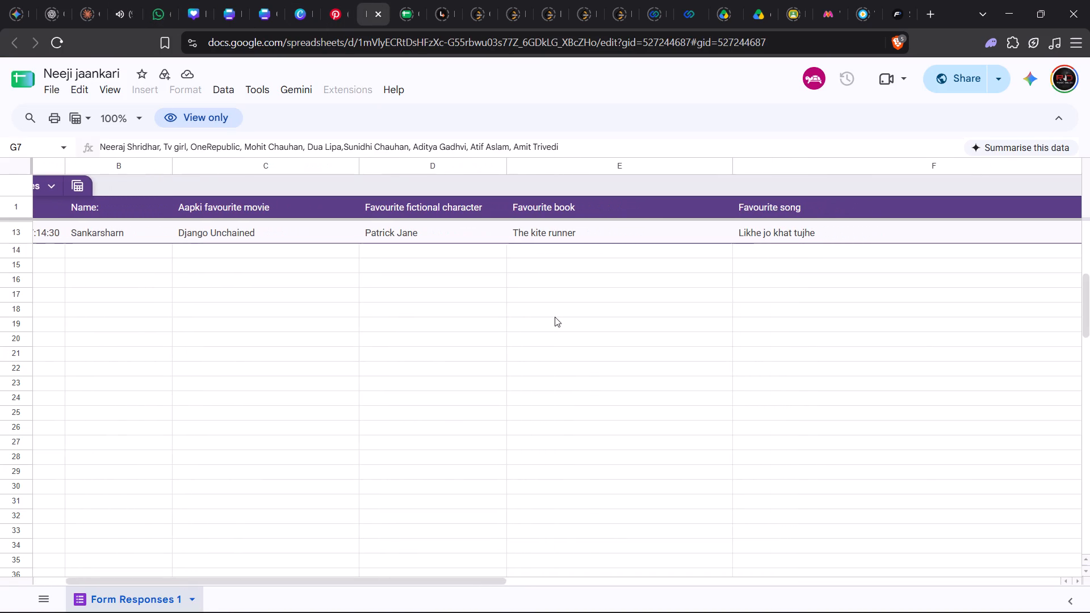
scroll(555, 317, left, 2)
scroll(555, 317, right, 1)
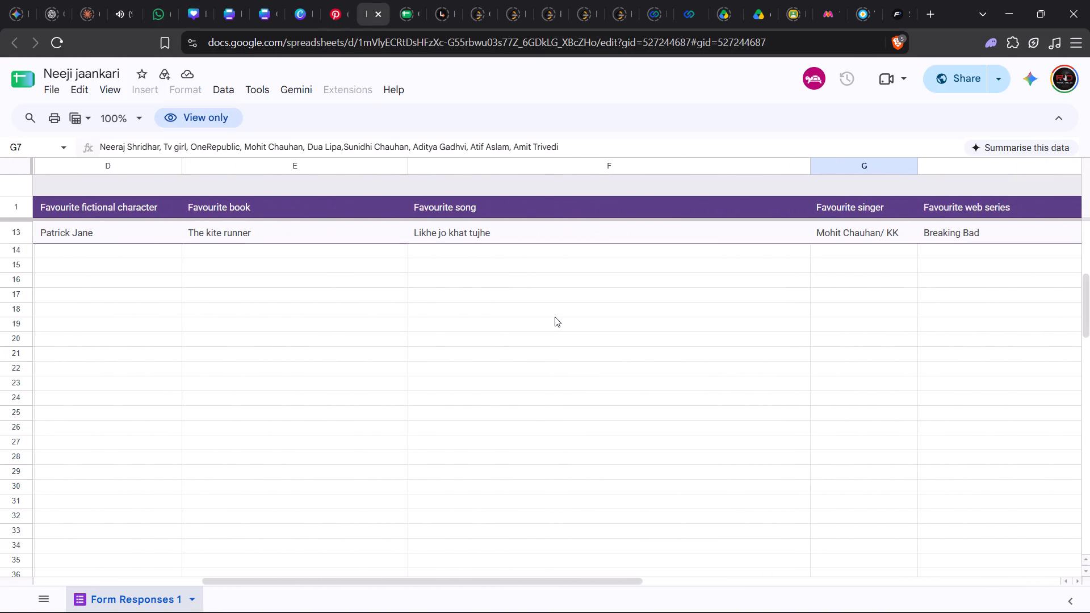
scroll(555, 317, right, 3)
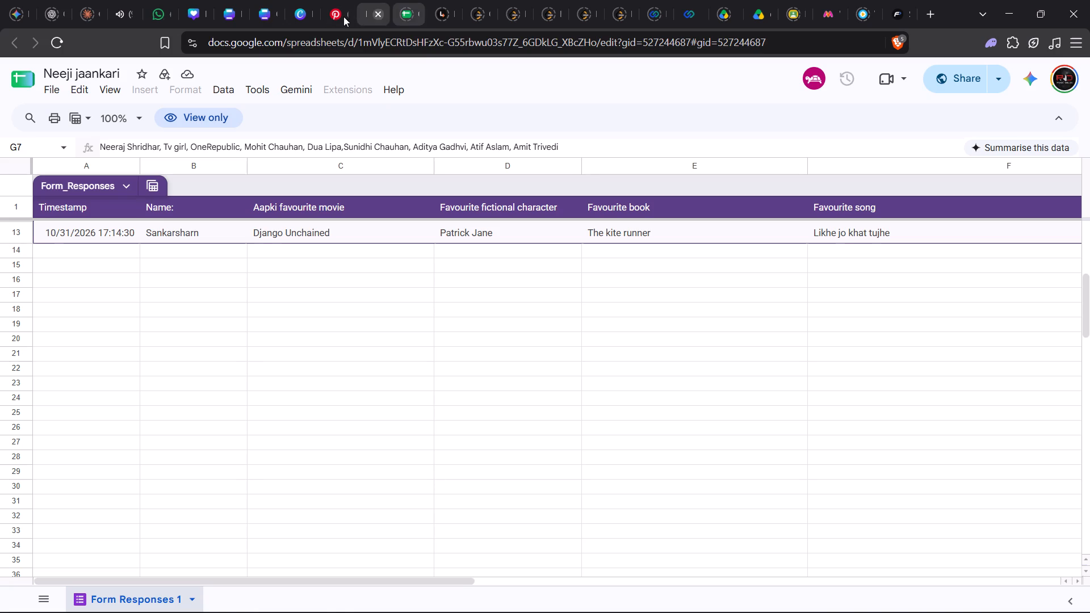
click(224, 16)
click(788, 351)
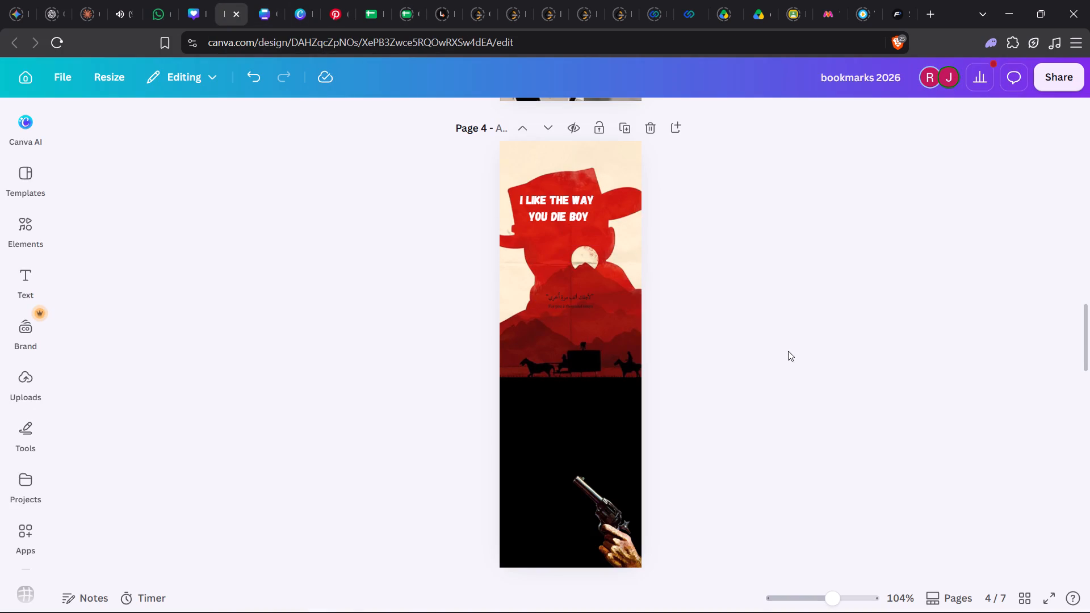
click(571, 293)
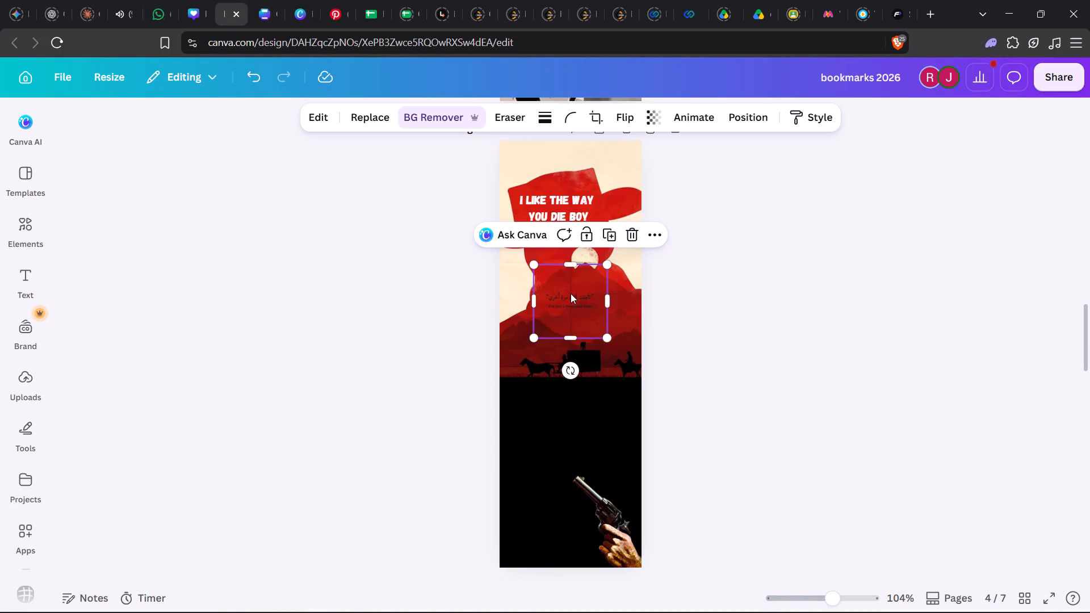
Switch to Pinterest and look through the paper cutout results for a torn paper piece that suits the bookmark.
click(336, 20)
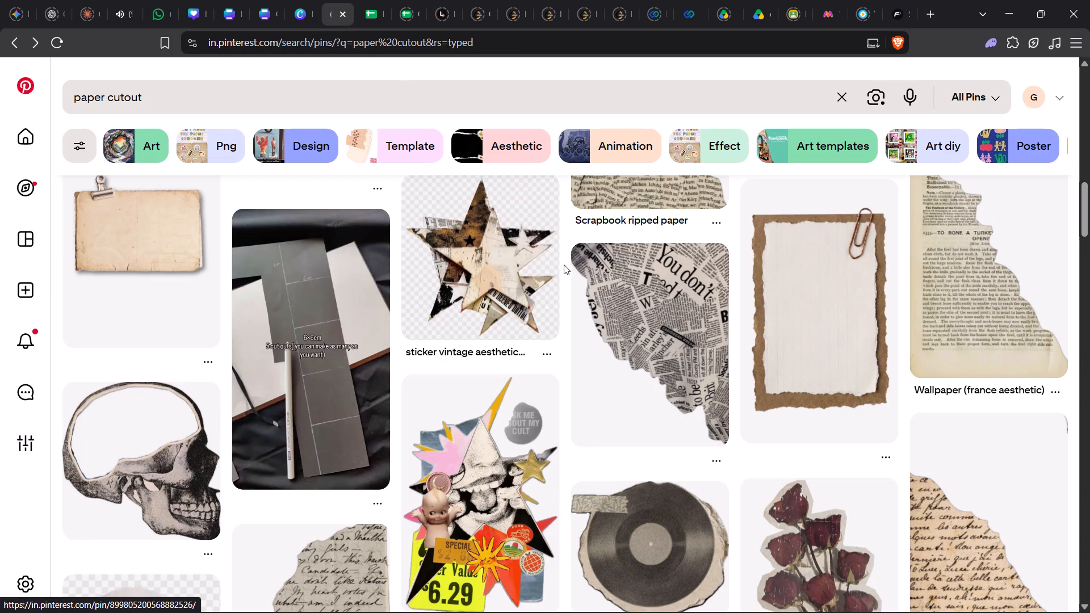
scroll(563, 264, down, 2)
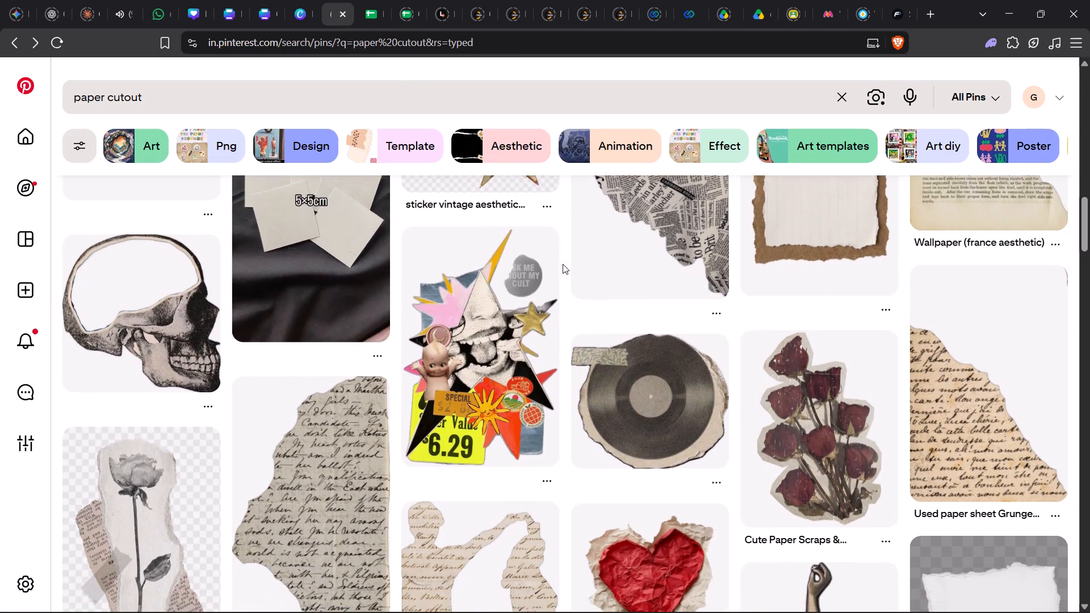
scroll(563, 264, down, 2)
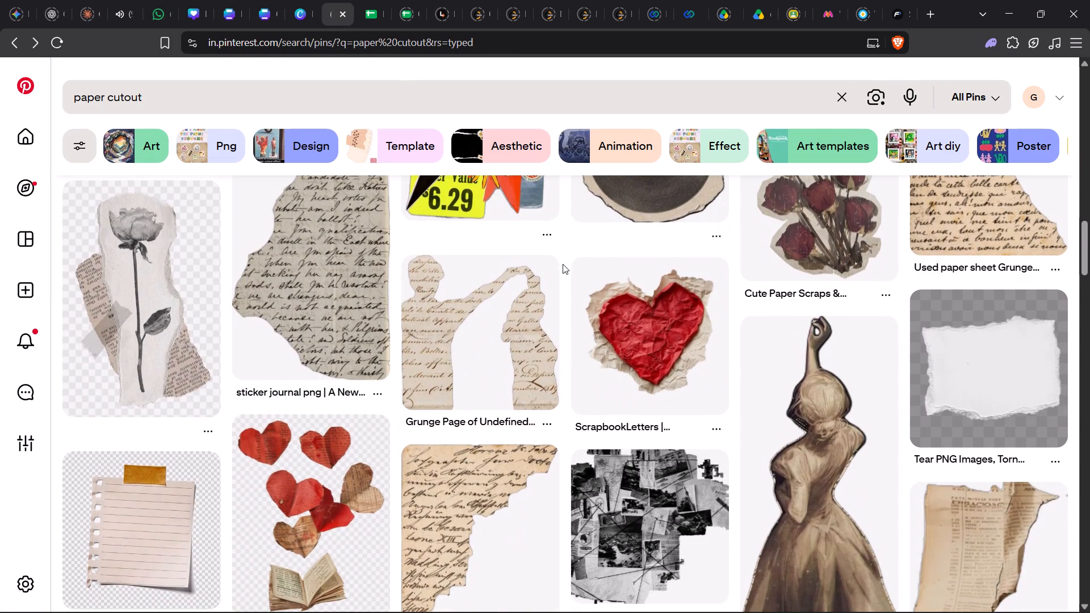
scroll(563, 264, down, 1)
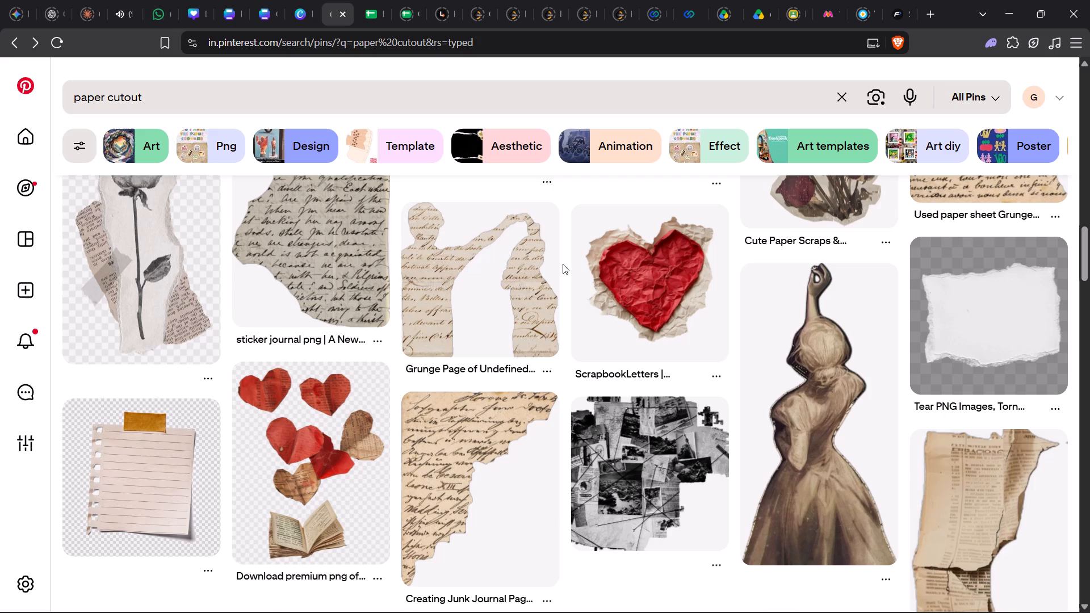
scroll(563, 264, down, 4)
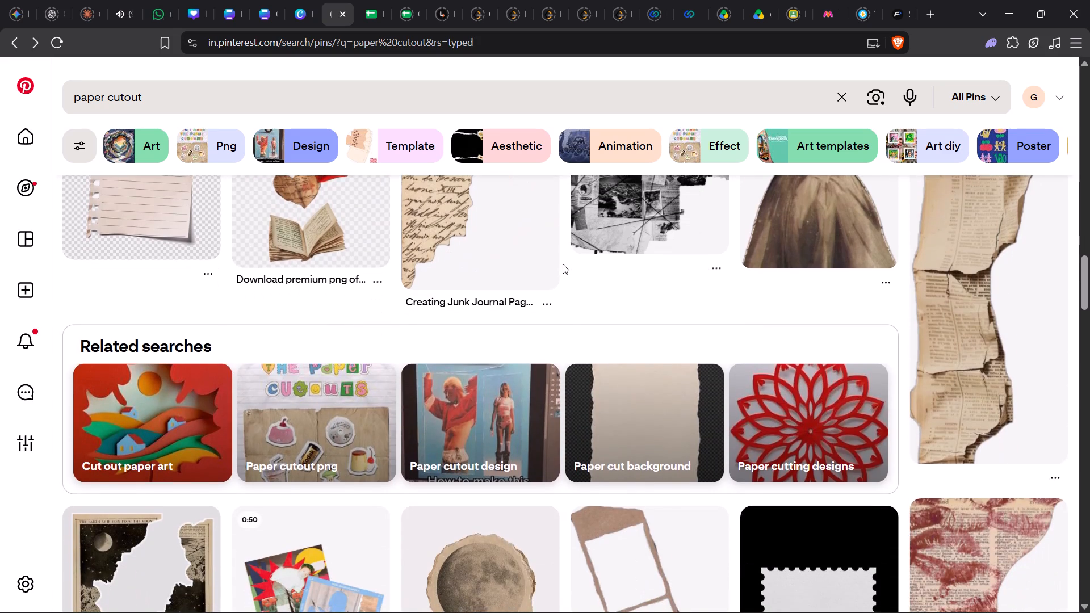
scroll(563, 264, down, 1)
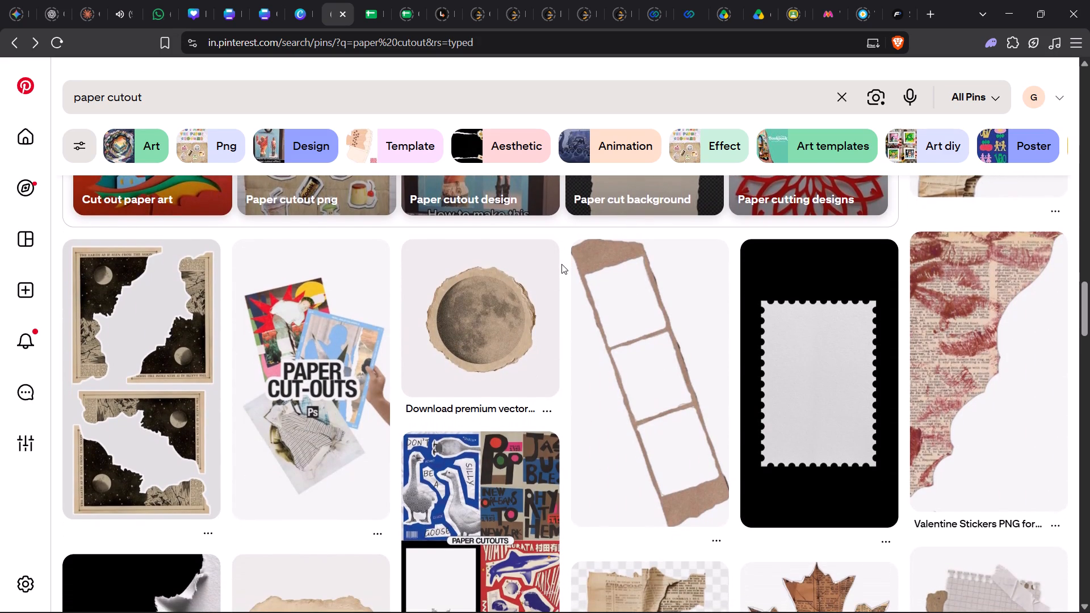
scroll(561, 264, down, 3)
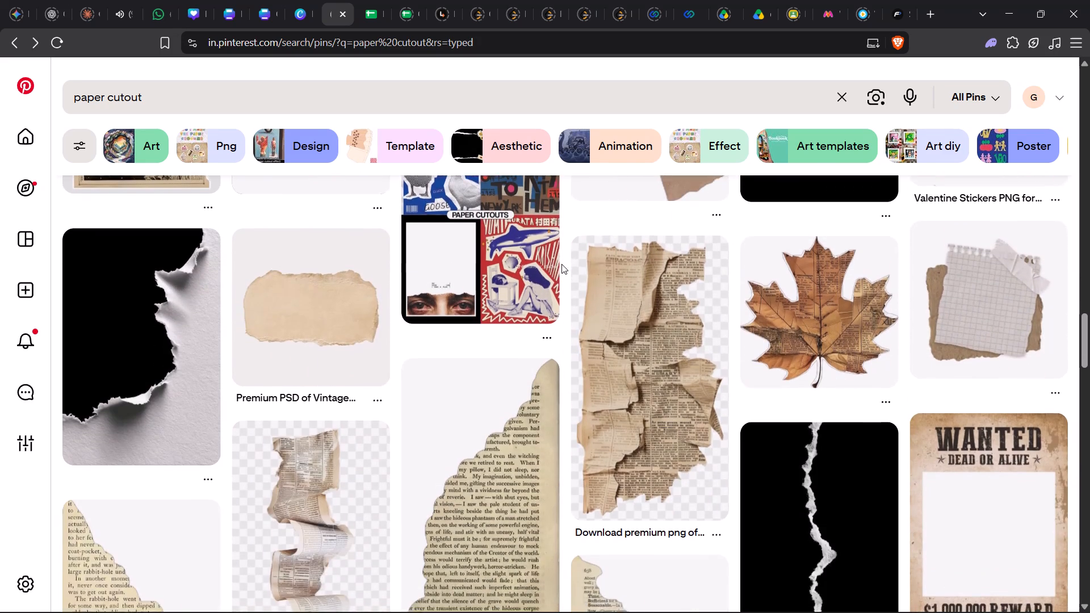
scroll(561, 264, down, 2)
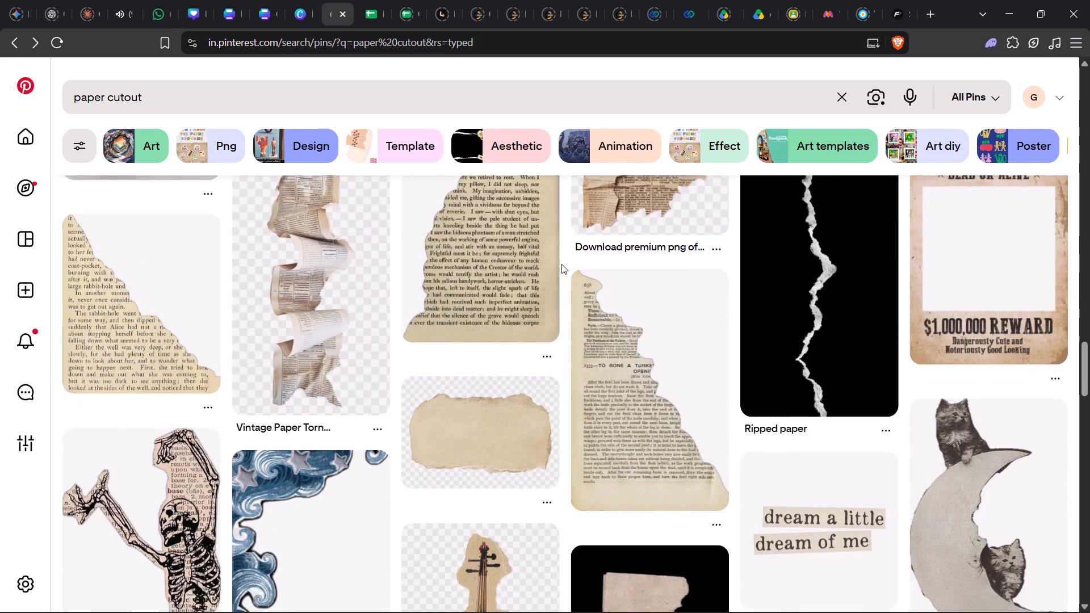
scroll(561, 264, down, 5)
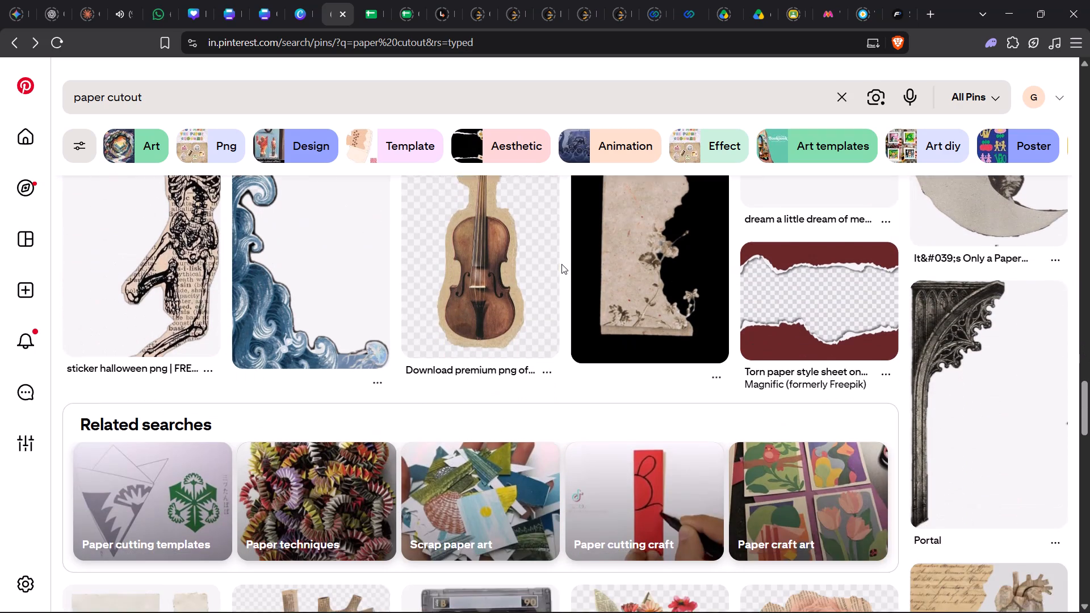
scroll(561, 264, down, 3)
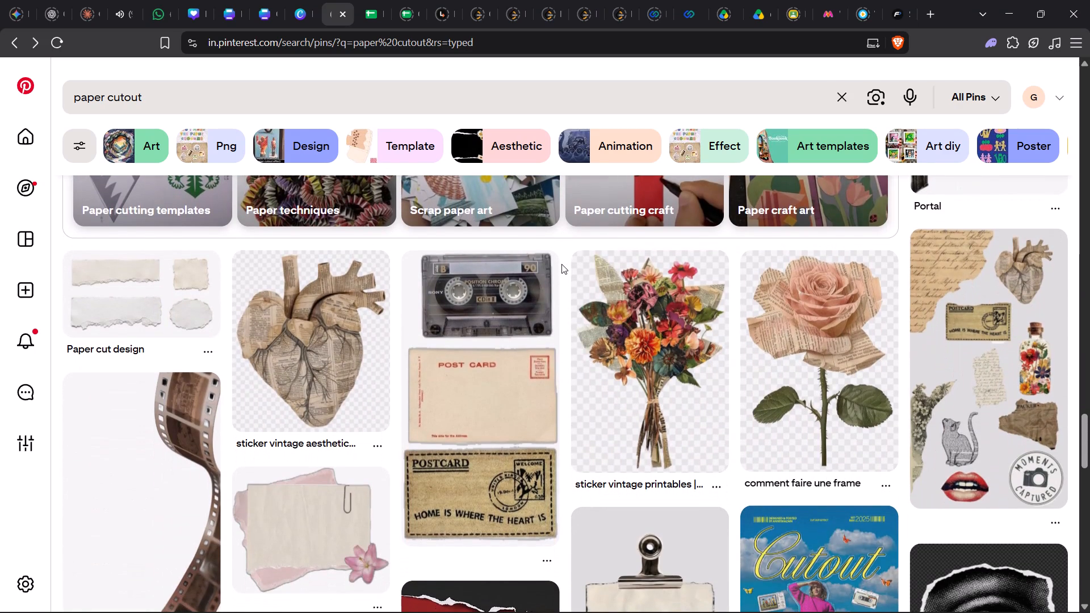
scroll(561, 264, down, 3)
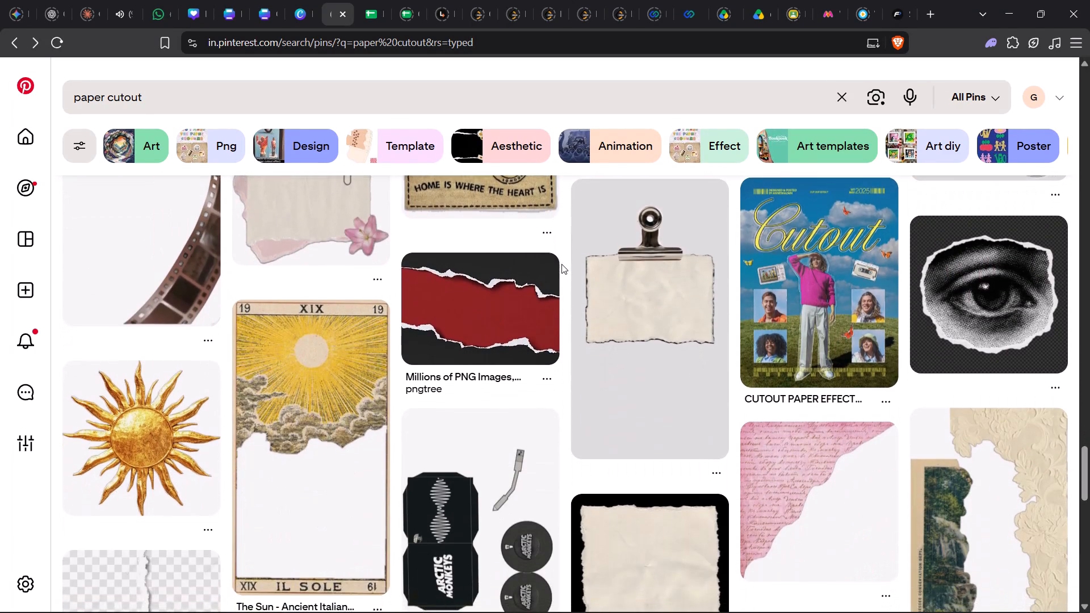
scroll(561, 264, down, 4)
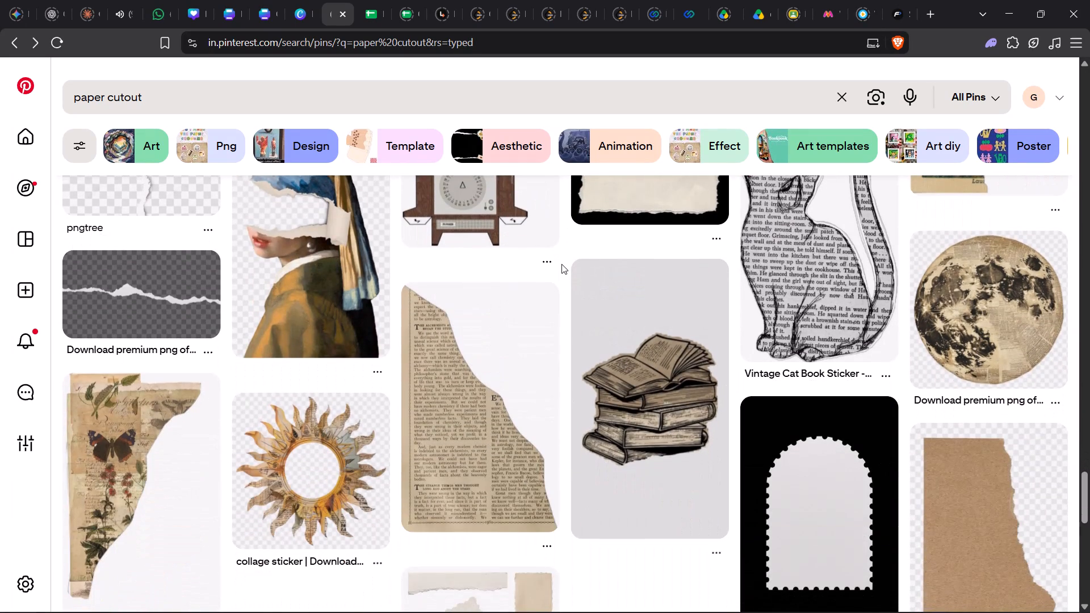
scroll(561, 264, down, 7)
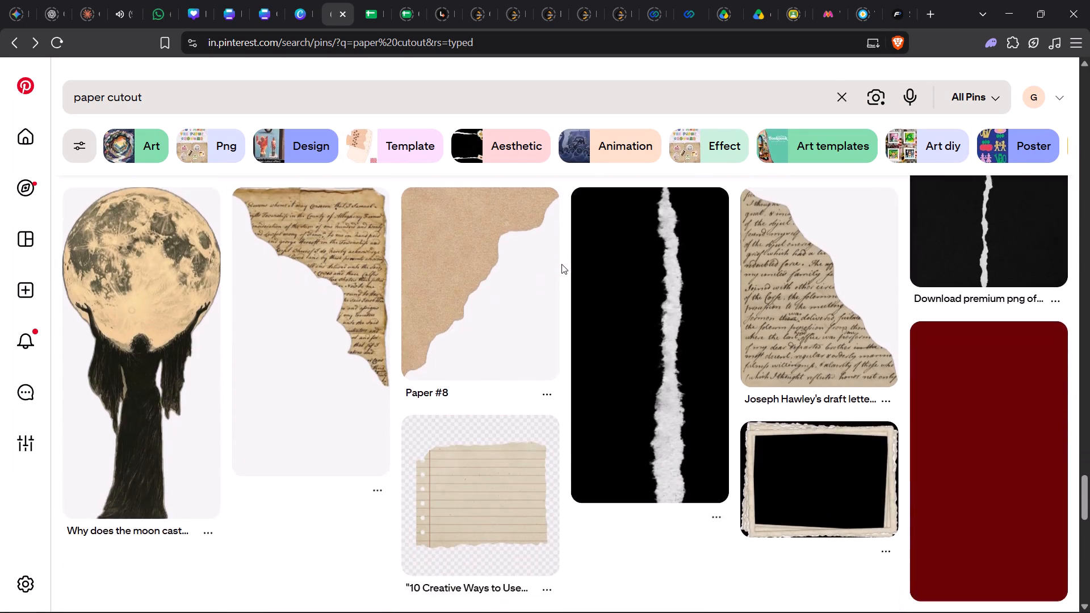
scroll(561, 264, down, 1)
Search Pinterest for "red paper cutout" and check the red and white torn paper strip among the results.
click(240, 91)
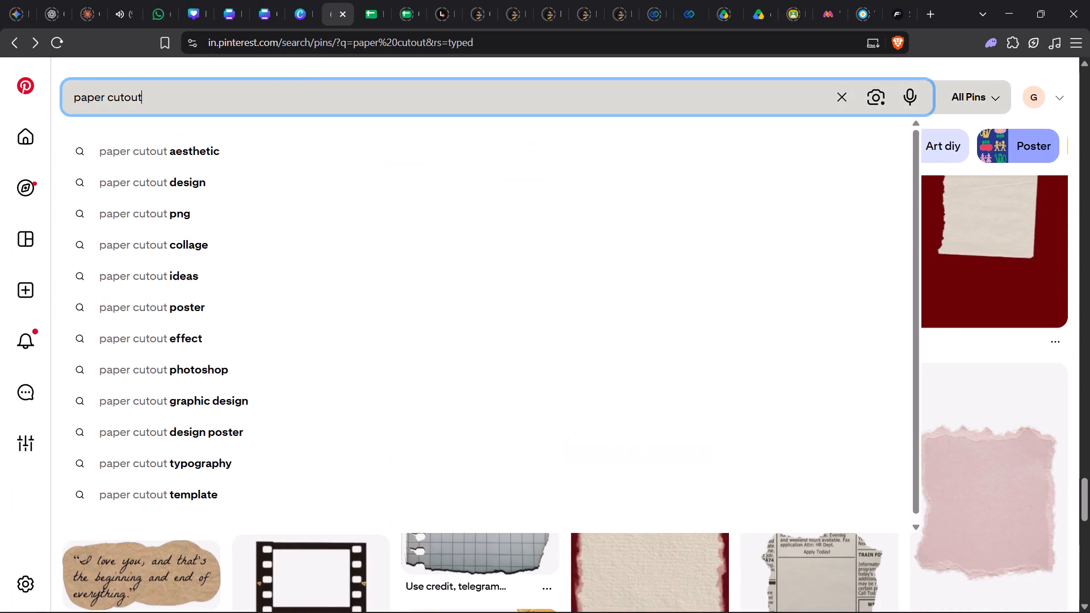
key(Left)
key(Left)
key(Left)
key(Left)
key(Left)
key(Left)
key(Left)
key(Left)
key(Left)
key(Left)
key(Left)
key(Left)
key(Left)
key(Left)
key(Left)
key(Left)
key(Left)
key(Left)
key(Left)
key(Left)
text(red)
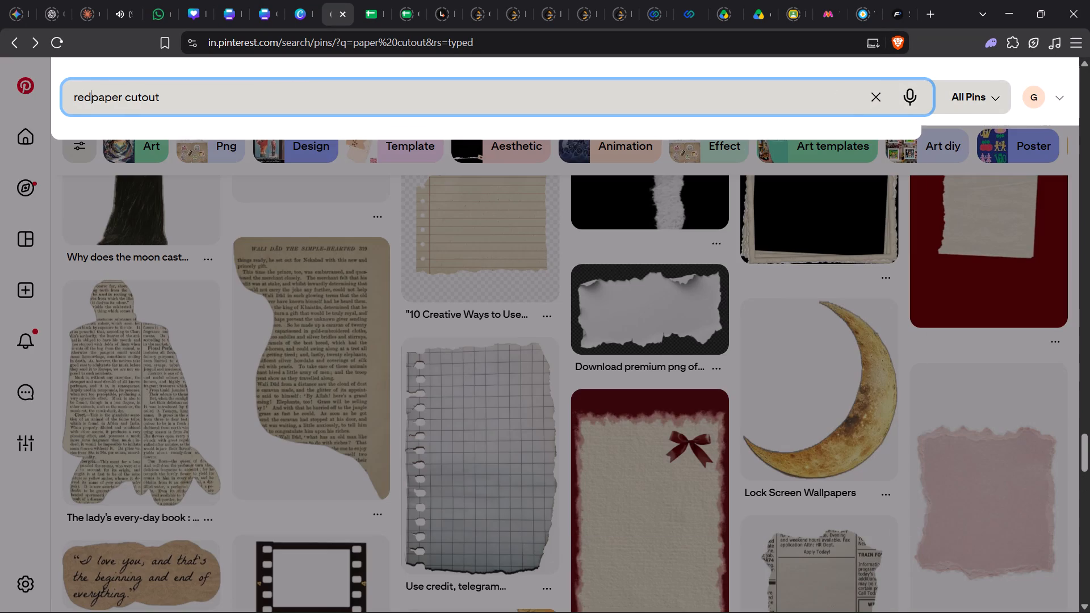
key(space)
key(Return)
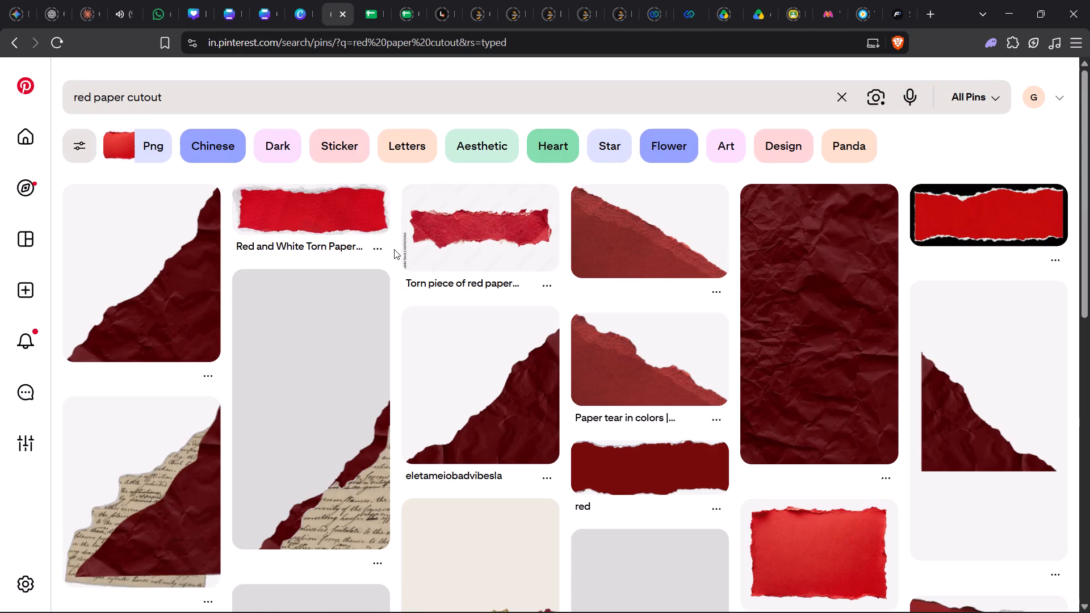
click(305, 213)
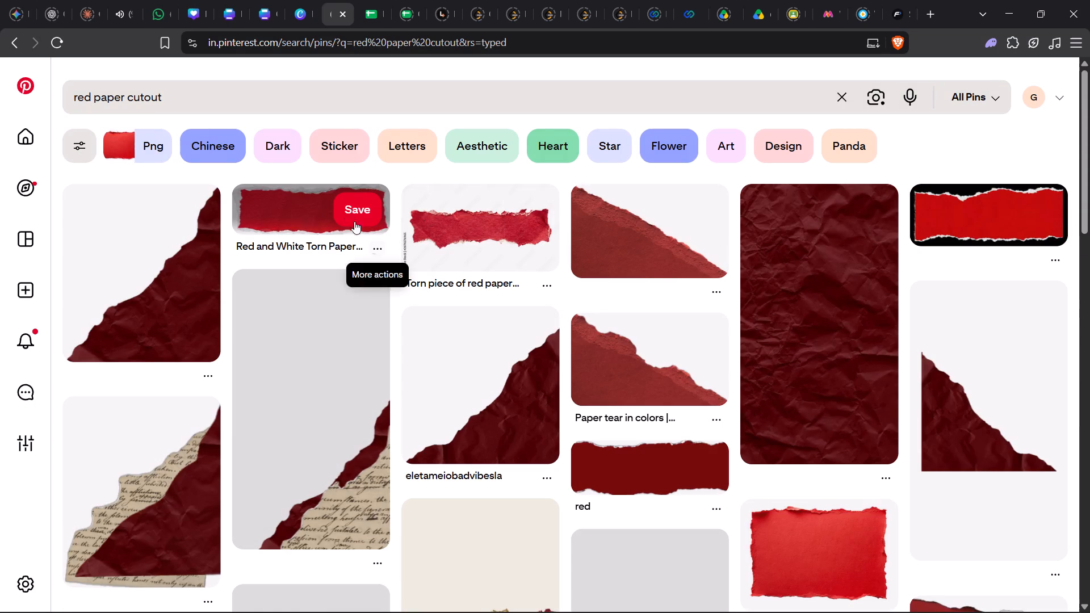
click(299, 217)
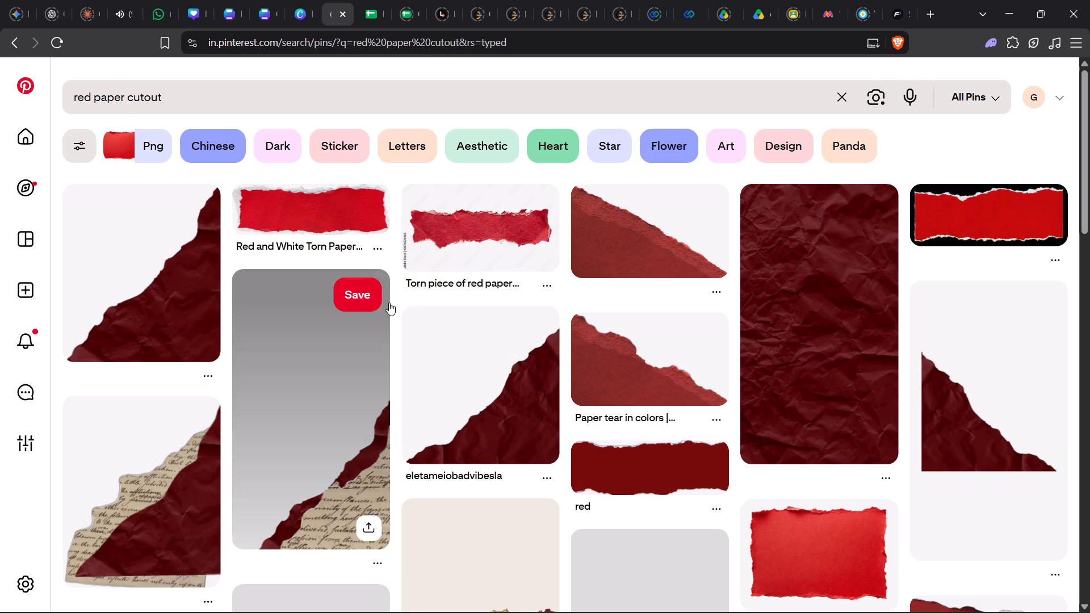
Refine the Pinterest search to "red torn paper cutout" and look over the results.
click(93, 98)
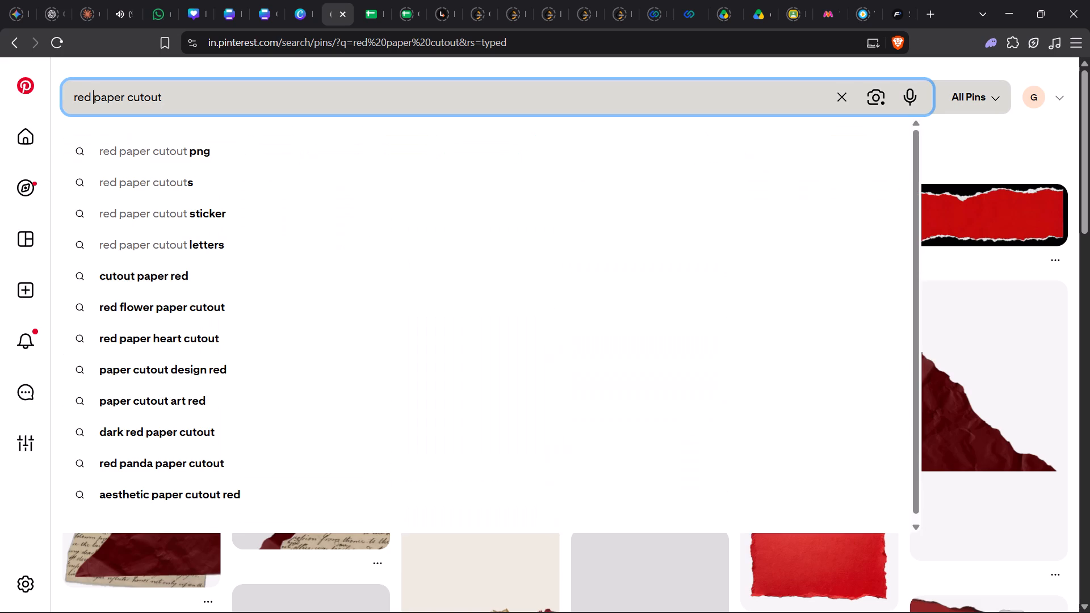
text(torn)
key(space)
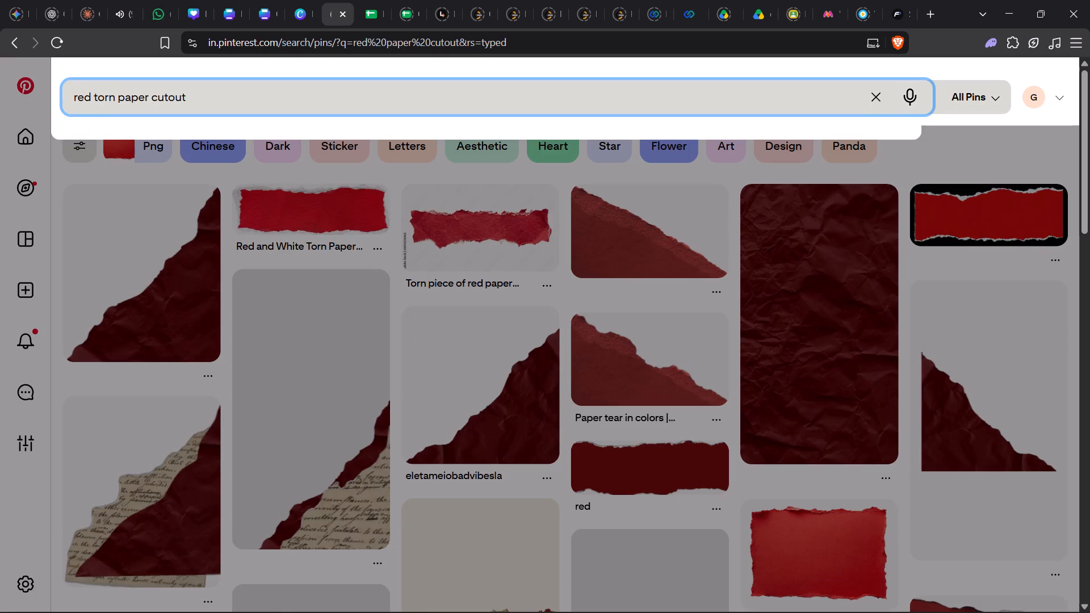
key(Return)
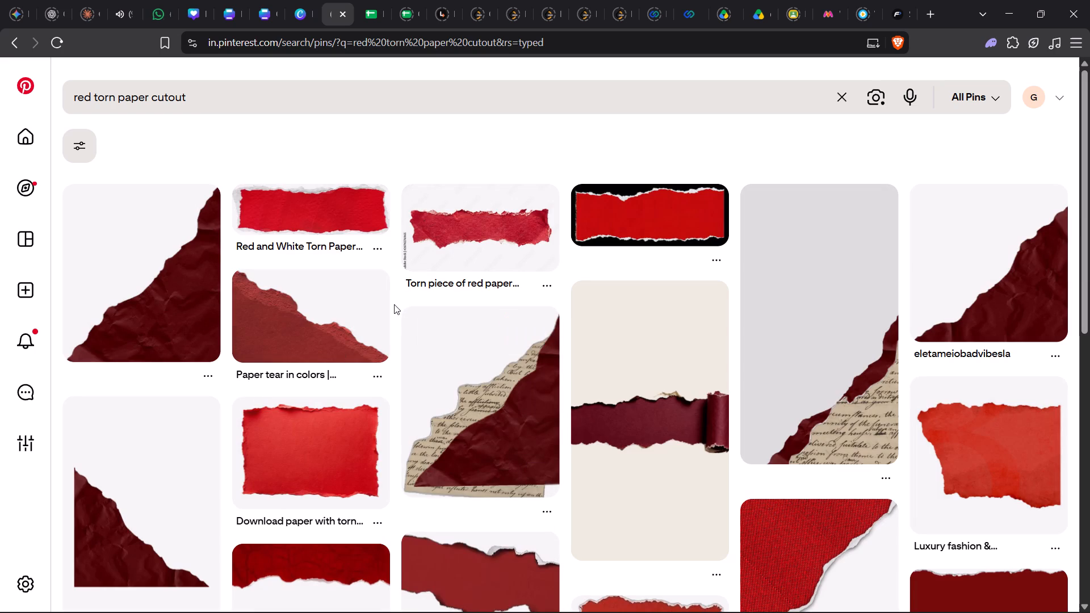
scroll(394, 304, down, 2)
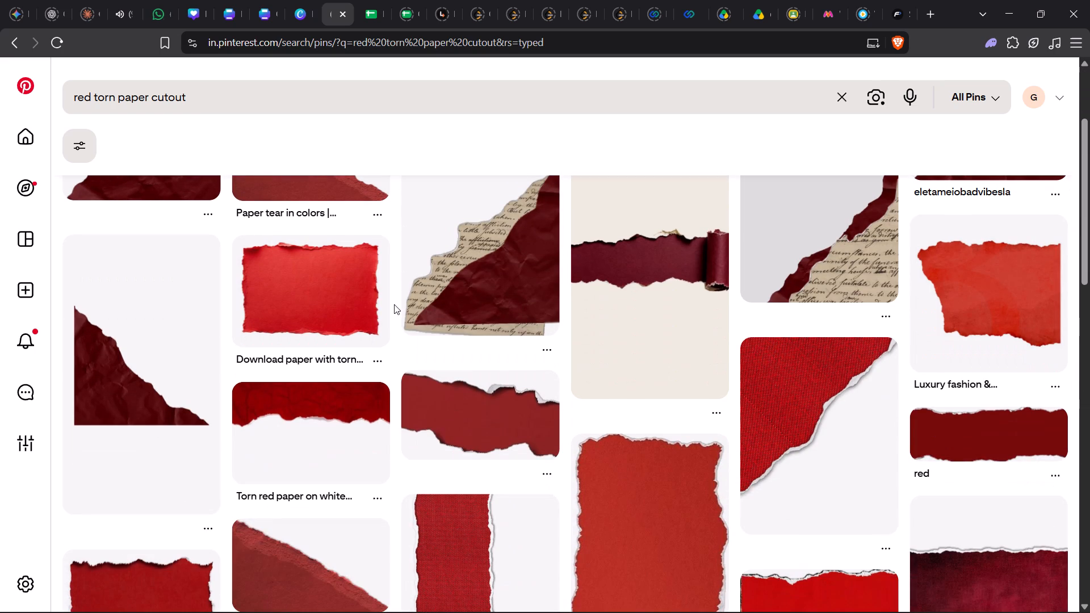
scroll(394, 304, up, 4)
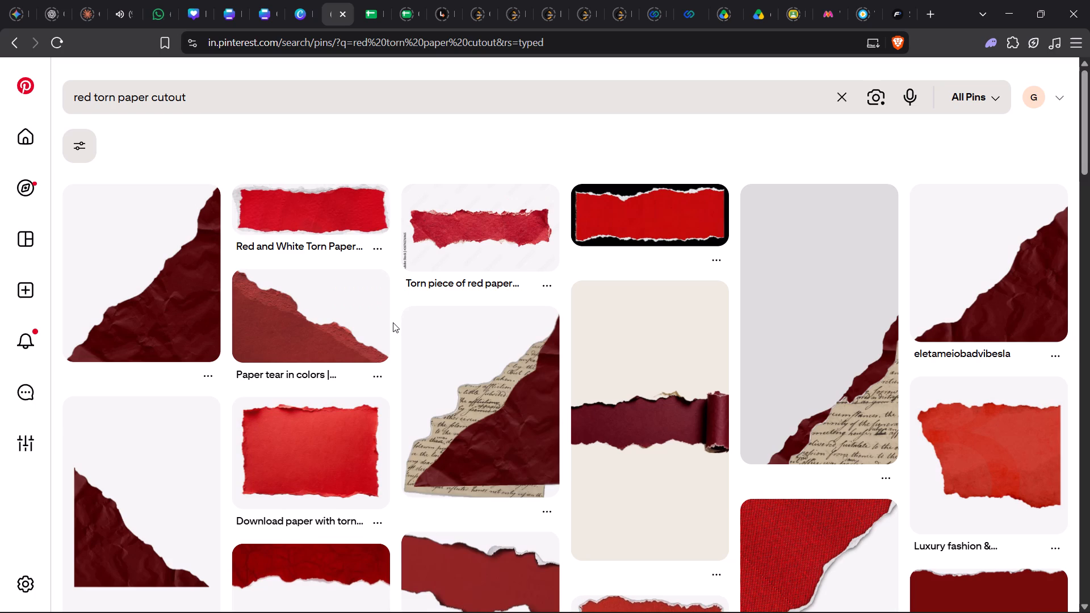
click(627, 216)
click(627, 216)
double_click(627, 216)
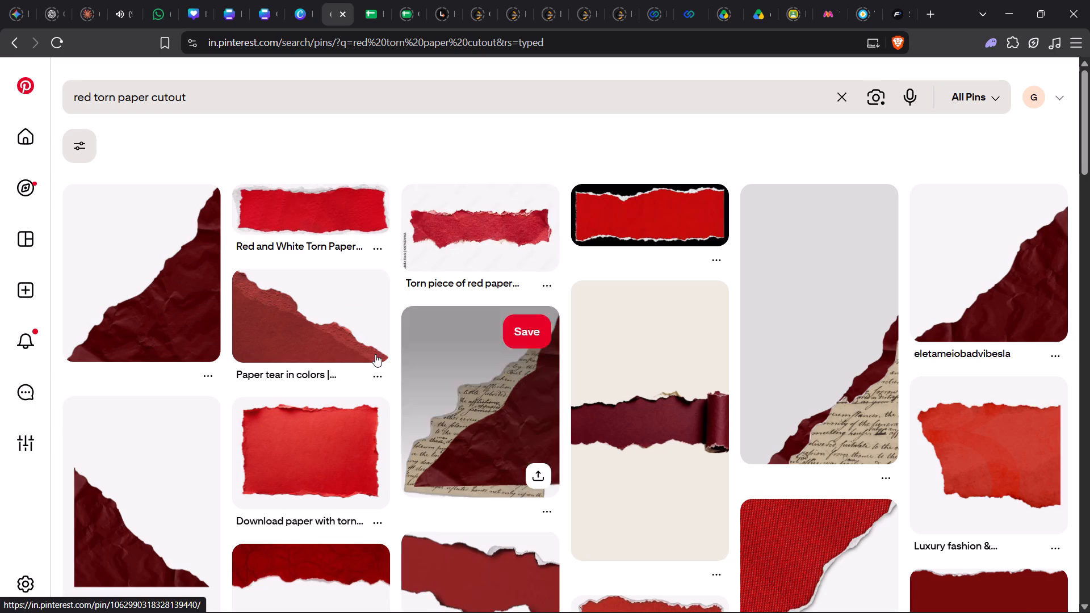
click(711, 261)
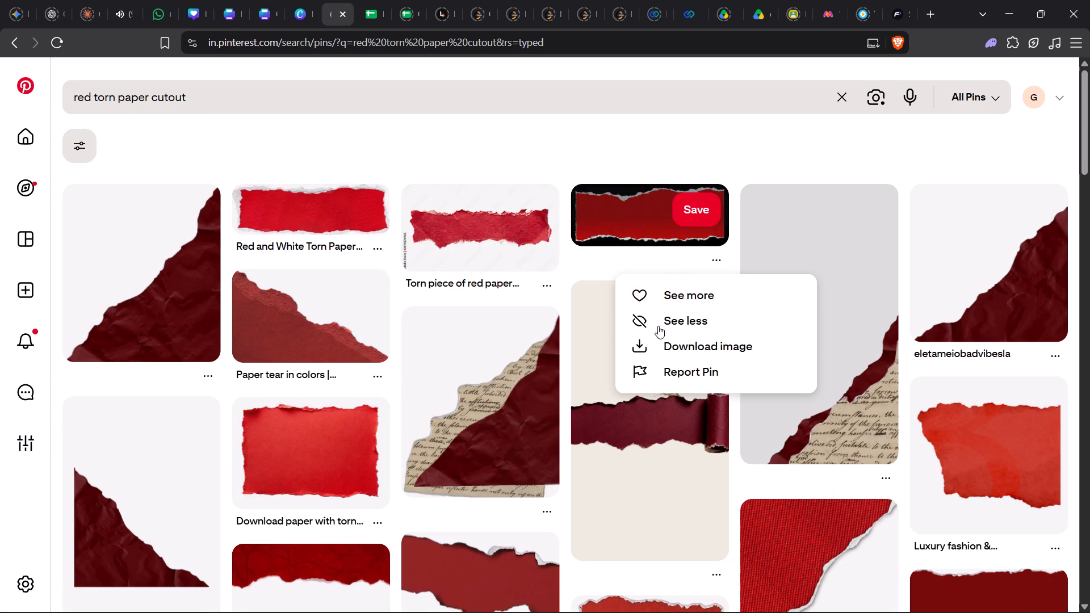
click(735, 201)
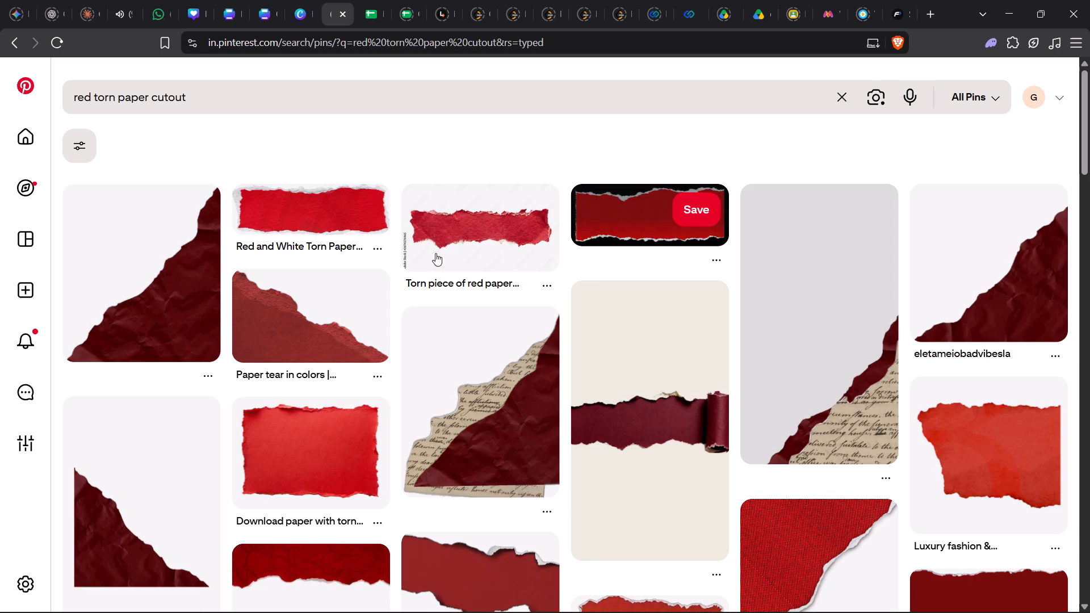
Through the torn piece of red paper pin, open the related PSD BACKGROUND pin and copy its dark red torn paper image.
click(481, 236)
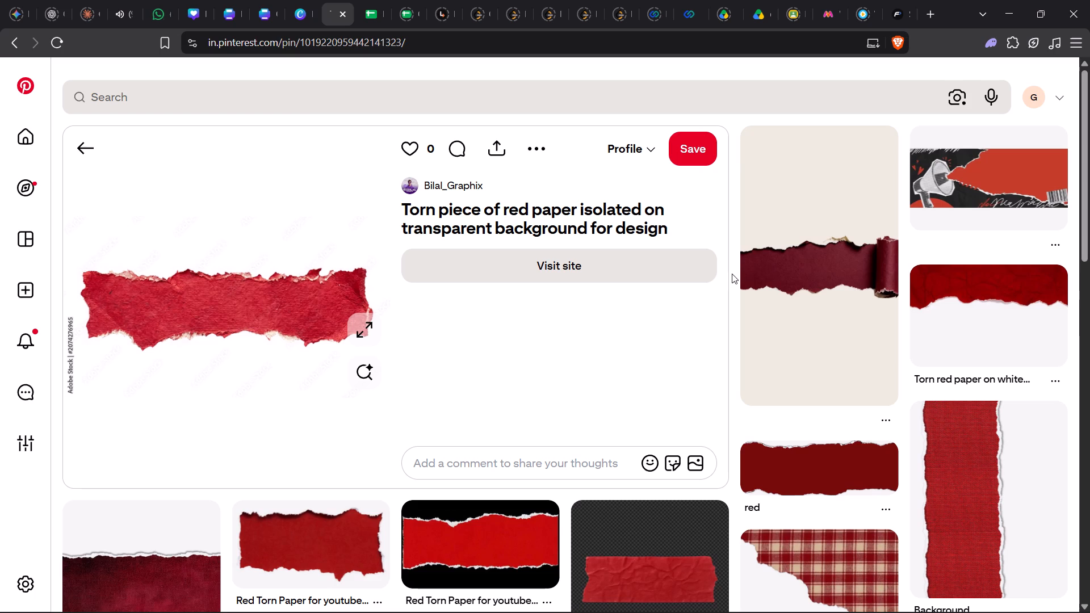
scroll(732, 274, down, 2)
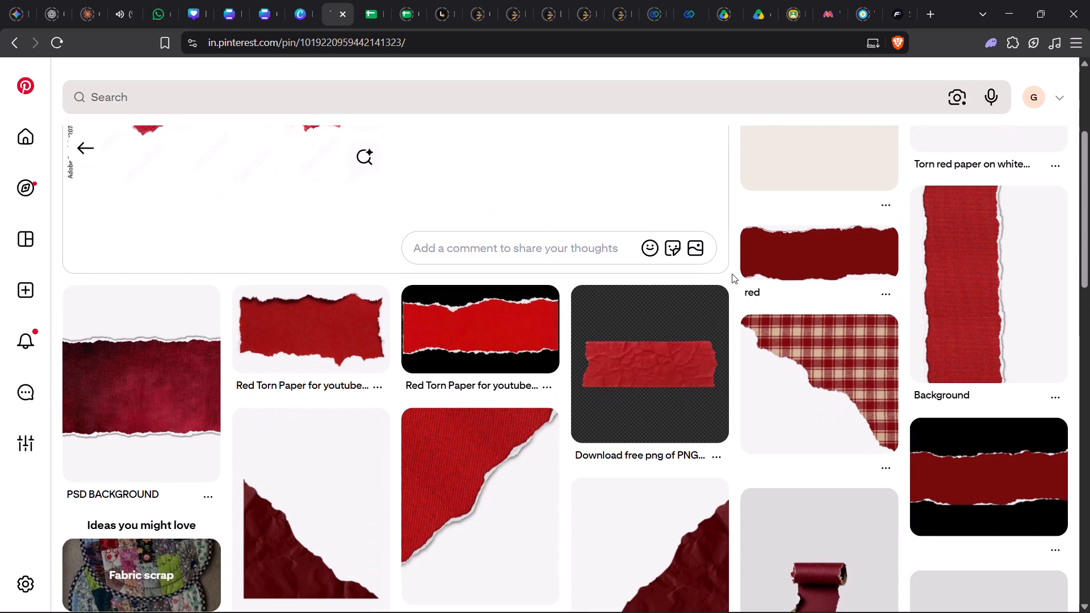
click(110, 373)
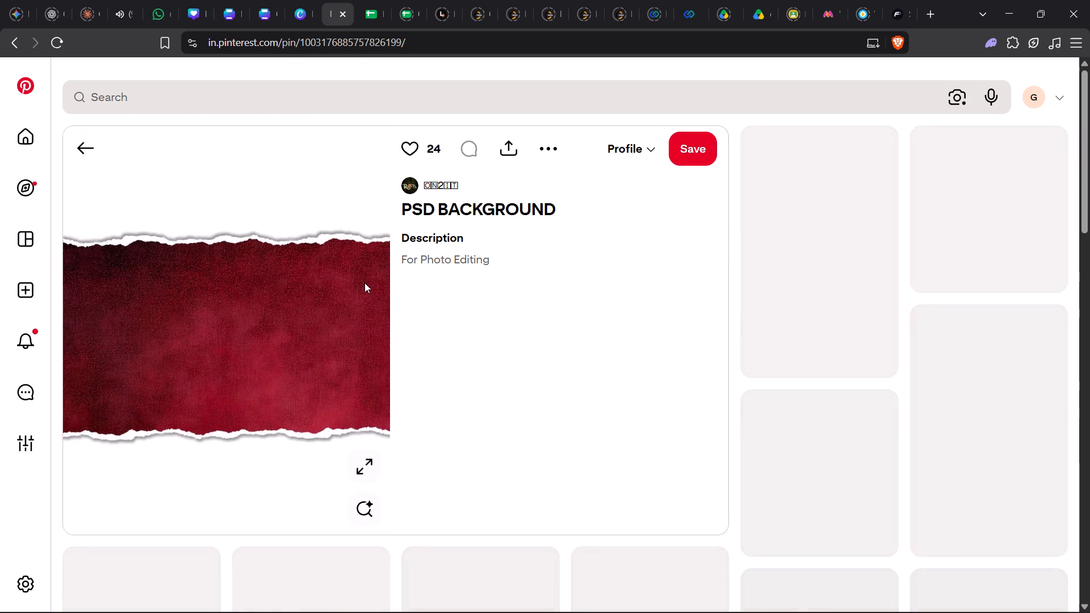
right_click(222, 324)
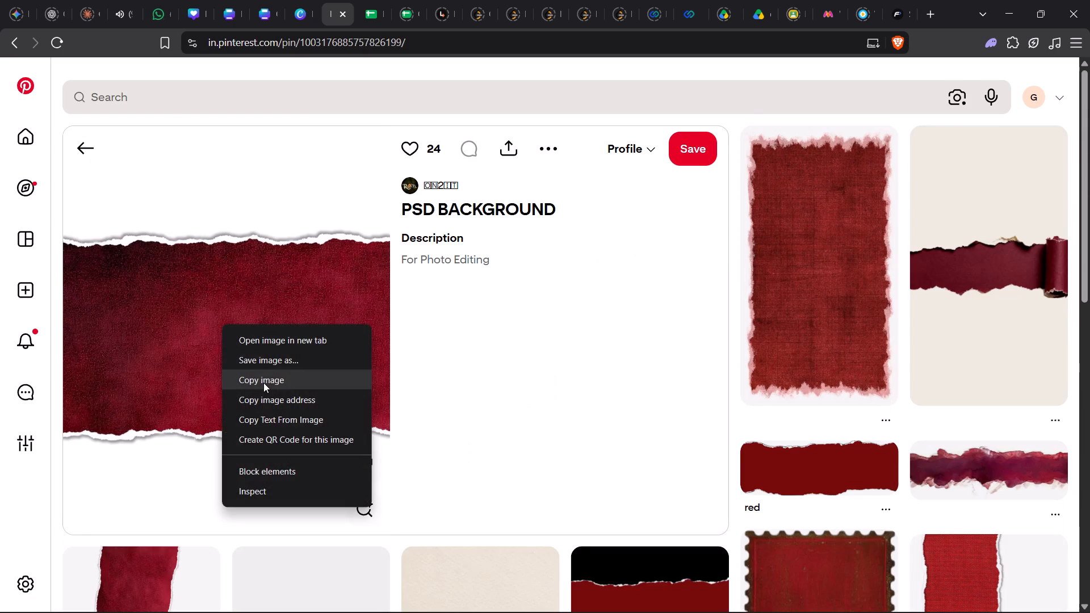
click(263, 383)
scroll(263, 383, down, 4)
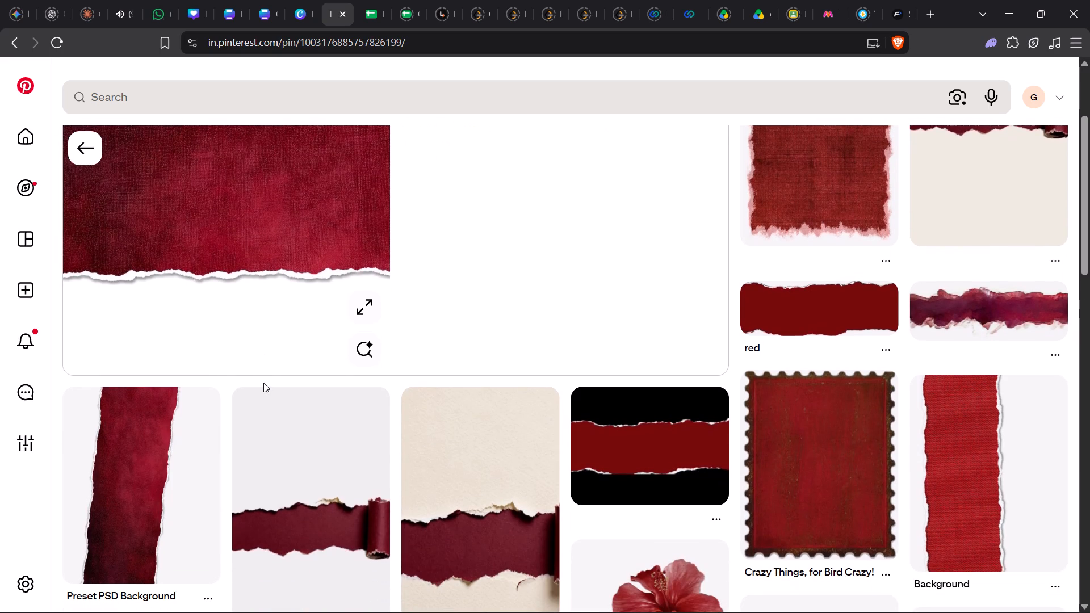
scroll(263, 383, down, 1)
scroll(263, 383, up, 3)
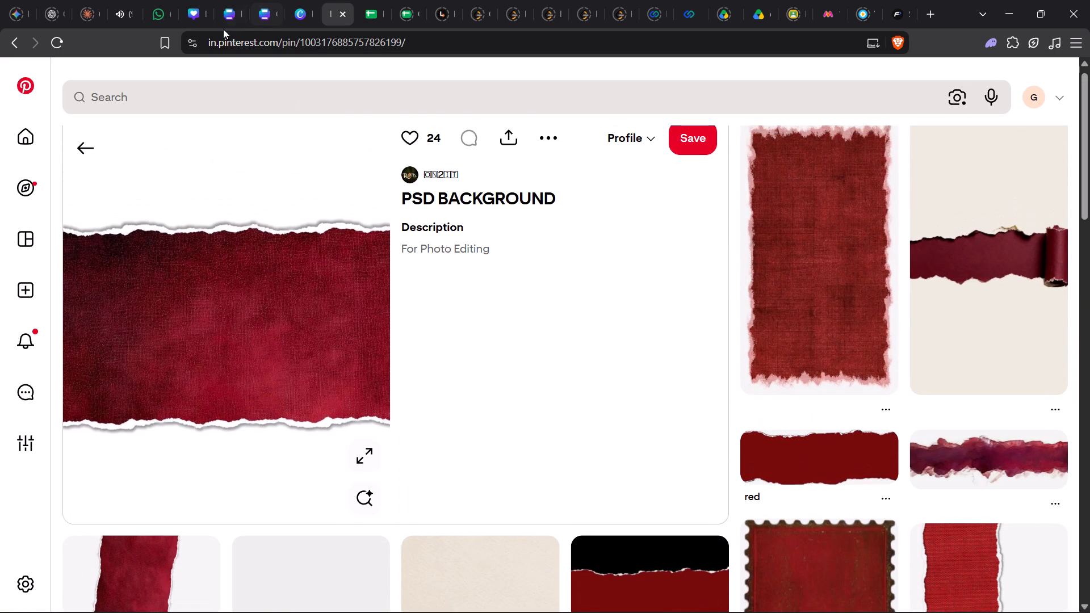
Return to the bookmarks 2026 design in Canva and paste the dark red torn paper image onto page 4.
click(227, 19)
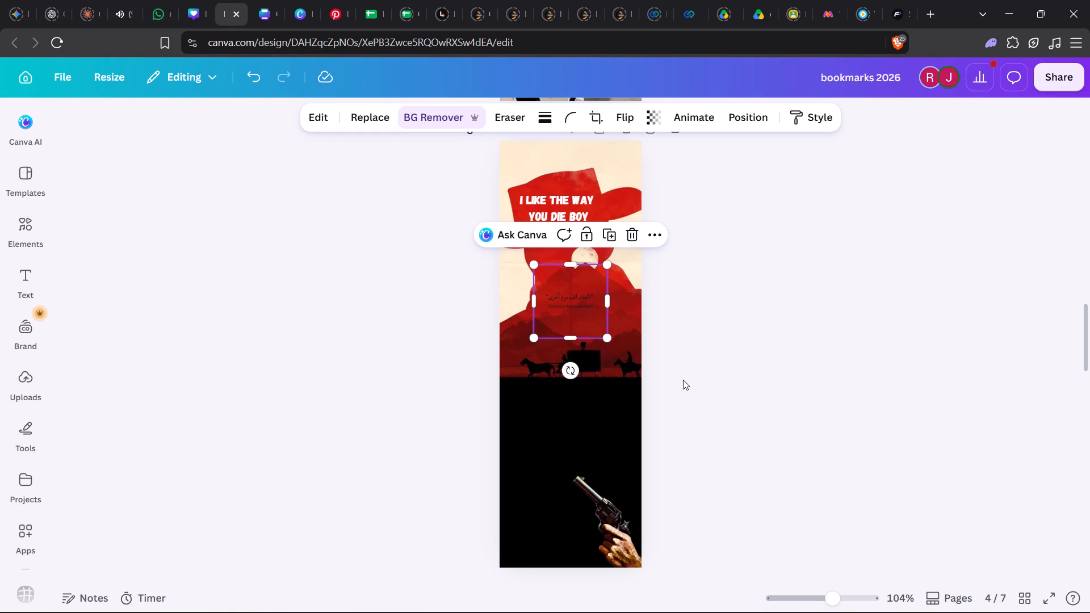
click(683, 380)
key(ctrl+v)
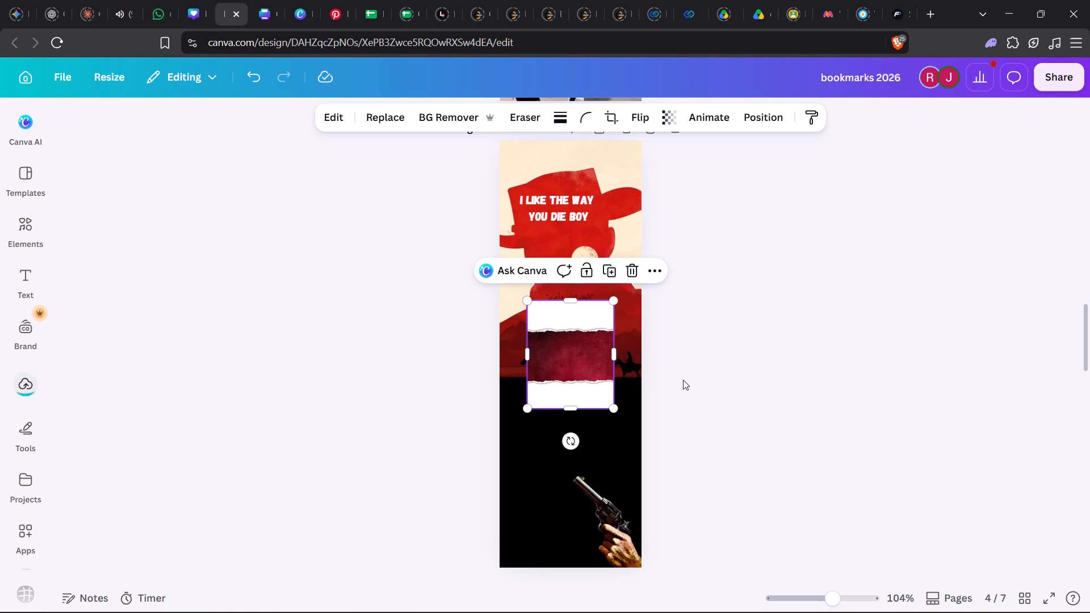
Remove the white background from the pasted red torn paper image.
click(447, 119)
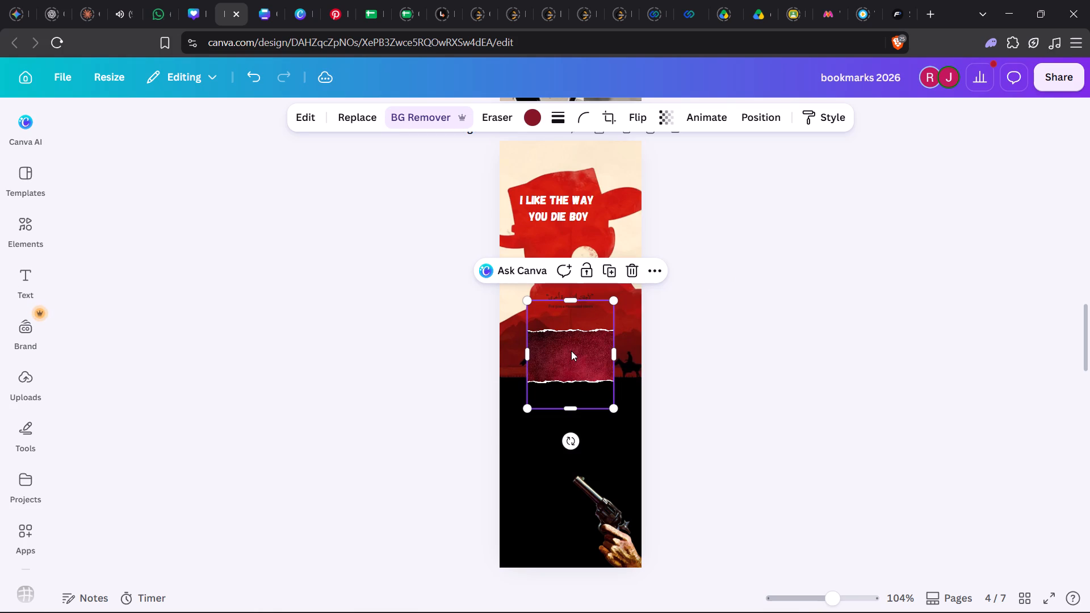
Move the torn paper down over the poster's lower edge and stretch it across the bookmark to about 2.1 wide.
drag(571, 351, 538, 391)
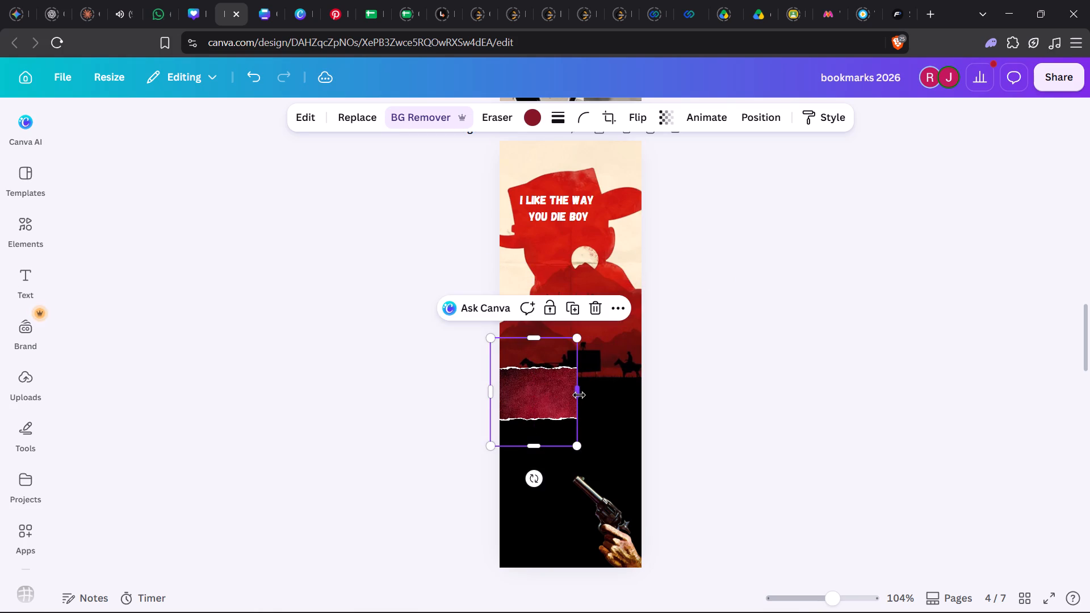
drag(579, 395, 644, 400)
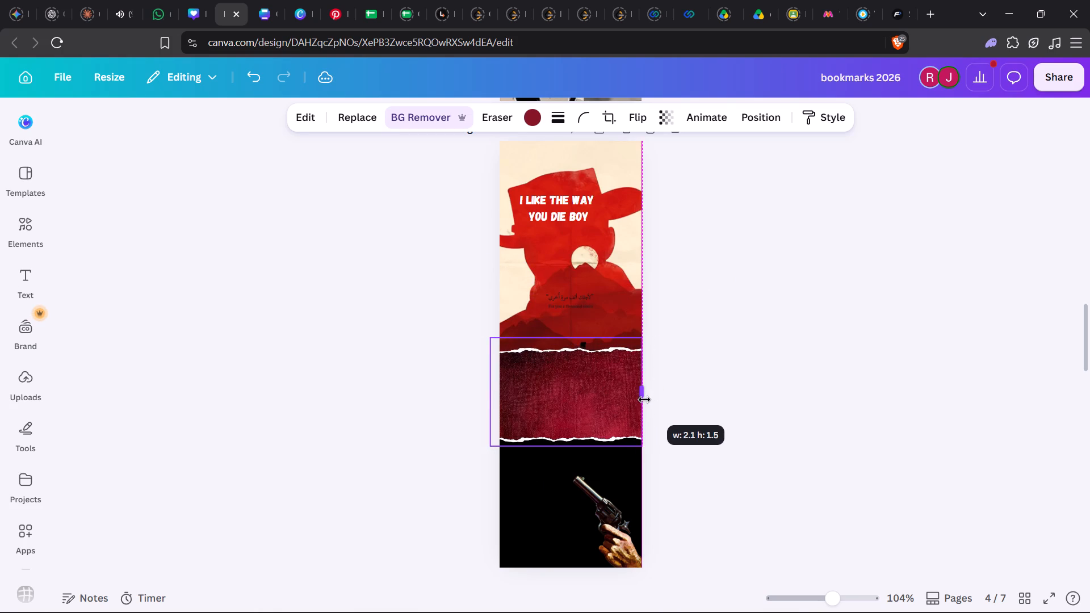
drag(644, 400, 644, 400)
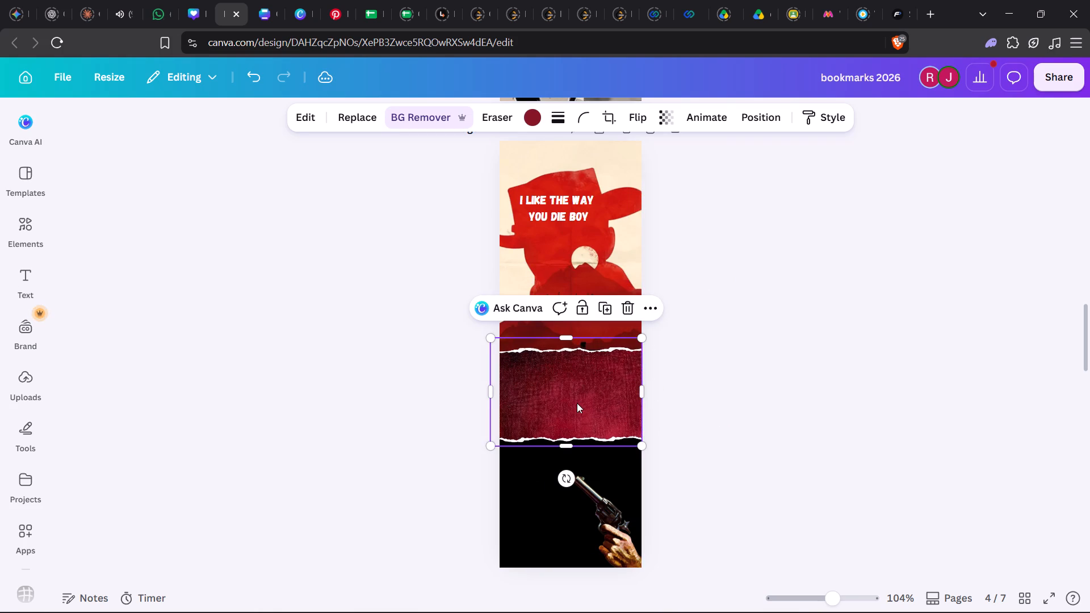
Rotate the torn paper to about -13° and widen it past the bookmark's right edge.
drag(565, 480, 588, 488)
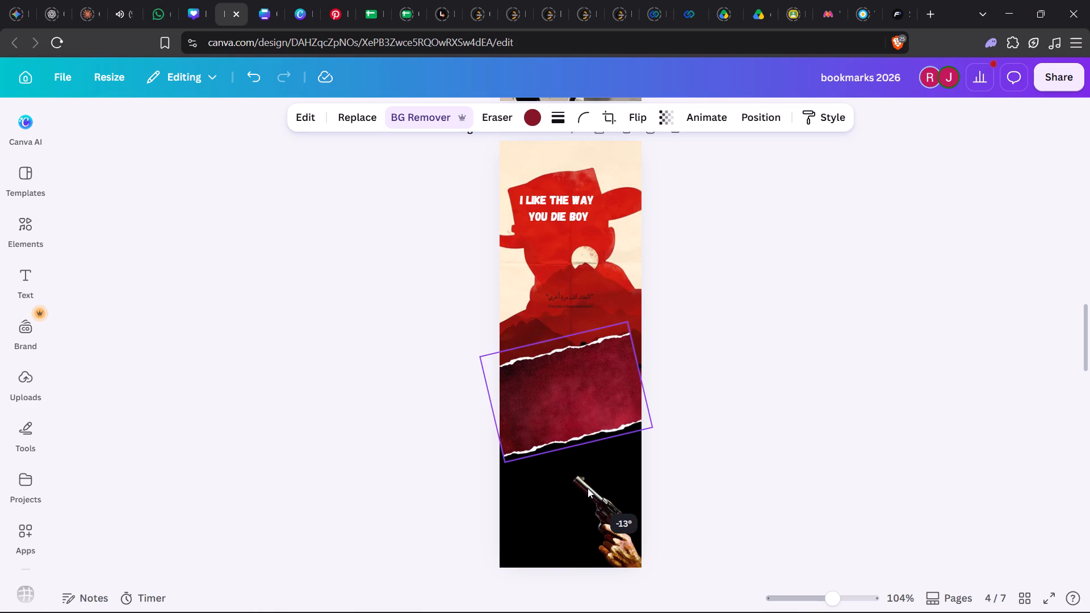
drag(588, 488, 588, 489)
drag(643, 374, 654, 373)
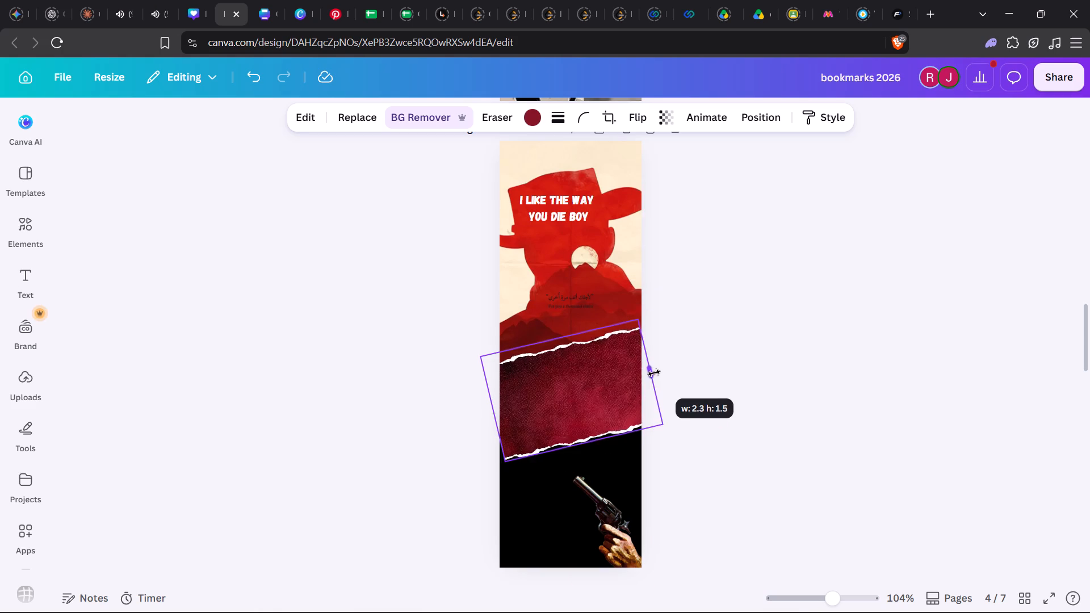
drag(654, 373, 661, 373)
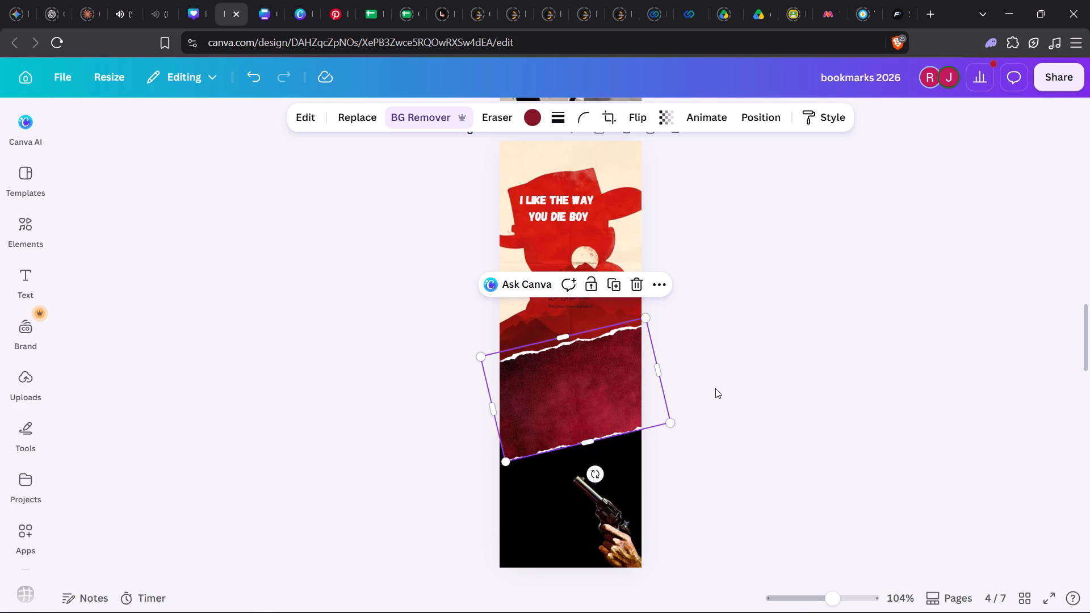
Send the torn paper backward in the layer order, behind the red poster image.
key(ctrl+bracketleft)
key(ctrl+bracketleft)
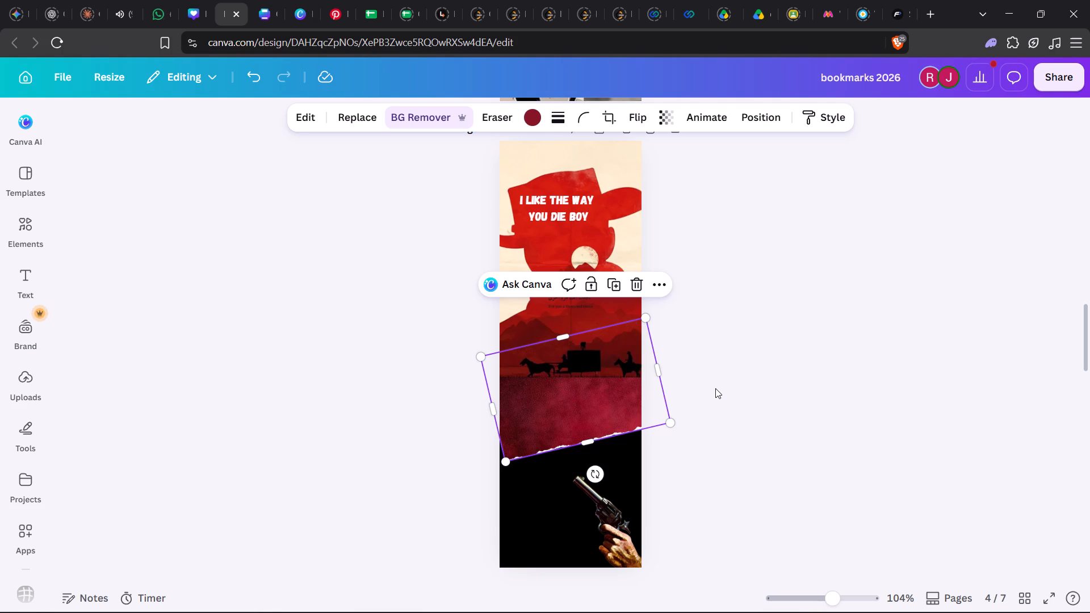
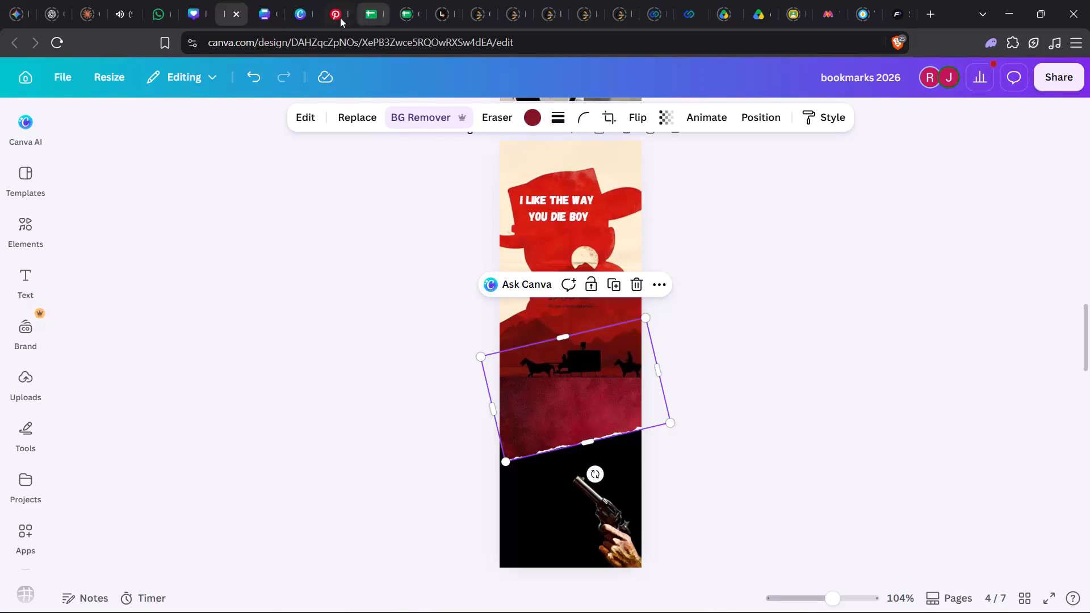
Switch to Pinterest and search for "one piece luffy pose".
click(334, 18)
click(343, 83)
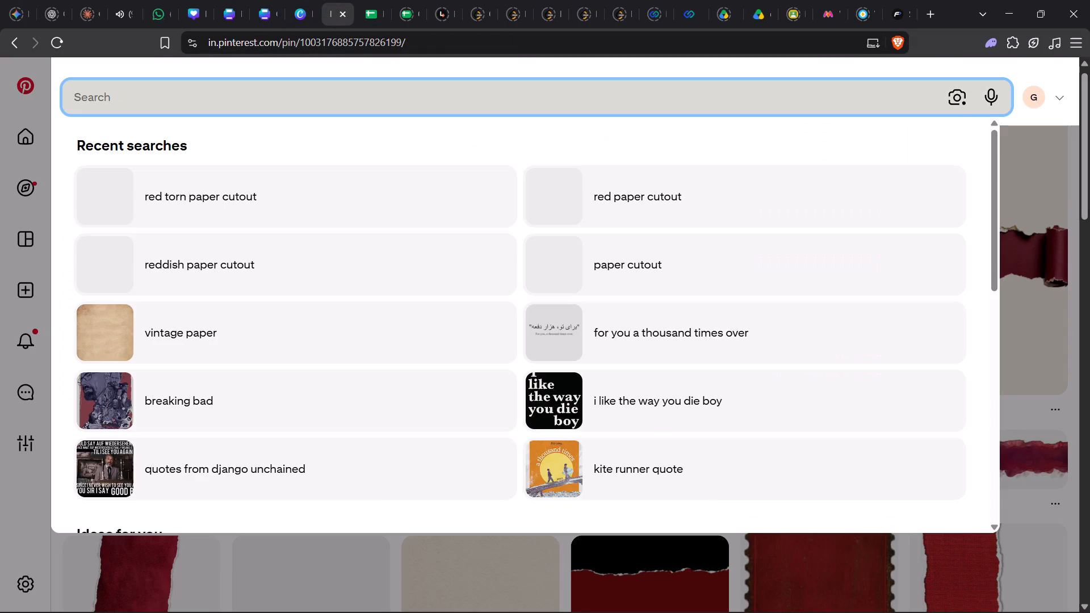
text(one piece)
key(space)
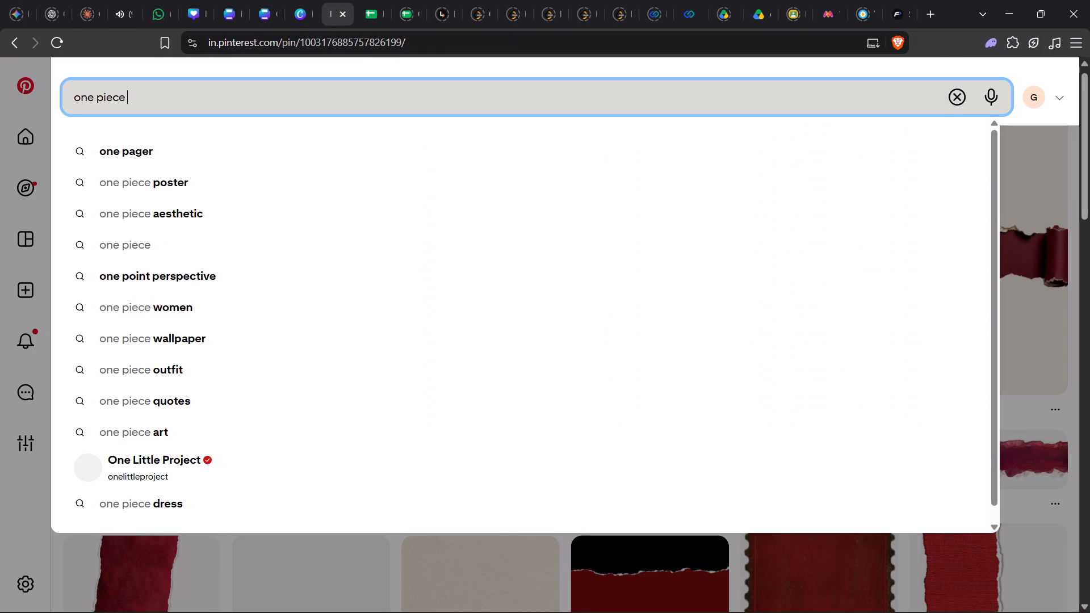
text(luf)
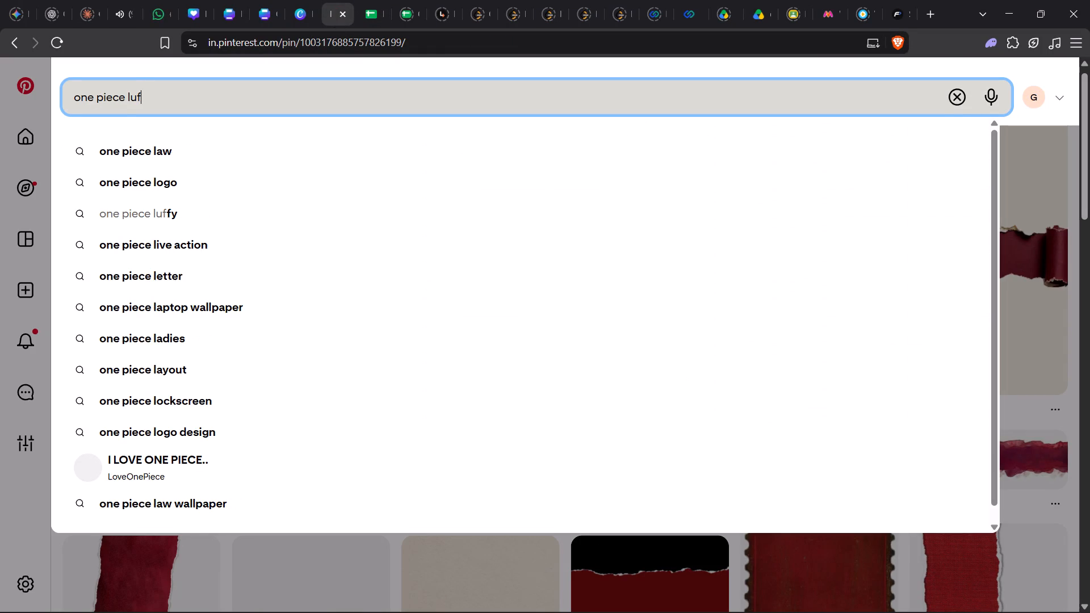
key(BackSpace)
key(BackSpace)
key(BackSpace)
text(luffy pose)
key(Return)
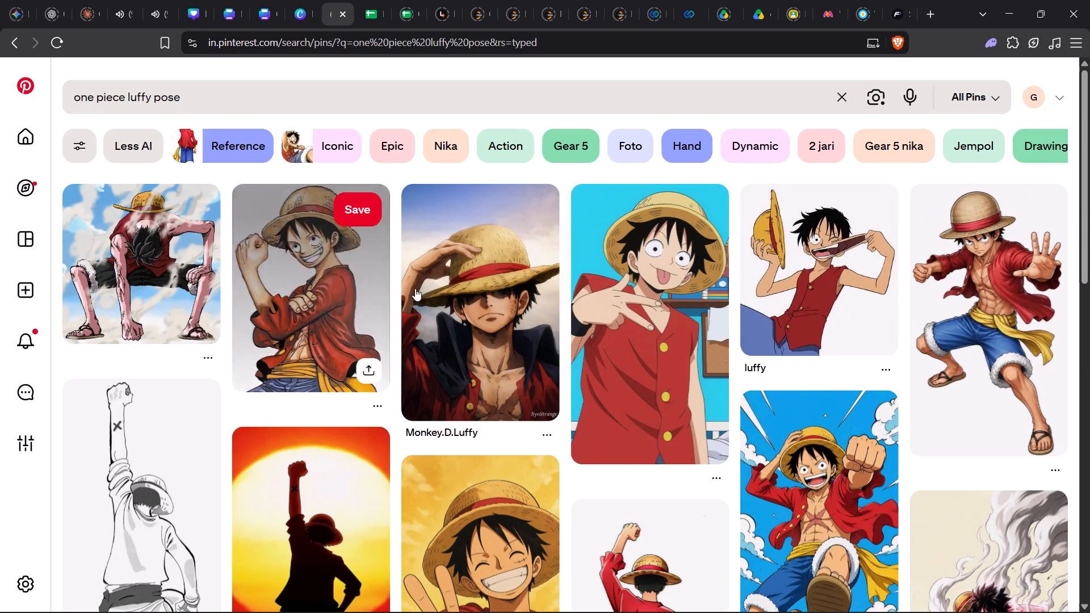
Browse the Luffy pose pins, including the Monkey.D.Luffy one, for a picture suitable for a bookmark.
click(484, 271)
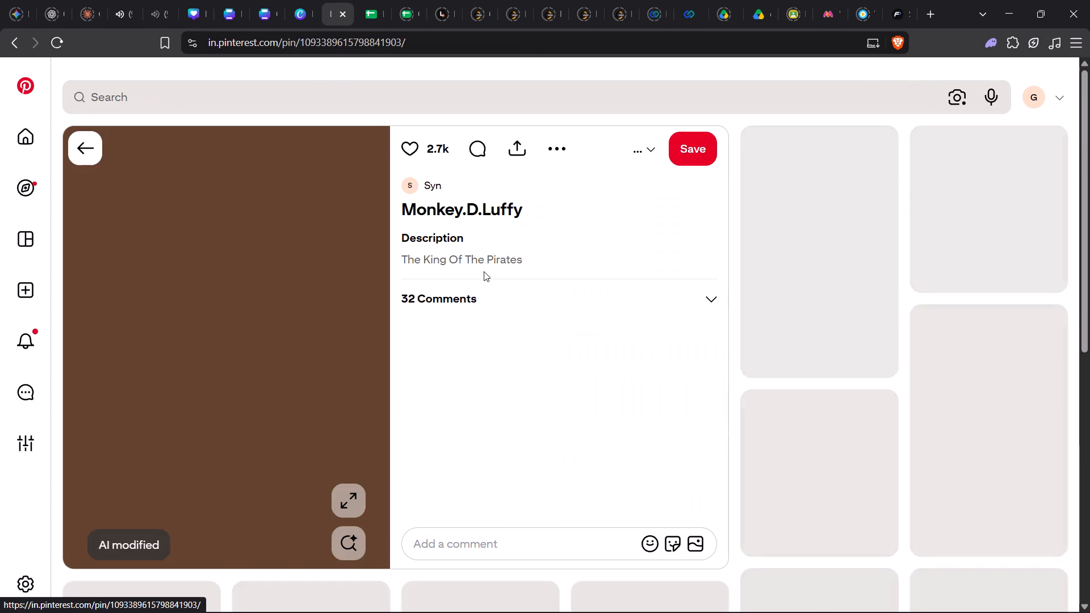
scroll(137, 275, right, 6)
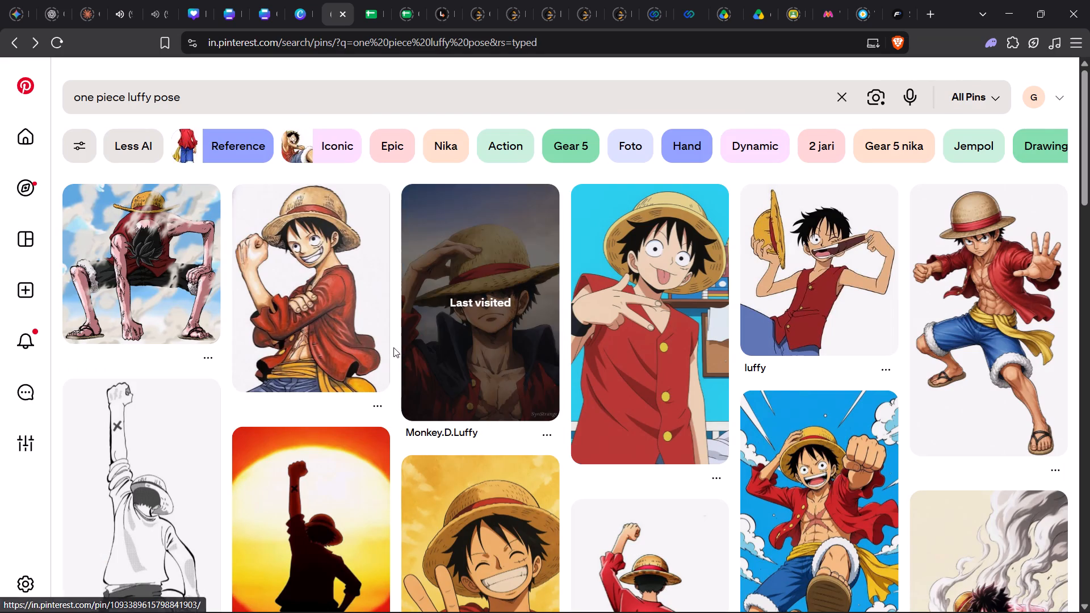
scroll(393, 347, down, 3)
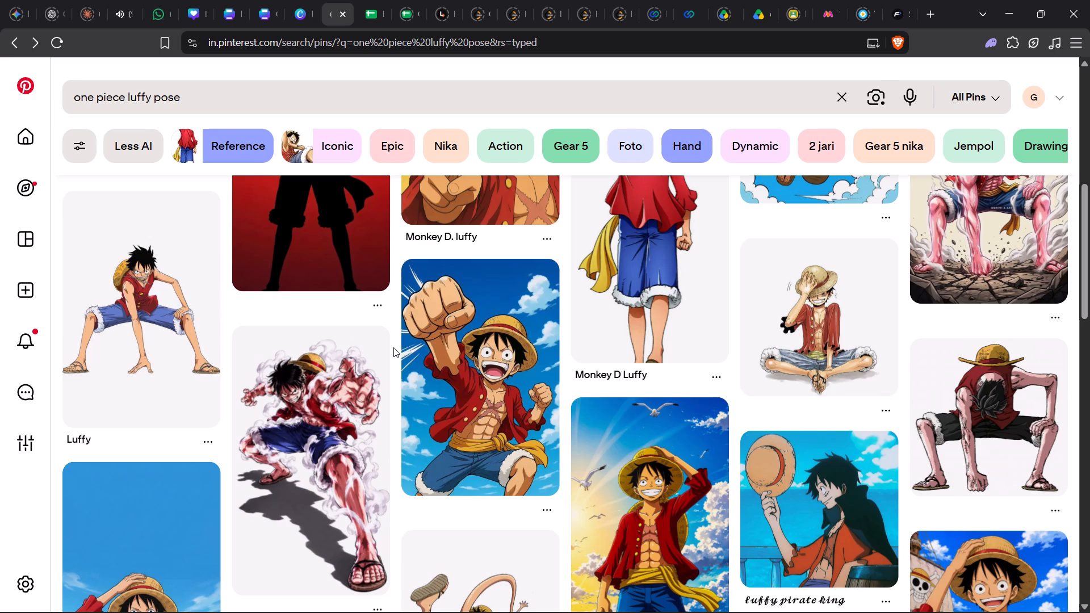
scroll(393, 347, down, 3)
click(393, 347)
scroll(393, 347, down, 1)
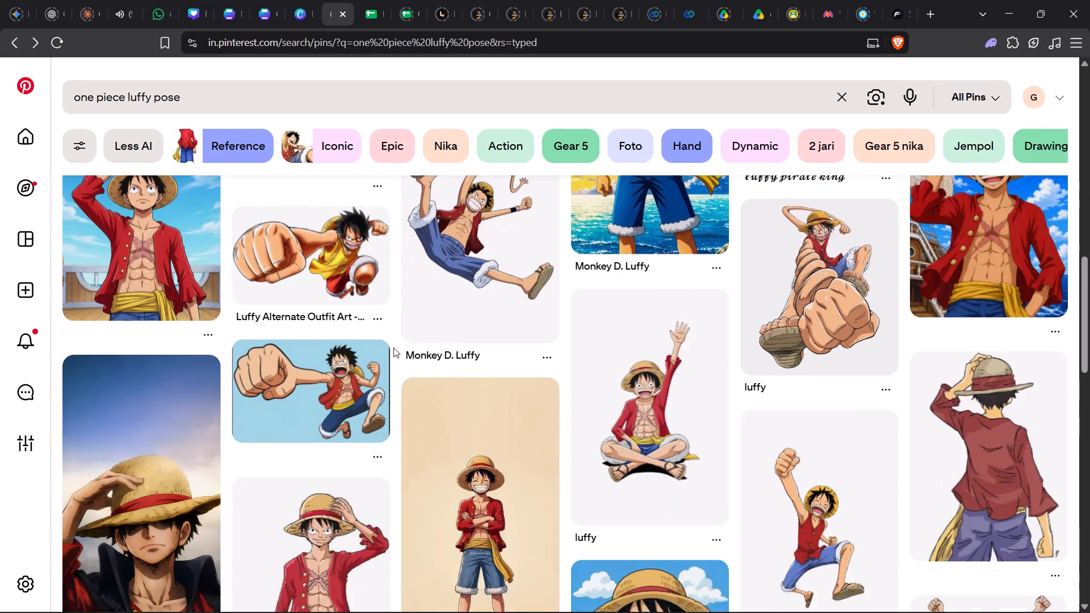
scroll(393, 347, down, 2)
scroll(393, 347, up, 1)
scroll(393, 347, down, 2)
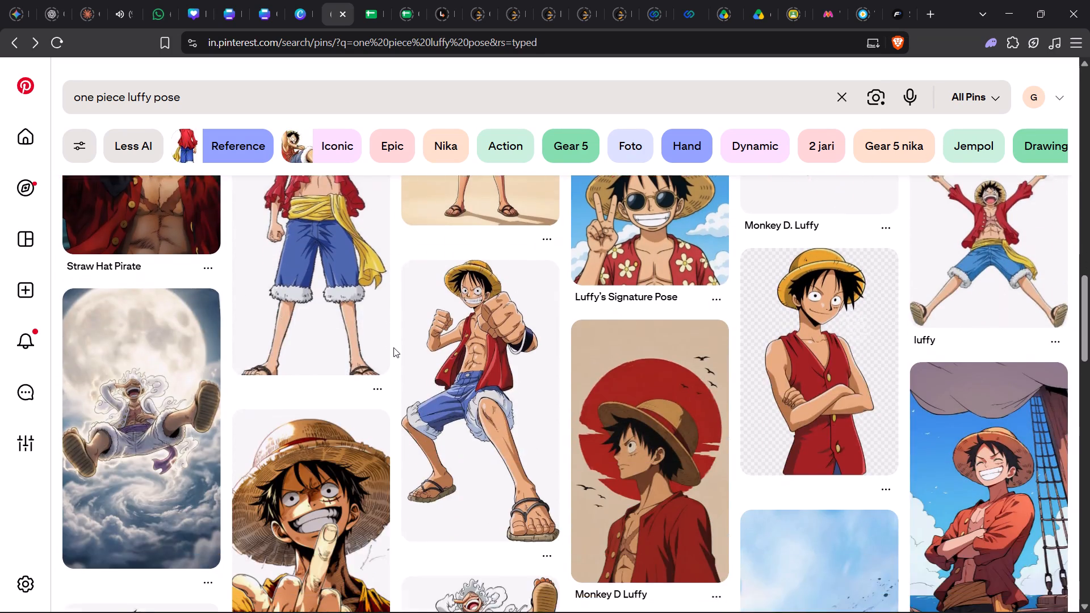
scroll(393, 347, down, 3)
scroll(393, 347, up, 6)
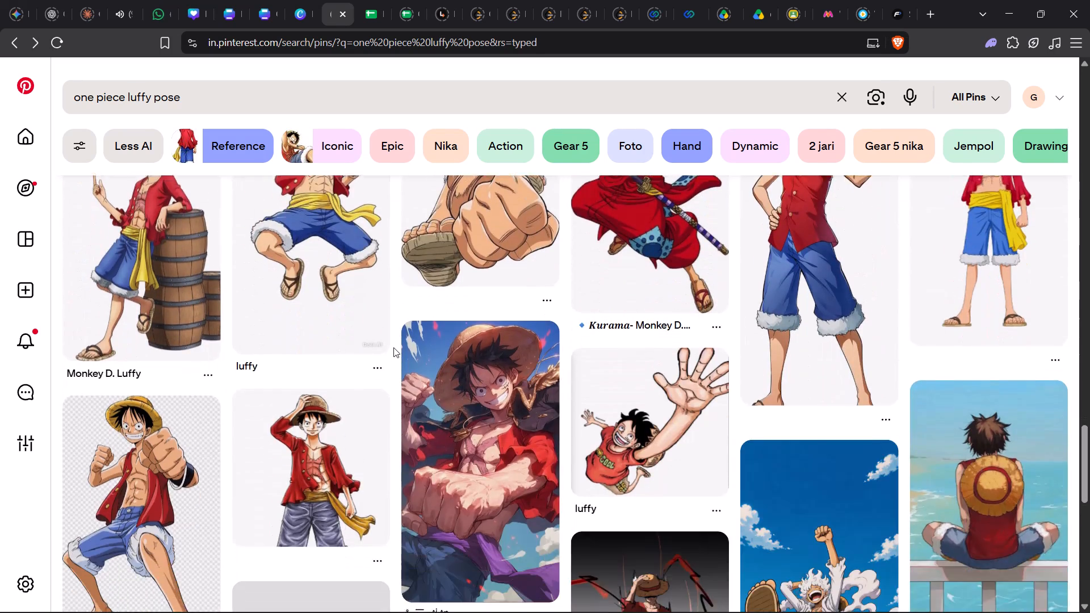
scroll(393, 347, up, 9)
Run a web image search in a new tab for "one piece luffy vs big mom and kaido scene".
click(936, 19)
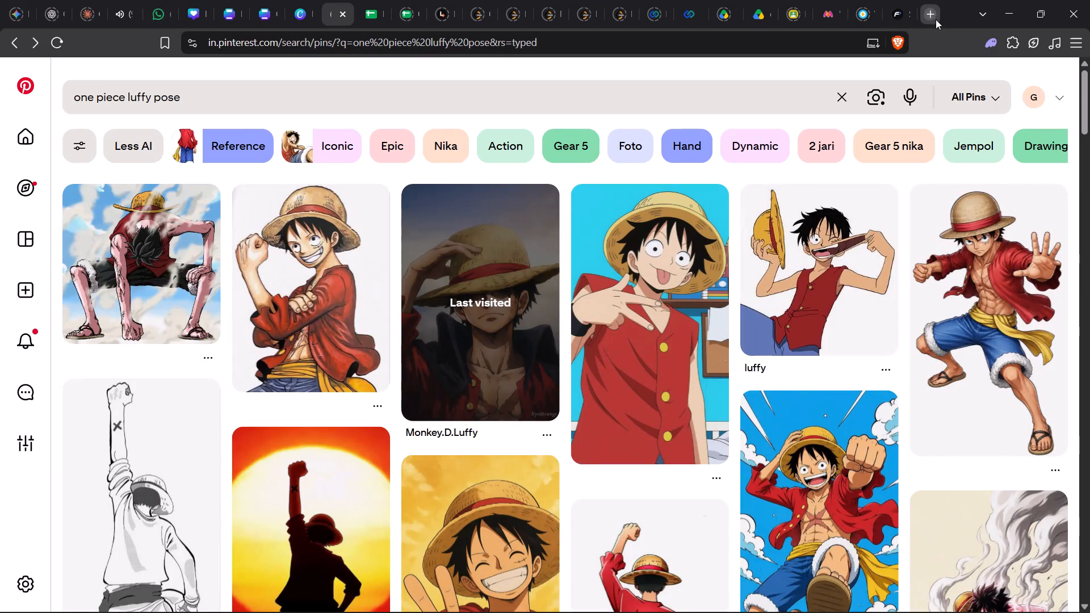
text(one pieve)
key(space)
key(BackSpace)
key(BackSpace)
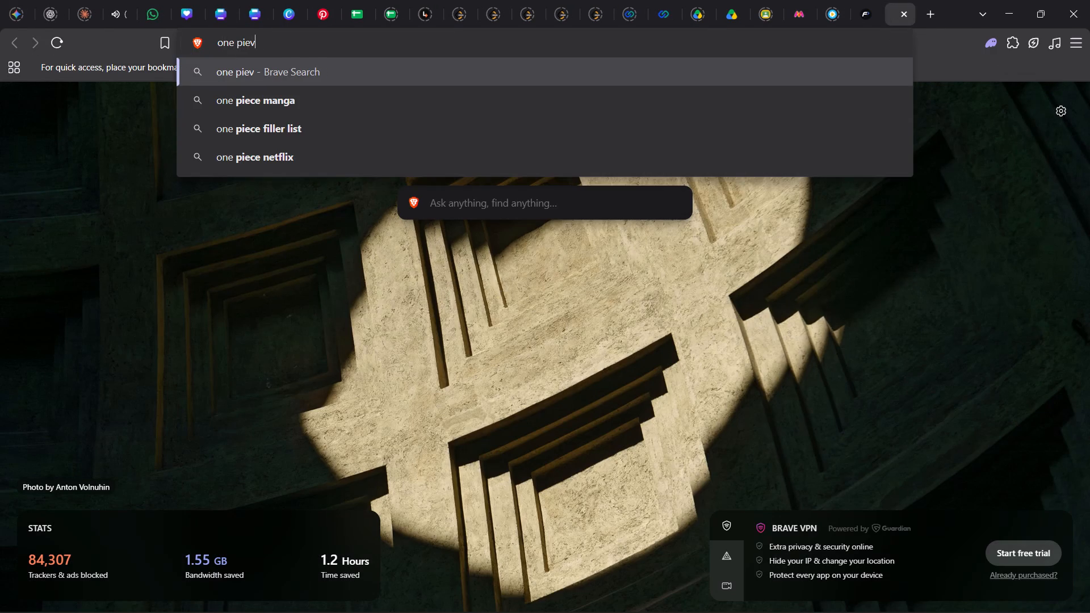
key(BackSpace)
text(ce luffy vs big mom and kaido scene)
key(Return)
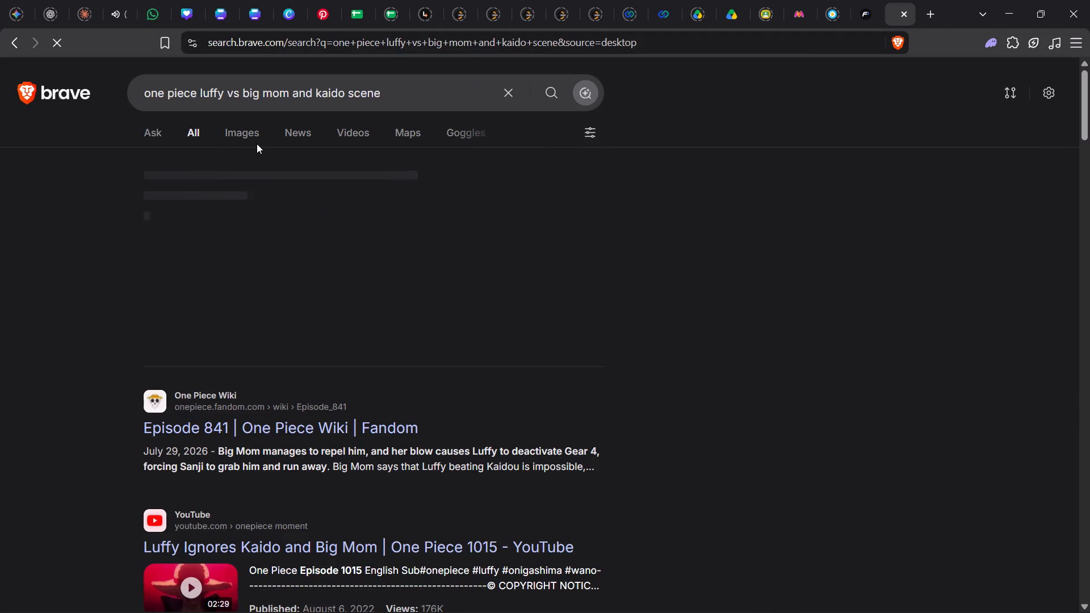
click(250, 138)
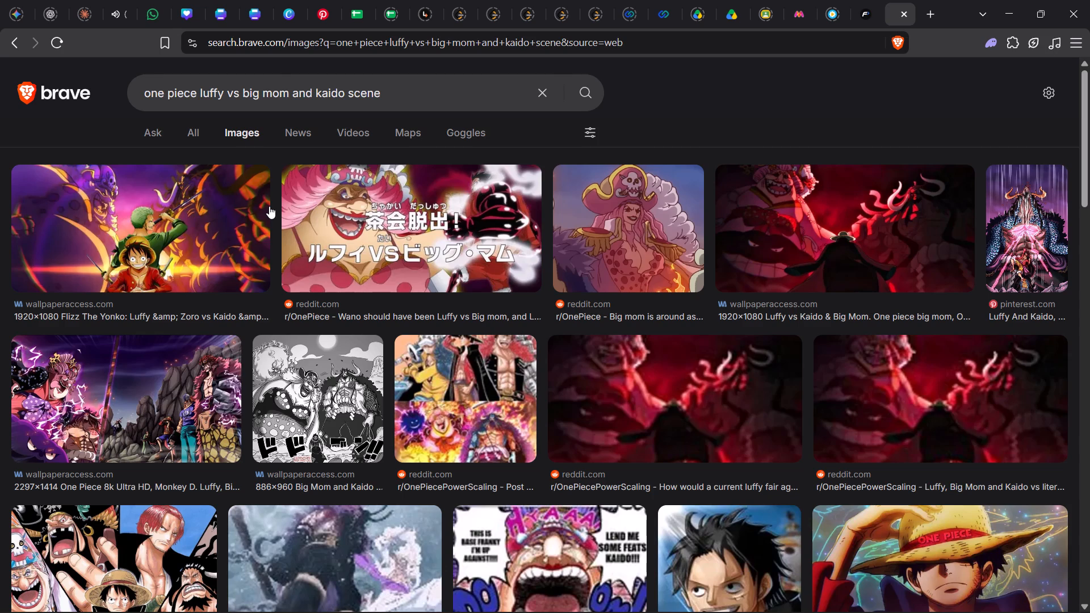
Look through the image results for a suitable scene of Luffy facing Big Mom and Kaido.
scroll(269, 206, down, 4)
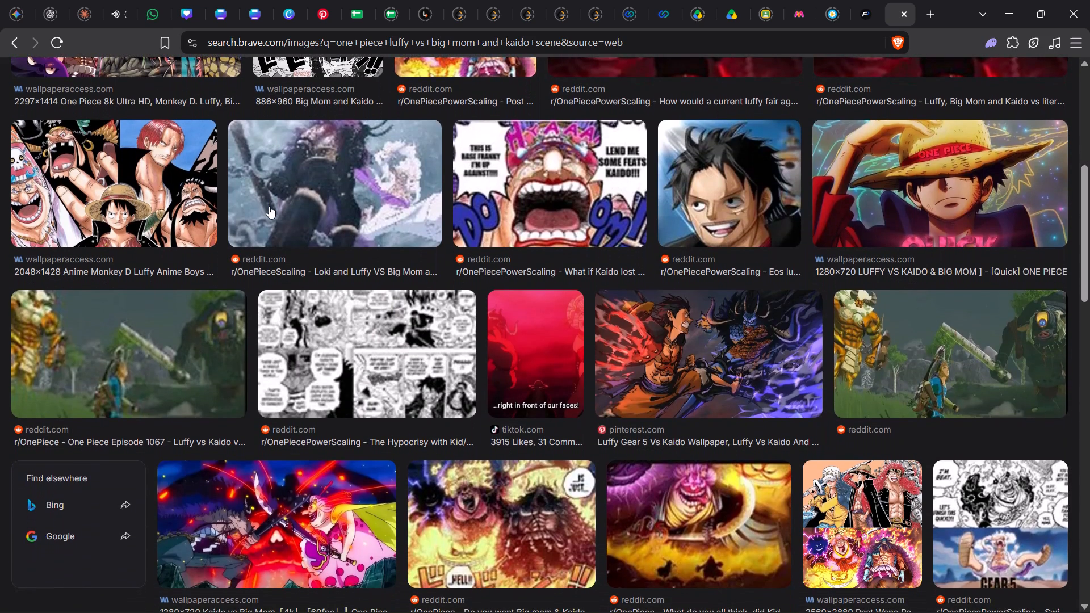
scroll(249, 295, down, 4)
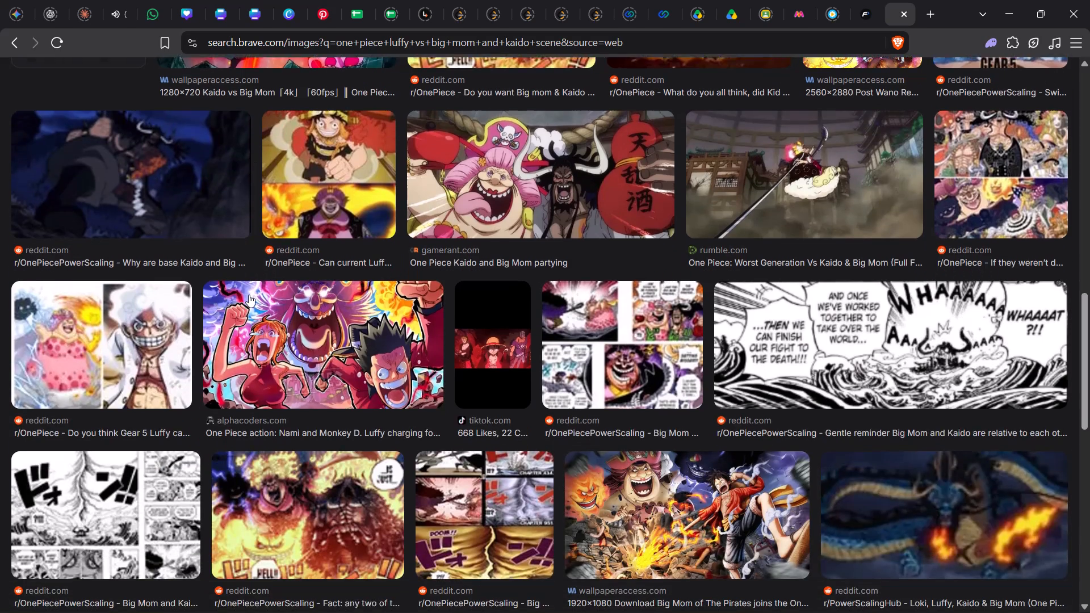
scroll(249, 295, down, 2)
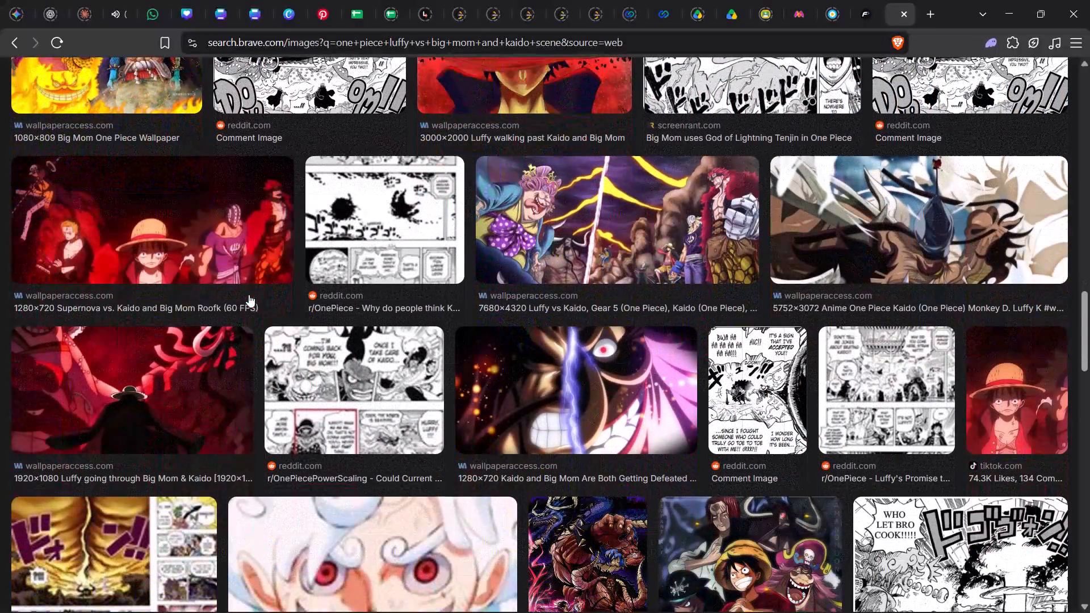
scroll(249, 295, down, 2)
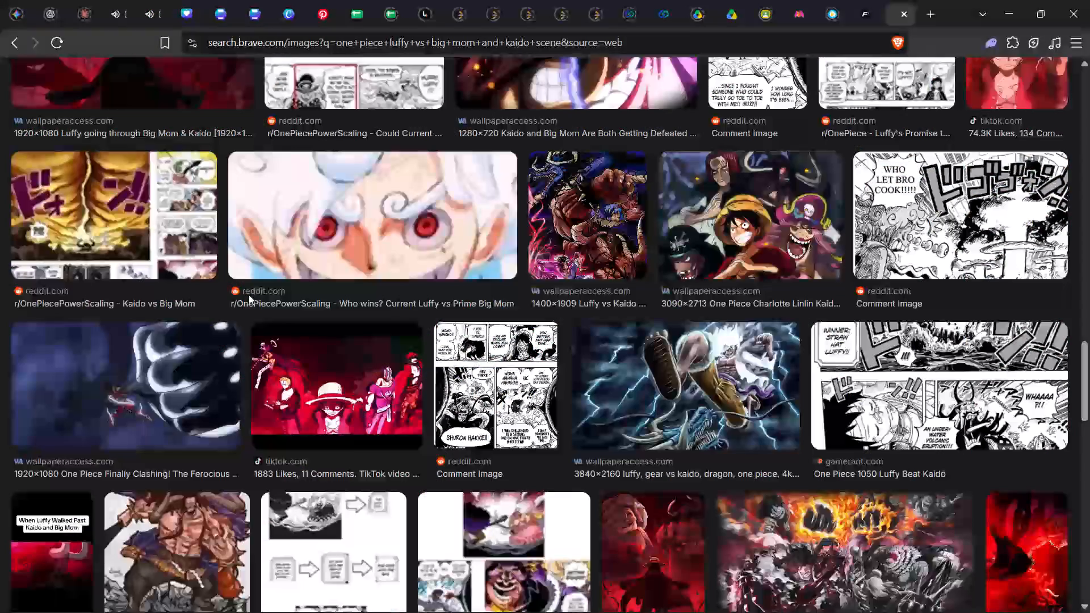
scroll(249, 295, down, 2)
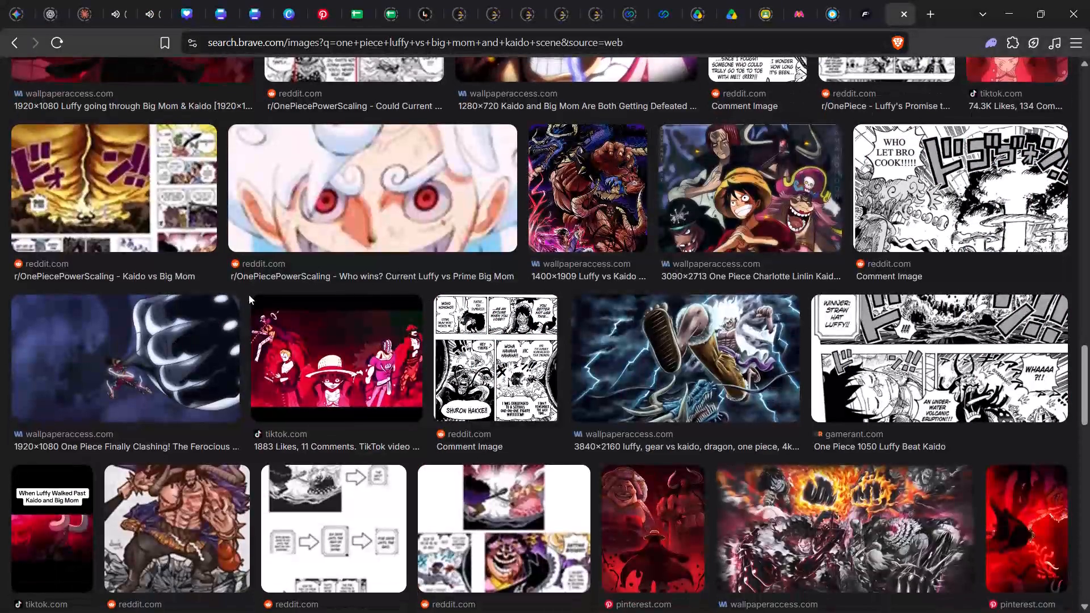
scroll(249, 295, down, 2)
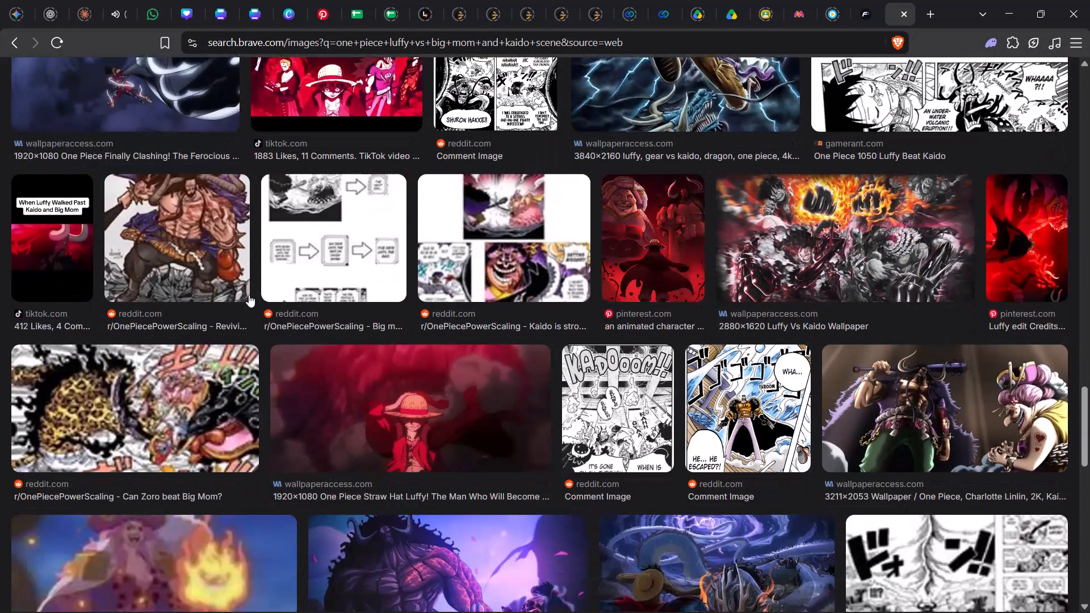
scroll(249, 295, down, 2)
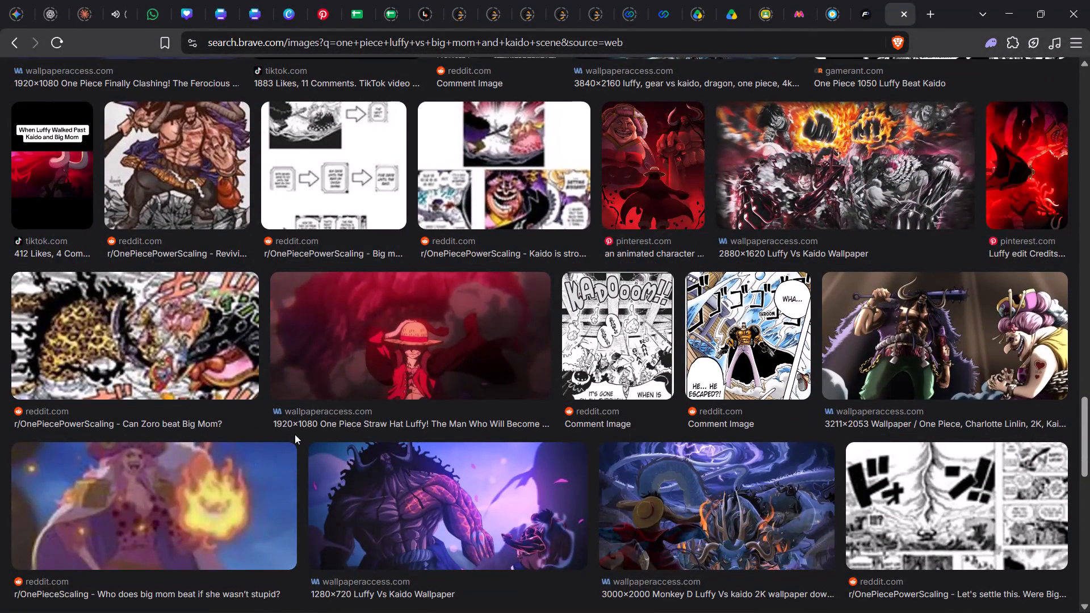
scroll(305, 444, down, 3)
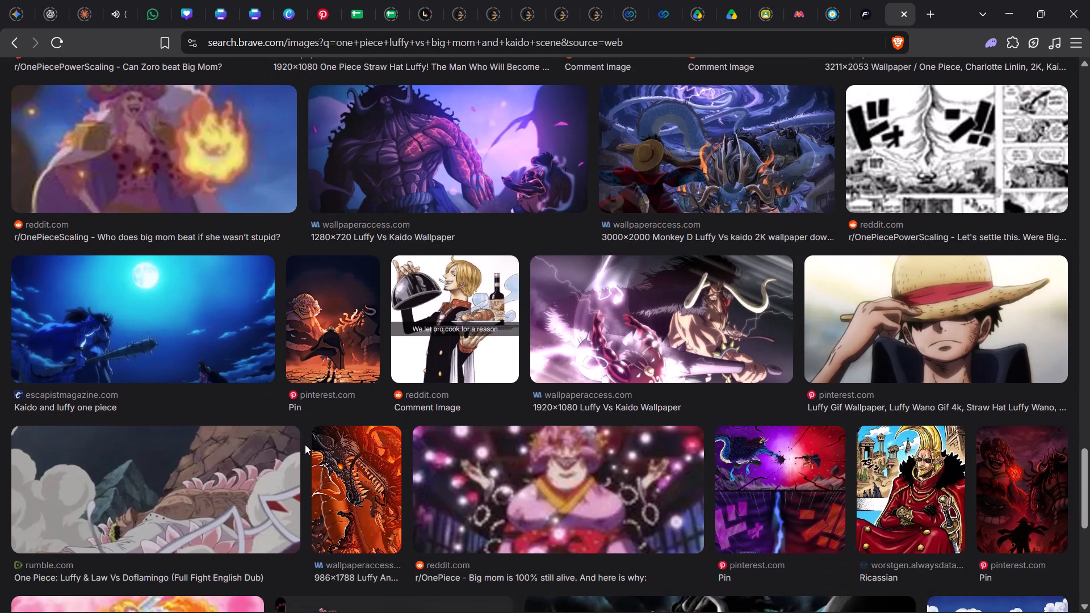
scroll(305, 444, down, 3)
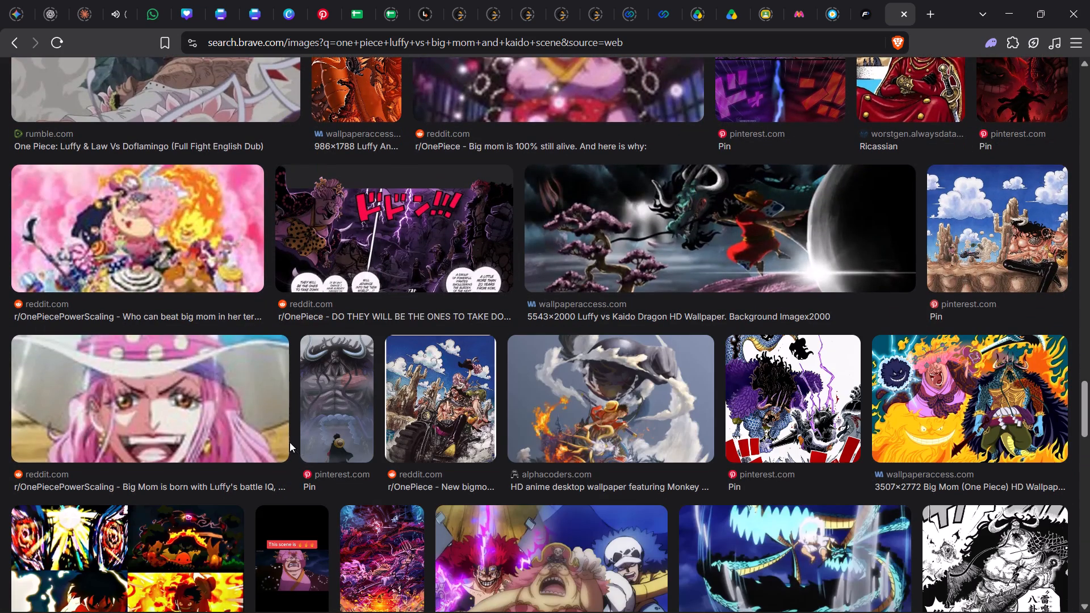
scroll(294, 441, down, 4)
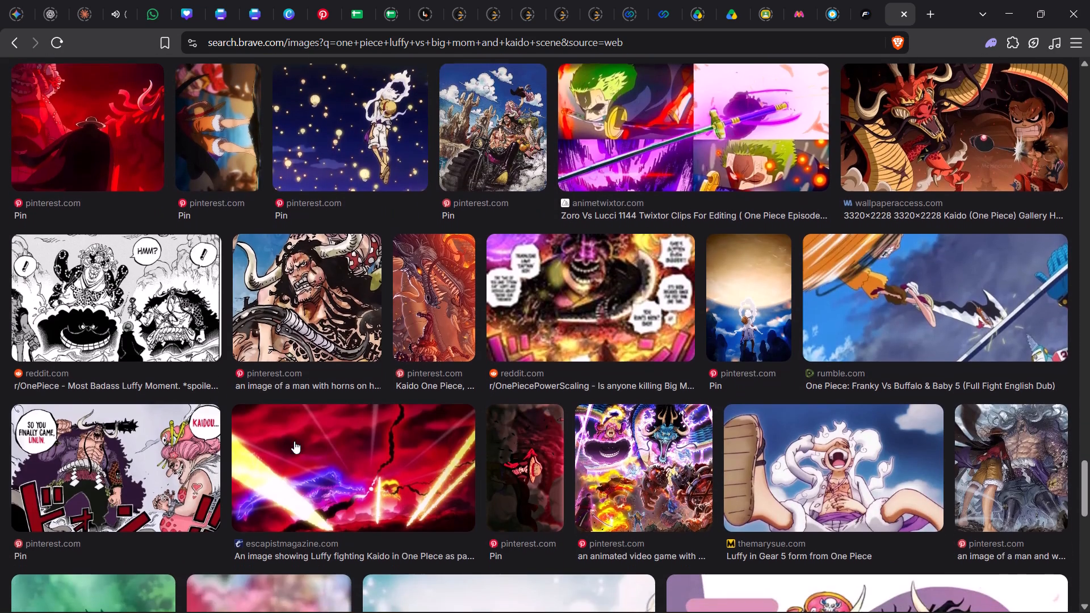
scroll(294, 441, down, 4)
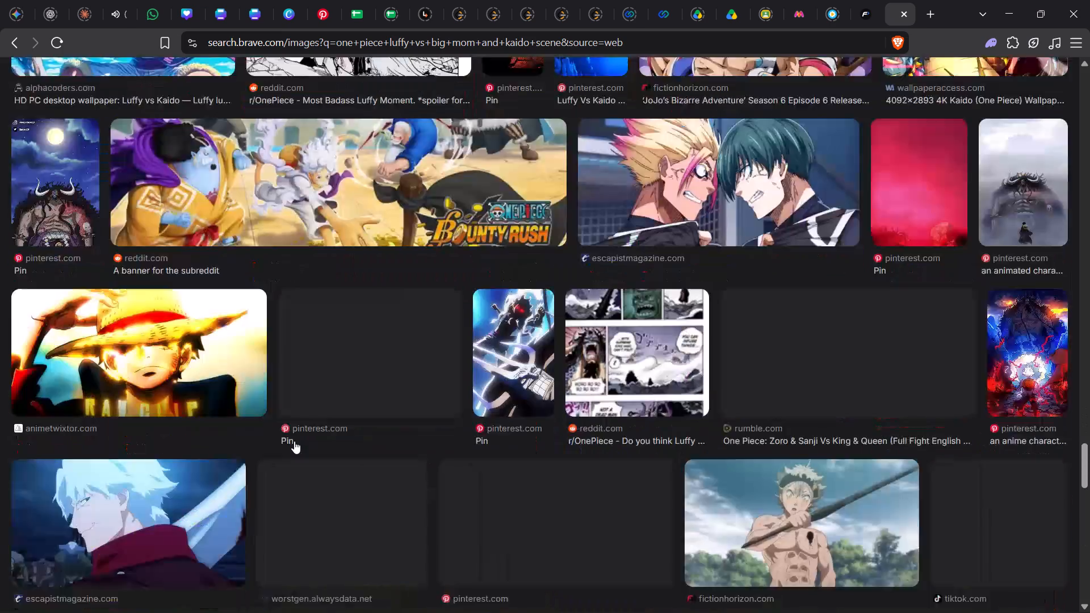
scroll(294, 441, down, 1)
scroll(294, 441, up, 3)
scroll(294, 441, down, 2)
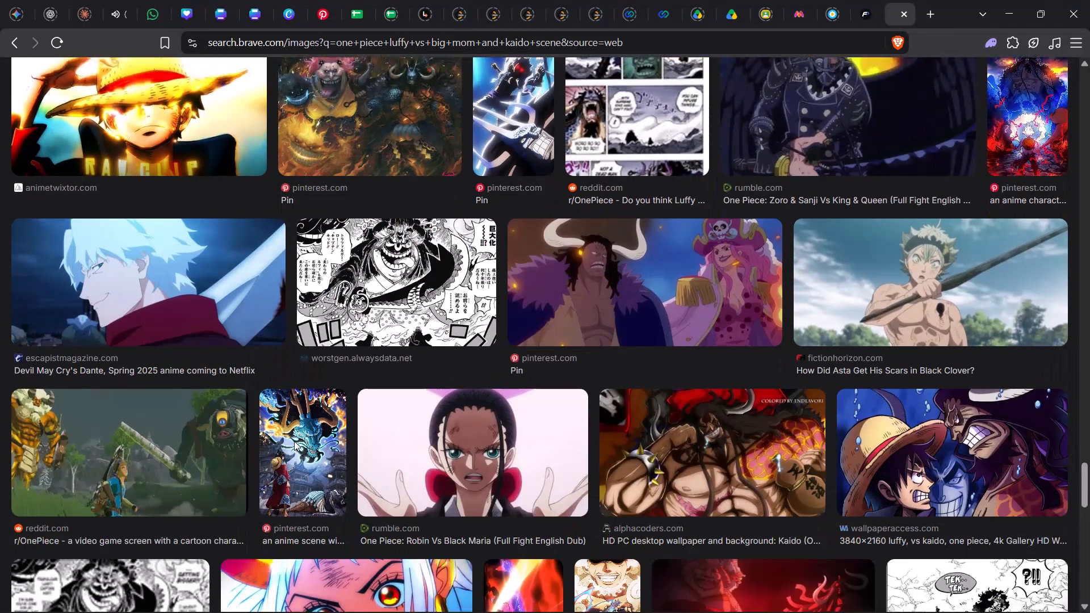
scroll(294, 441, down, 3)
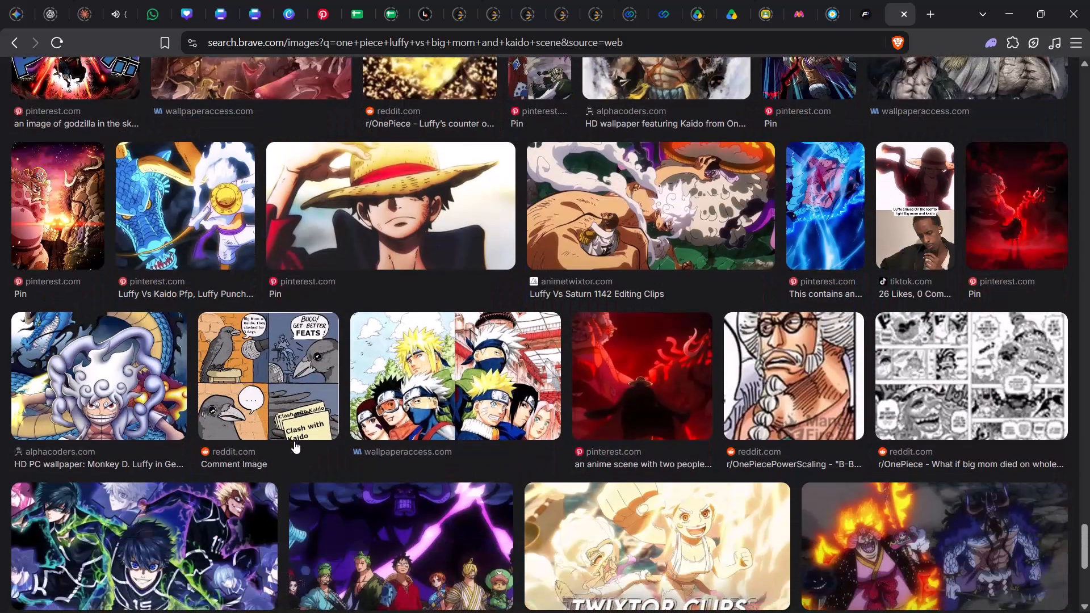
scroll(294, 441, down, 4)
scroll(294, 441, up, 17)
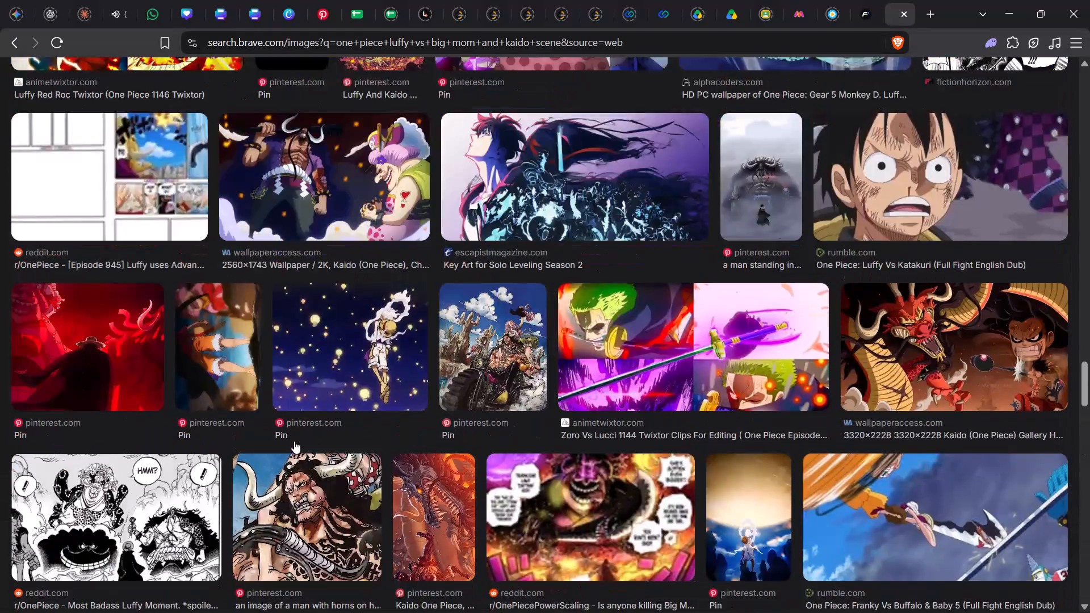
Return to the Pinterest Luffy results, open the Straw Hat Pirate pin and copy its image.
click(316, 20)
scroll(303, 341, down, 2)
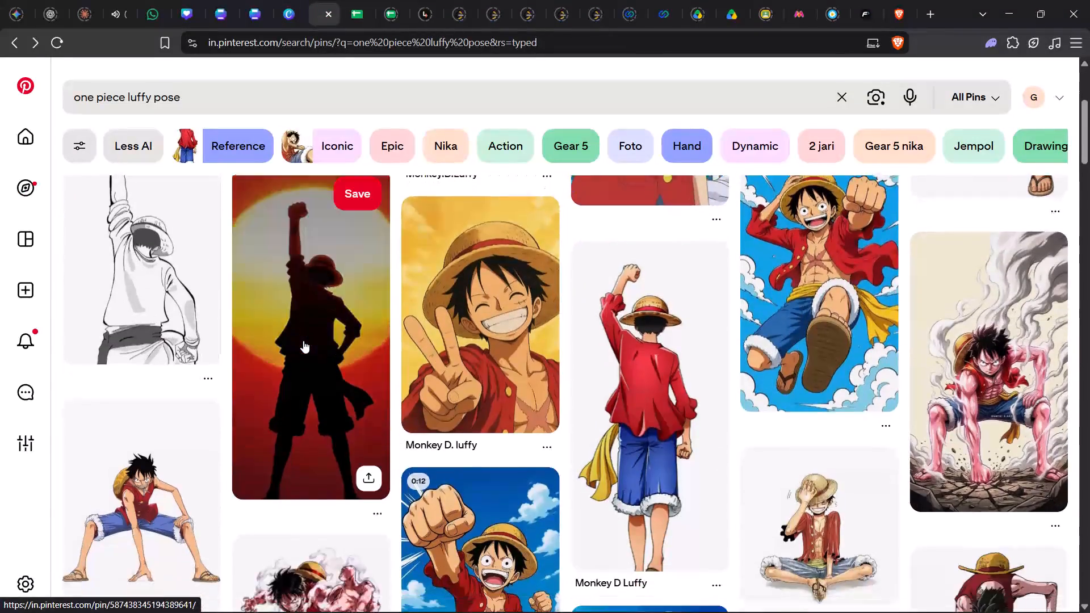
scroll(303, 341, down, 4)
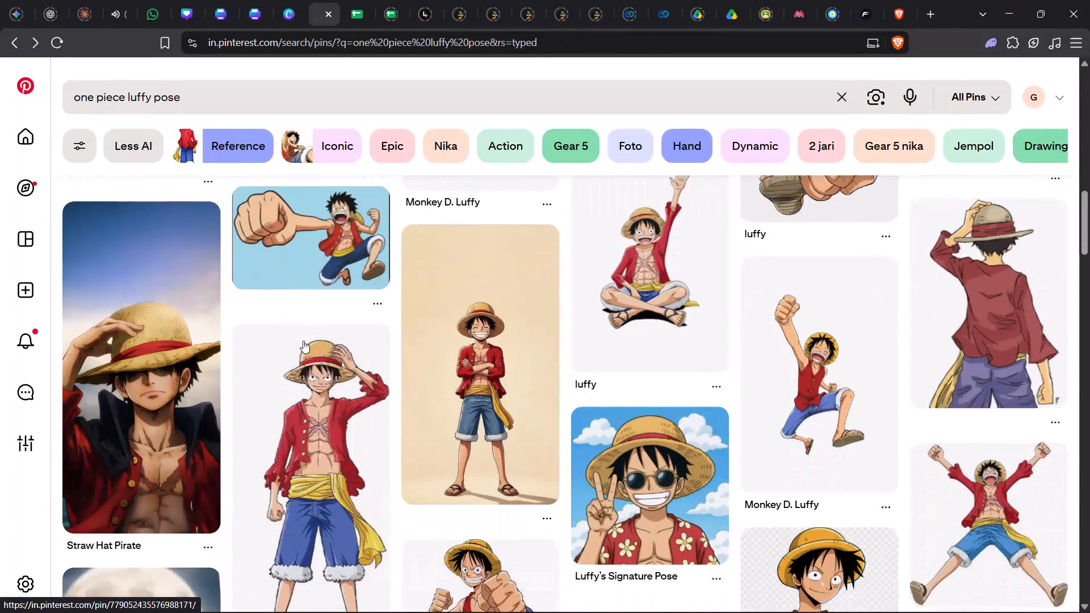
scroll(303, 341, down, 1)
click(170, 383)
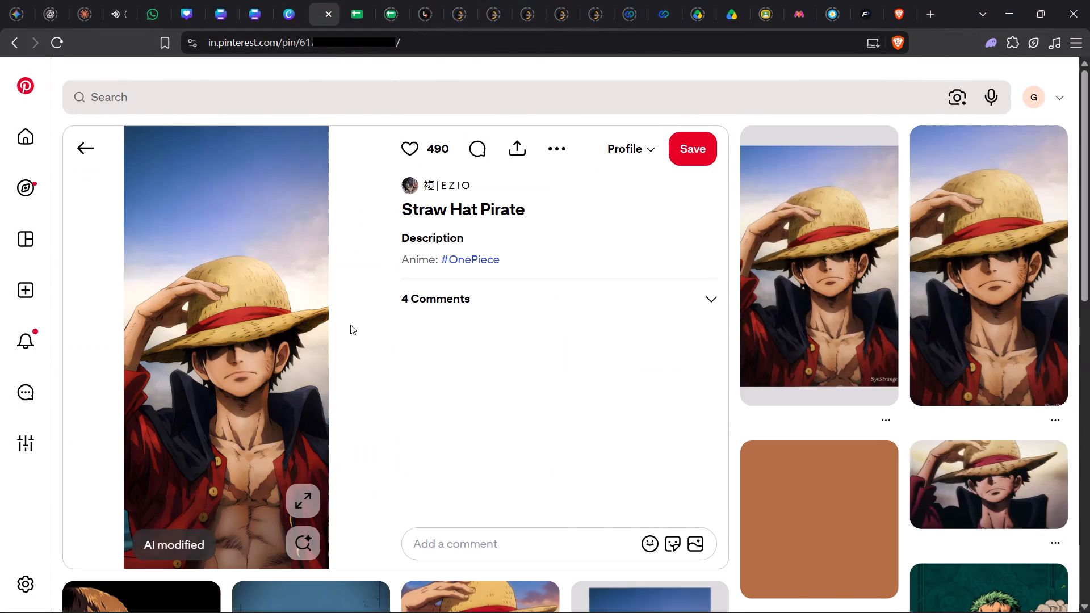
scroll(734, 348, down, 2)
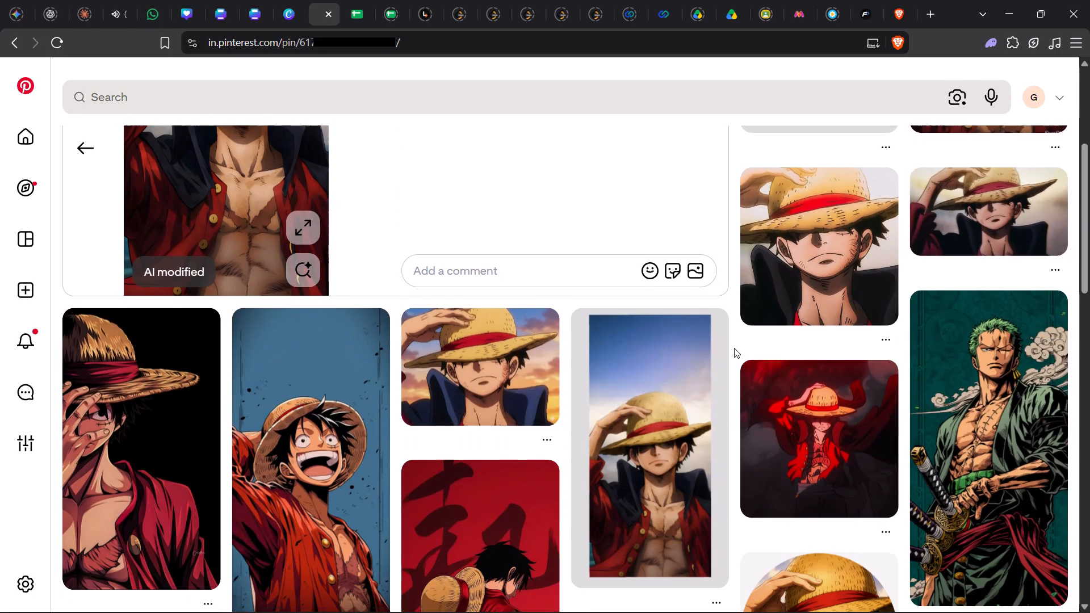
scroll(734, 348, down, 1)
scroll(734, 348, up, 2)
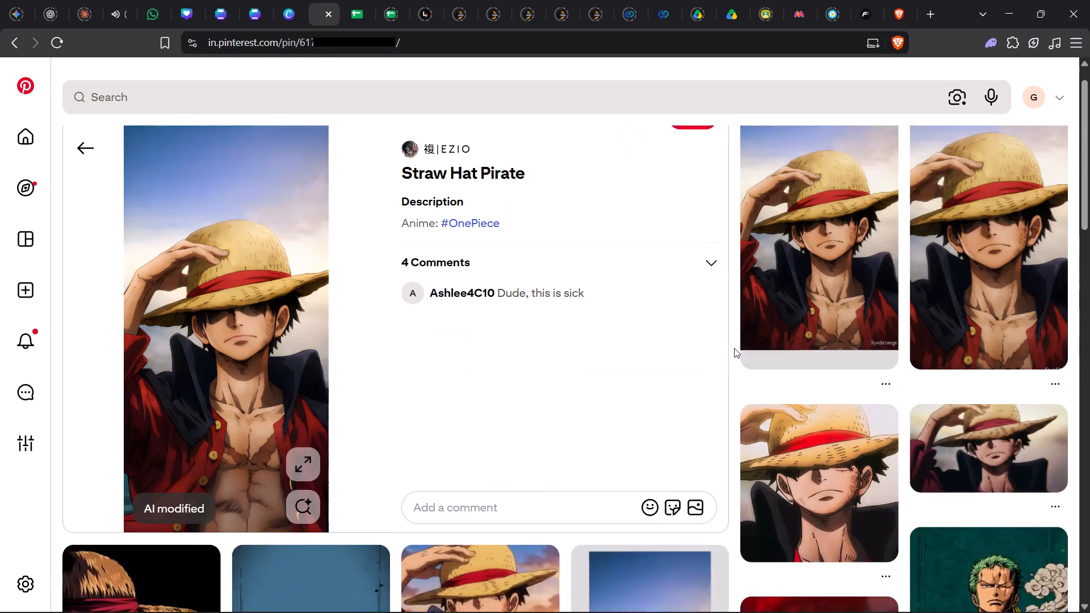
right_click(254, 346)
click(297, 407)
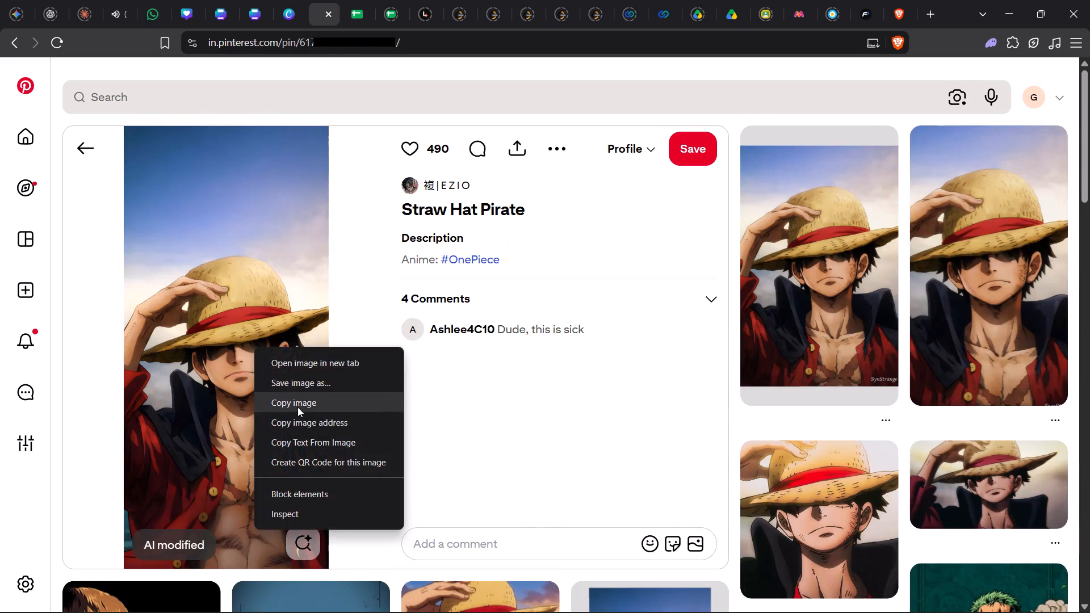
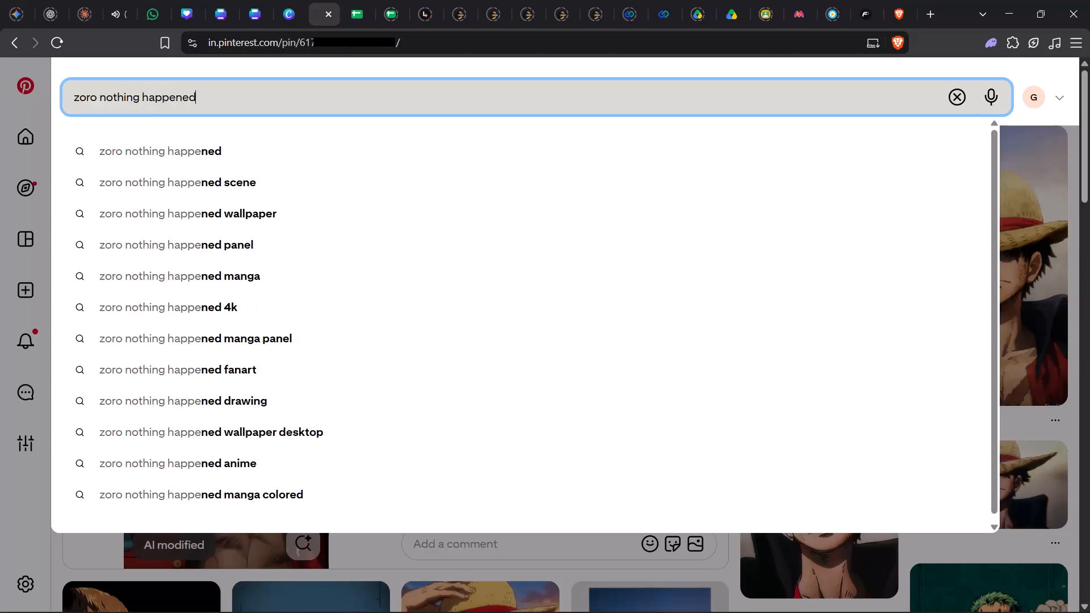
Run a Pinterest search for "zoro nothing happened".
key(Return)
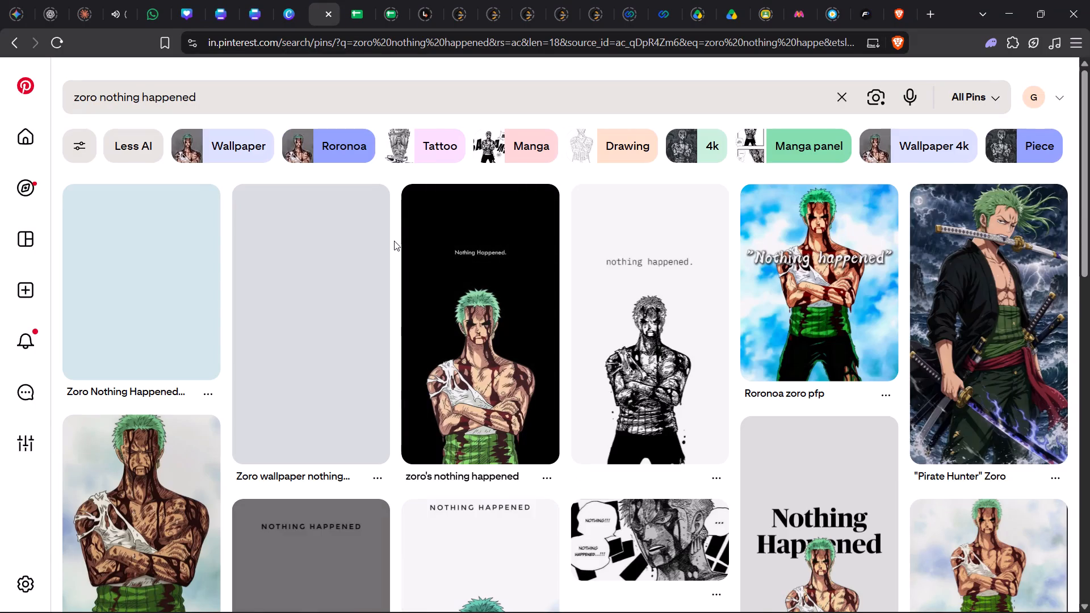
Look through the Zoro "Nothing Happened" pins for a picture suitable for a bookmark.
scroll(393, 242, down, 1)
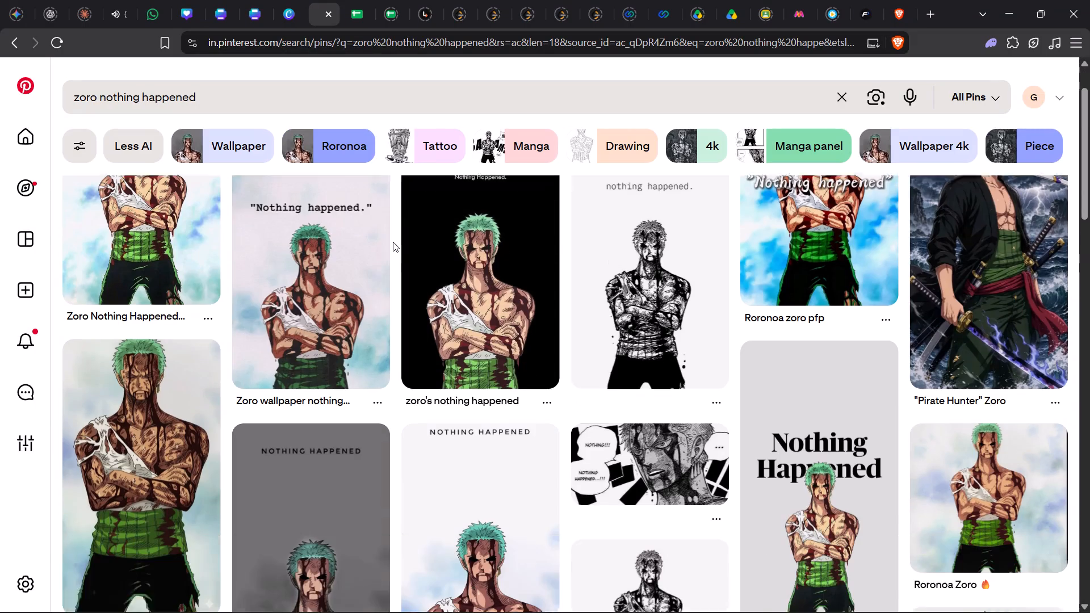
scroll(393, 242, down, 5)
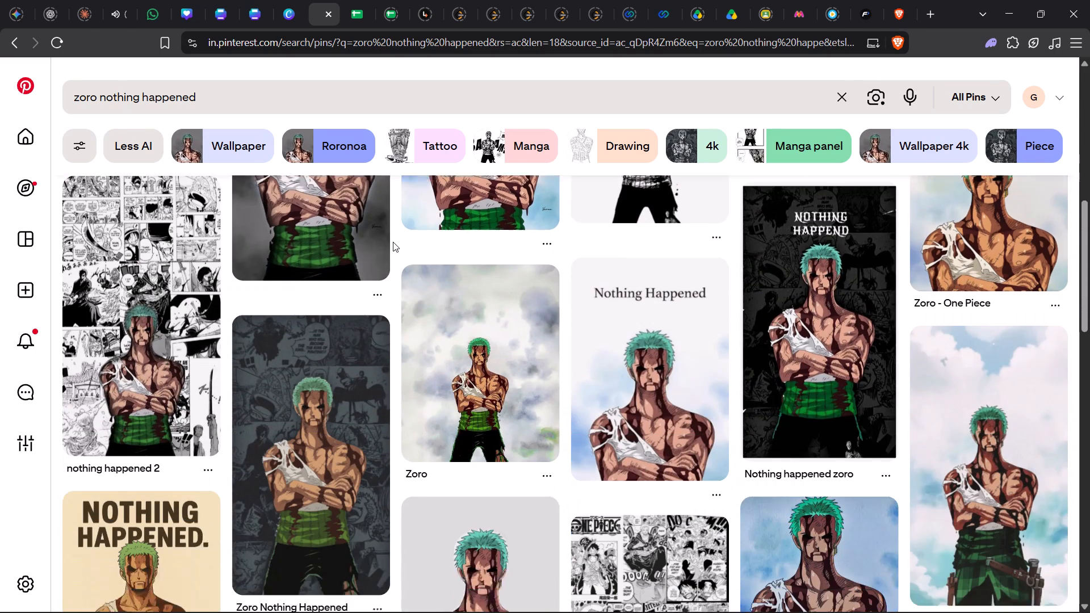
scroll(393, 242, down, 3)
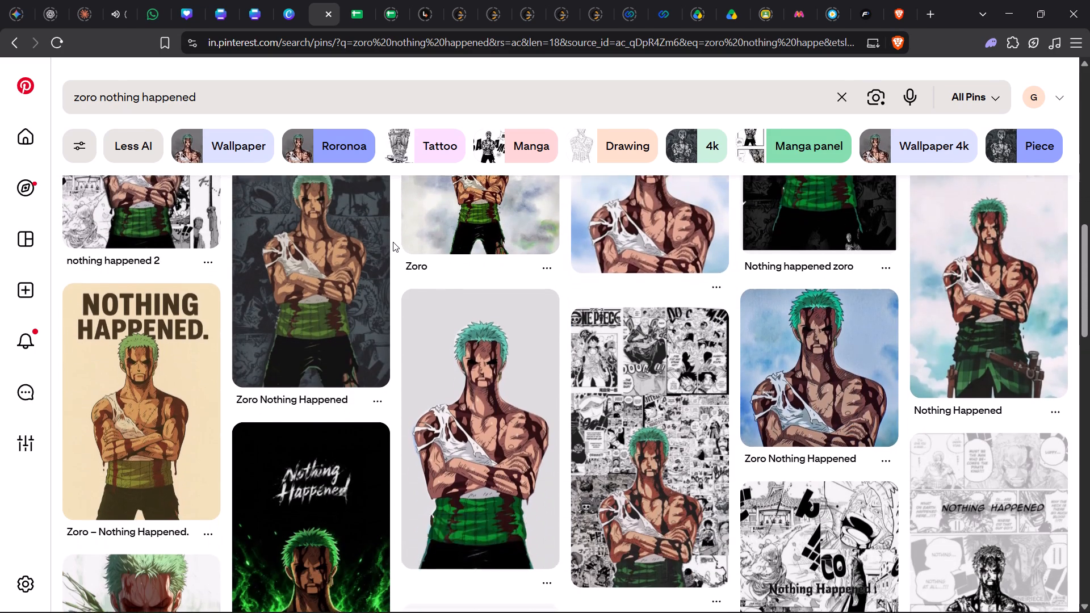
scroll(393, 242, down, 2)
scroll(409, 348, up, 6)
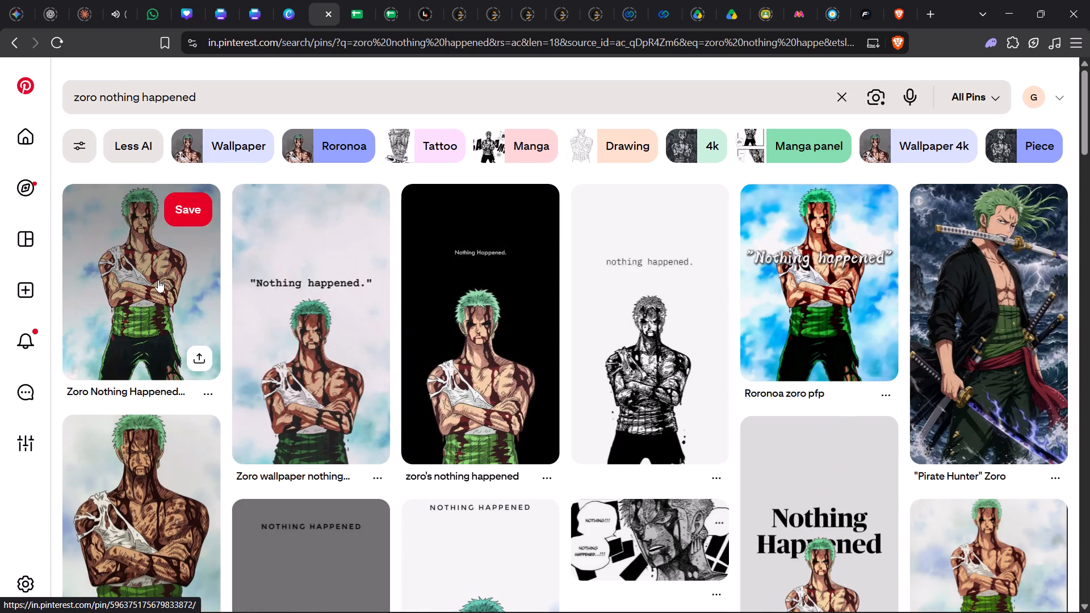
Open the Zoro Nothing Happened Wallpaper pin showing Zoro with crossed arms against a blue cloudy background.
click(158, 280)
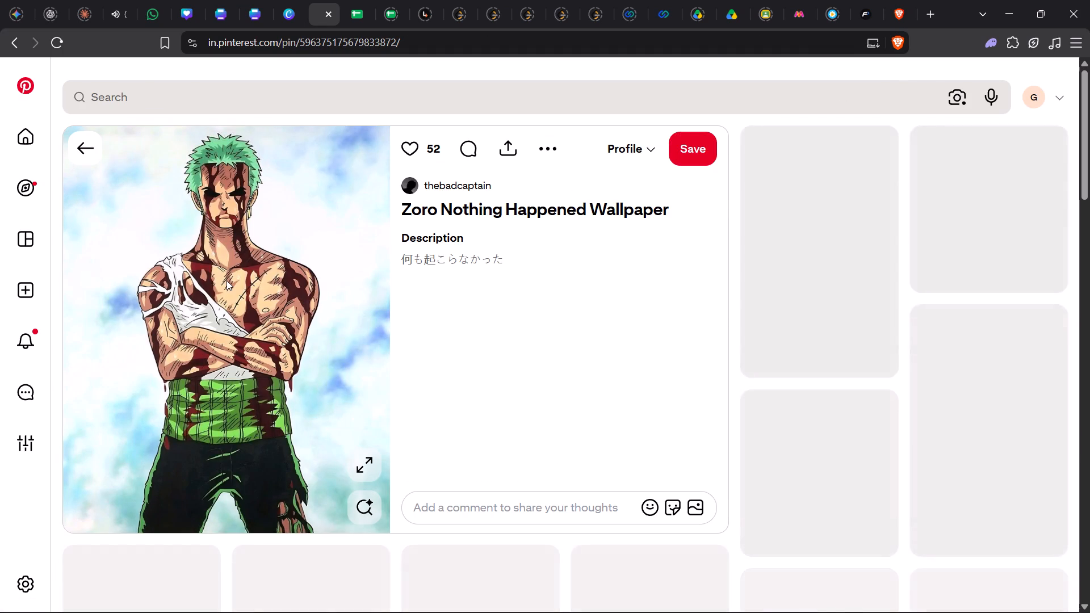
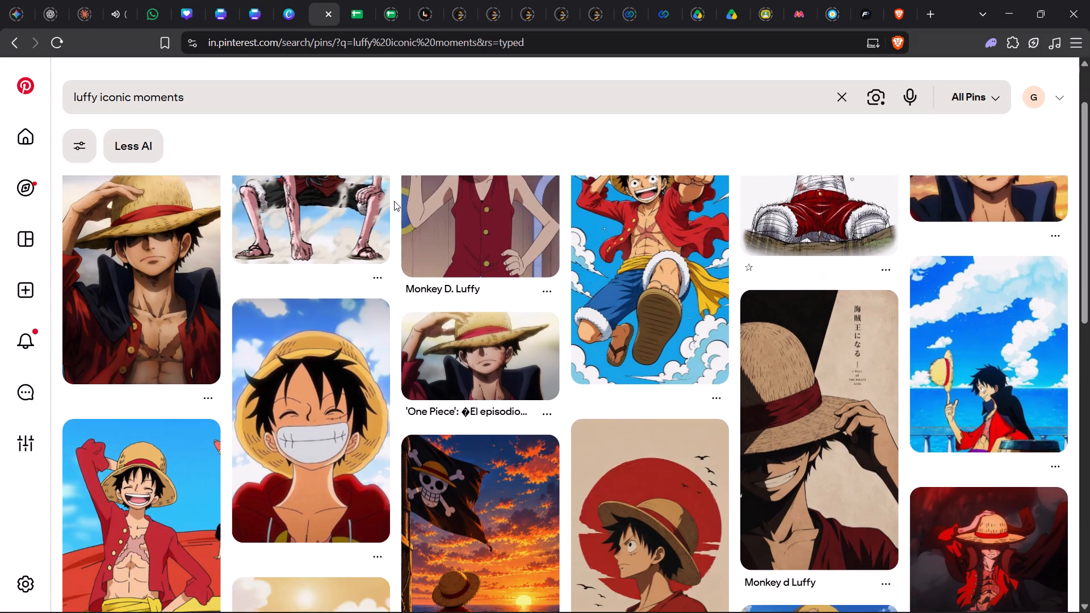
Look through the "luffy iconic moments" pins for another Luffy picture suitable for the bookmark.
scroll(394, 201, down, 2)
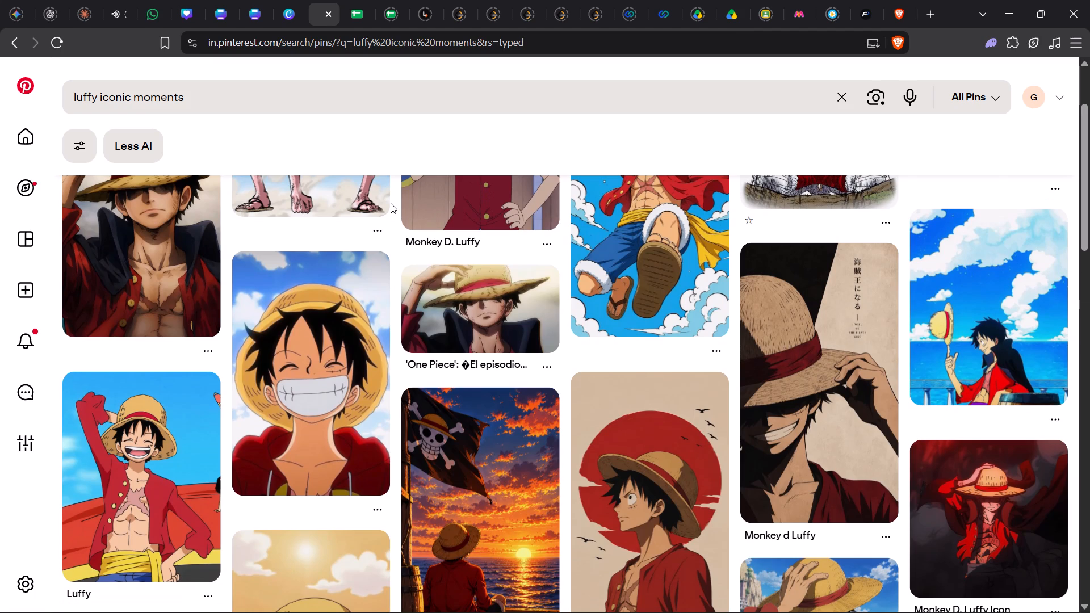
scroll(391, 204, down, 3)
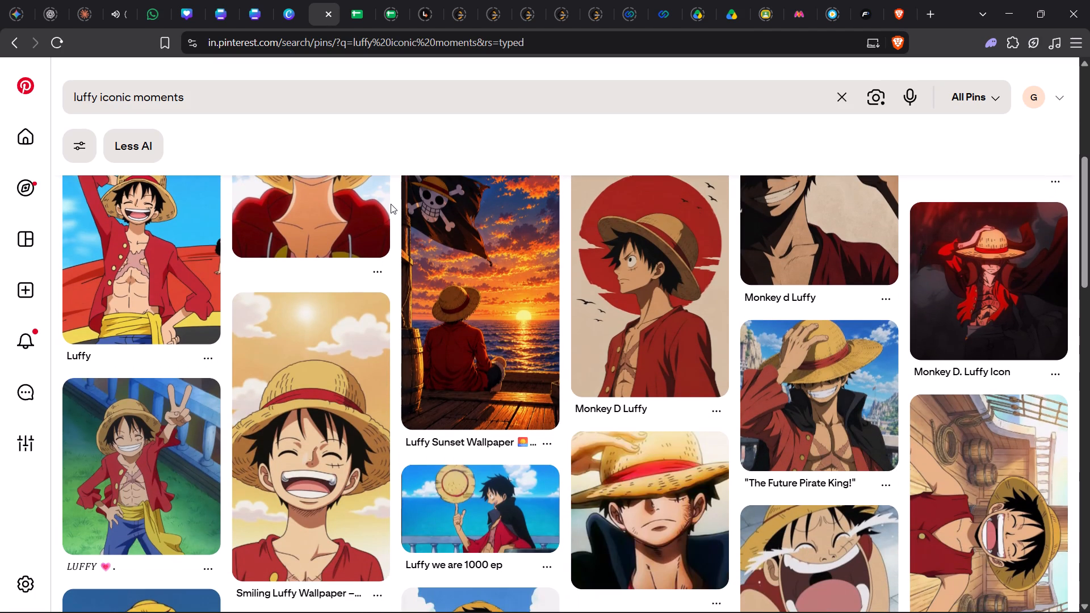
scroll(391, 204, up, 2)
scroll(391, 204, right, 1)
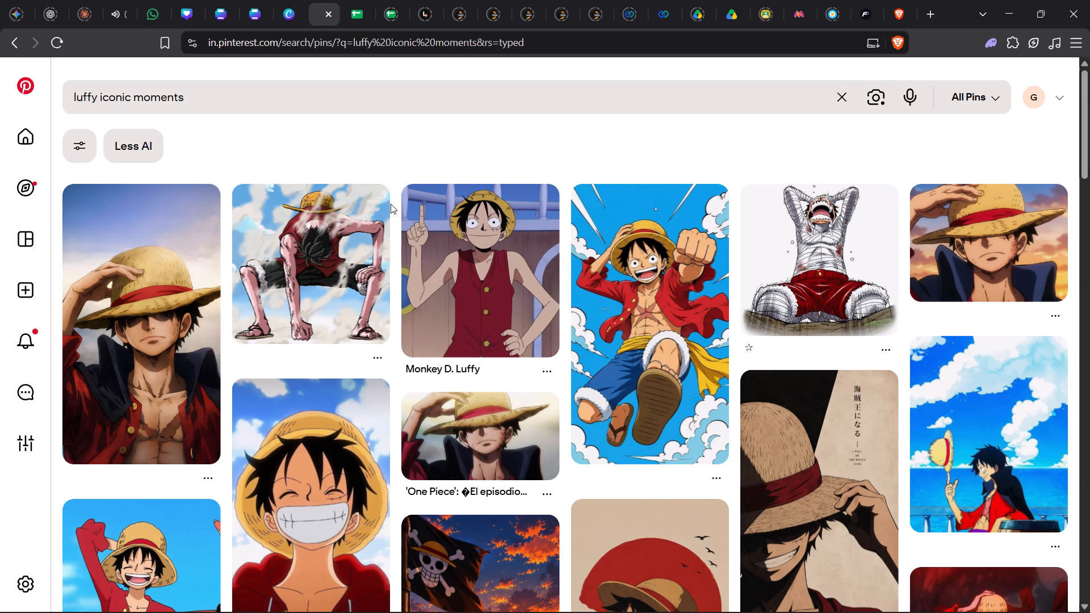
scroll(391, 204, right, 1)
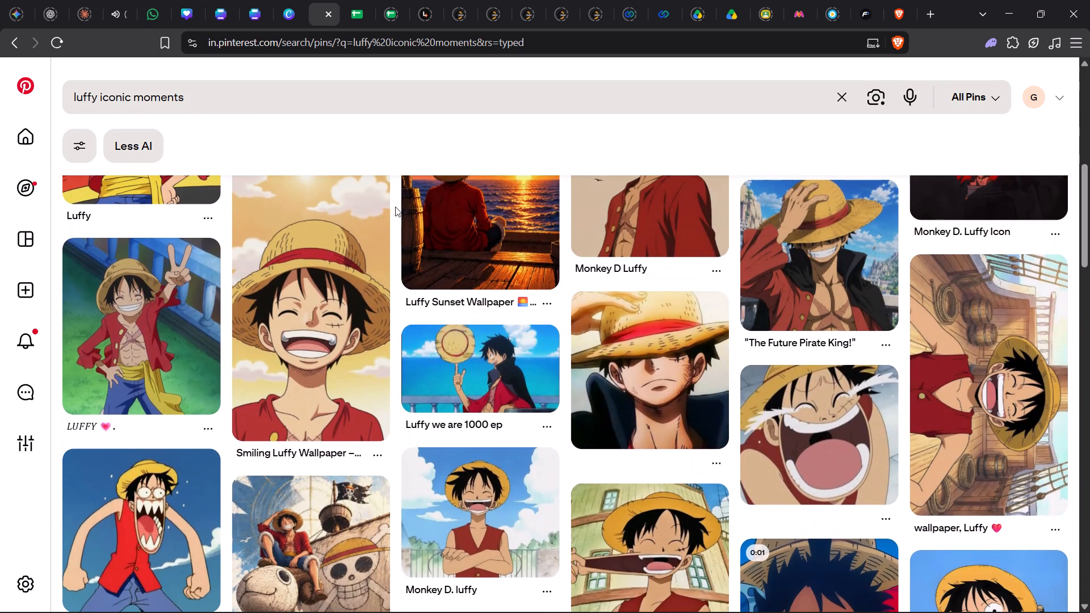
scroll(392, 207, down, 2)
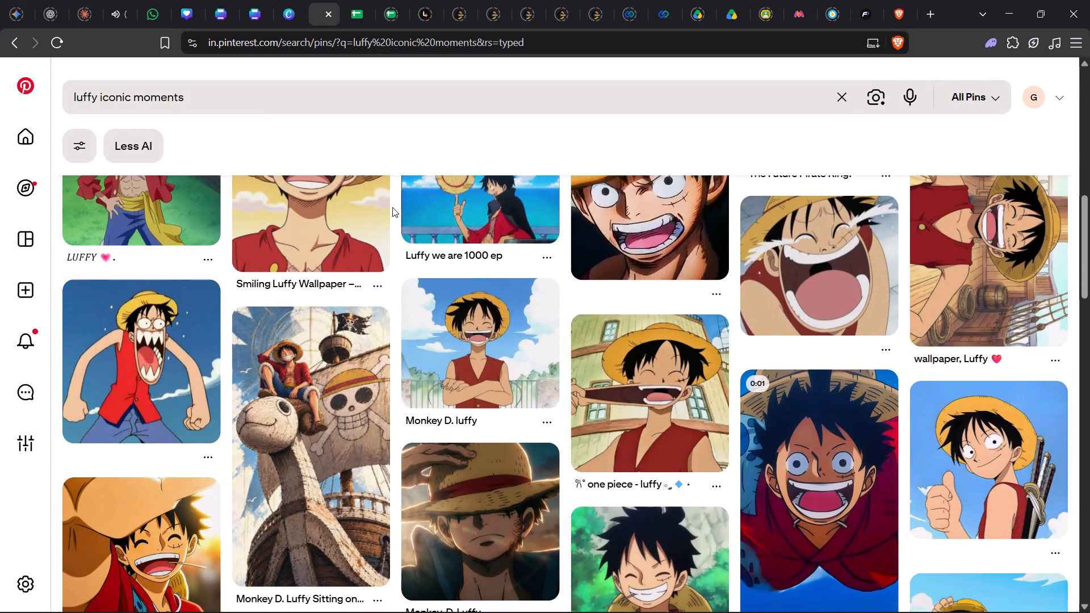
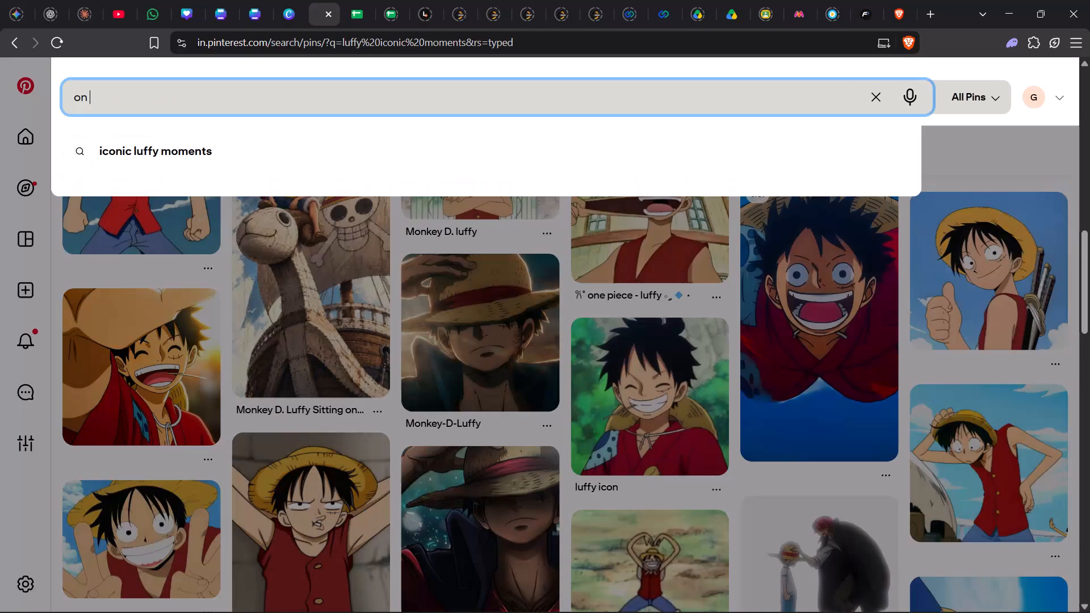
Search Pinterest for "one piece posters" and look through the results for artwork suitable for a bookmark.
key(BackSpace)
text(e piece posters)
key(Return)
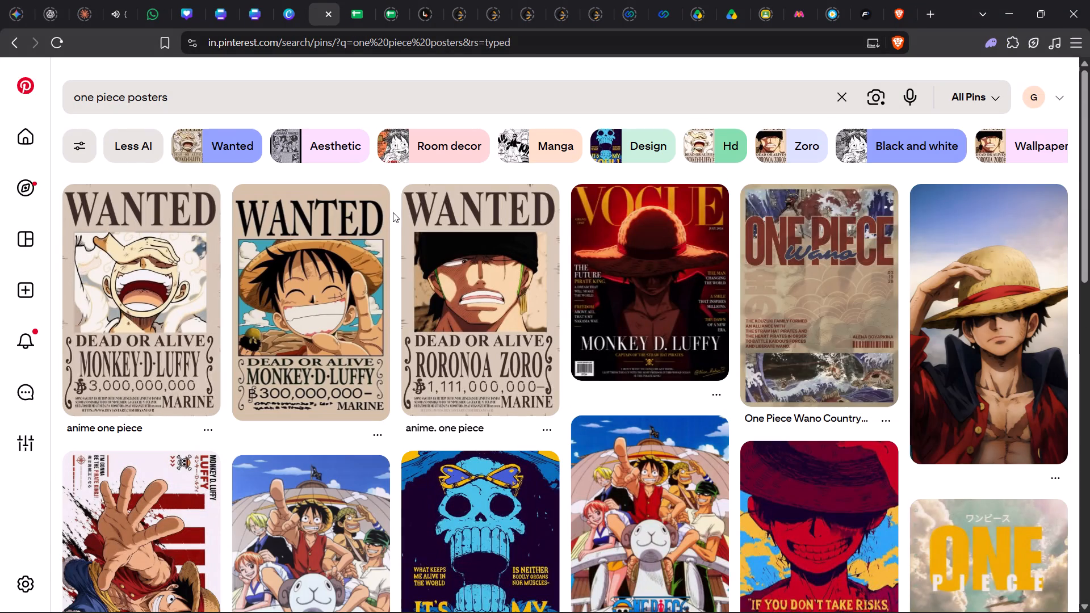
scroll(393, 212, down, 1)
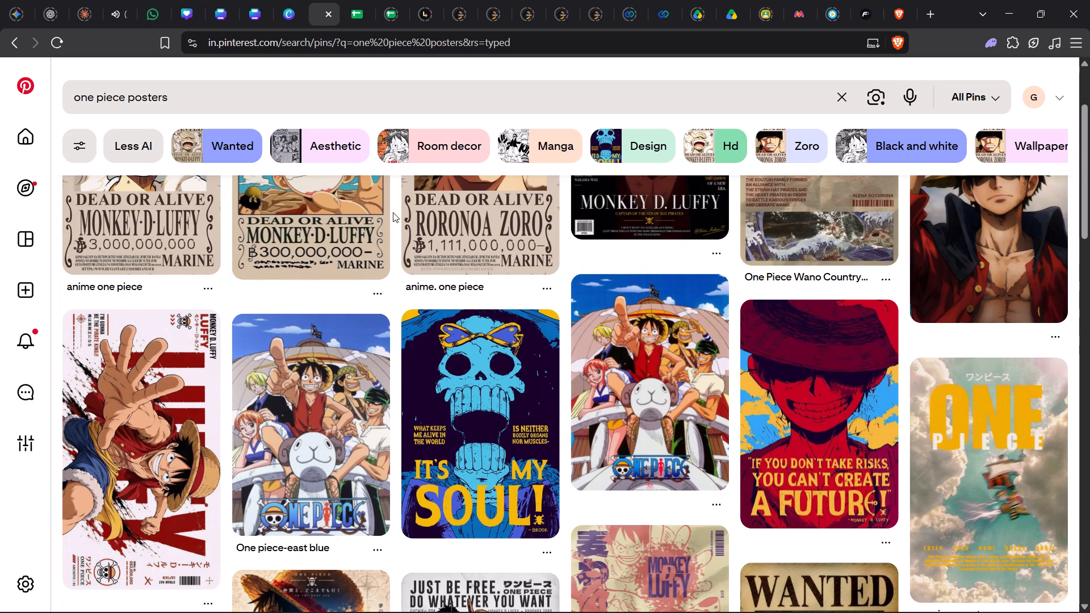
Browse the Pinterest results for "one piece posters" for artwork or a layout idea suitable for a bookmark.
scroll(393, 212, down, 2)
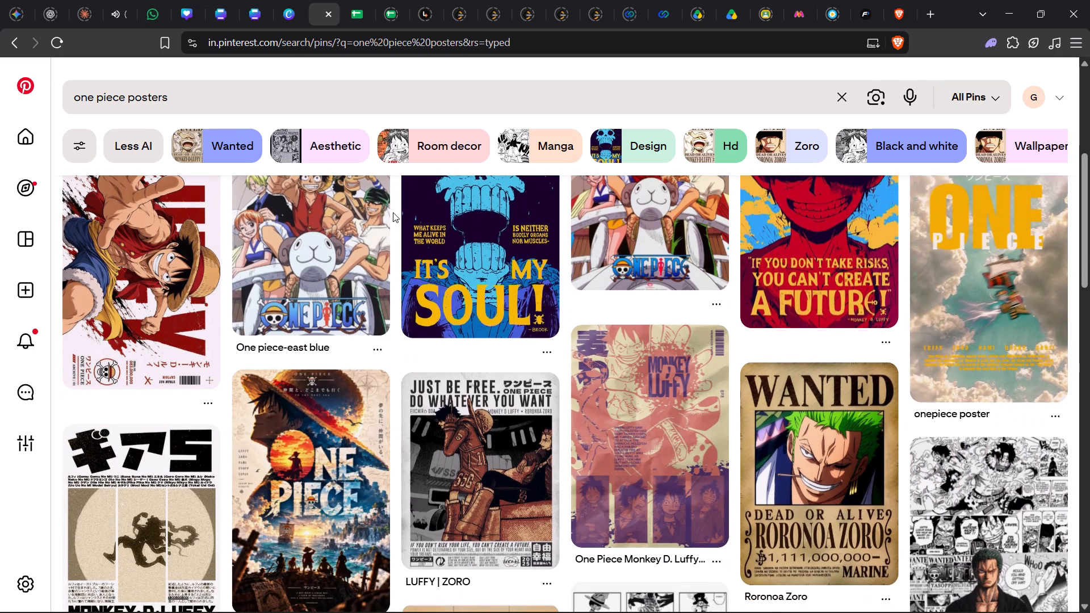
scroll(393, 212, down, 1)
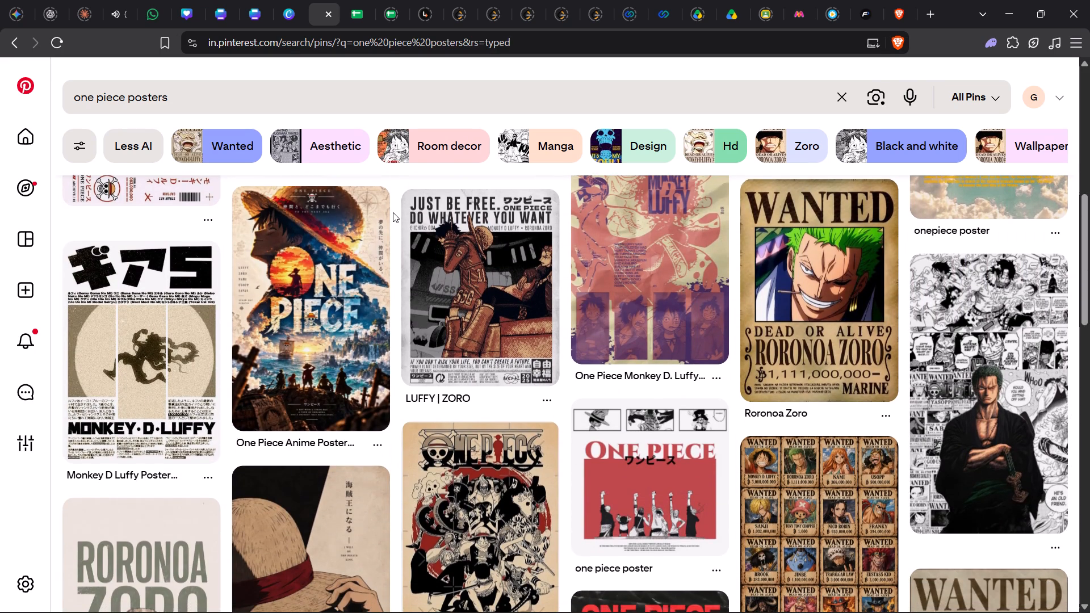
scroll(393, 212, down, 4)
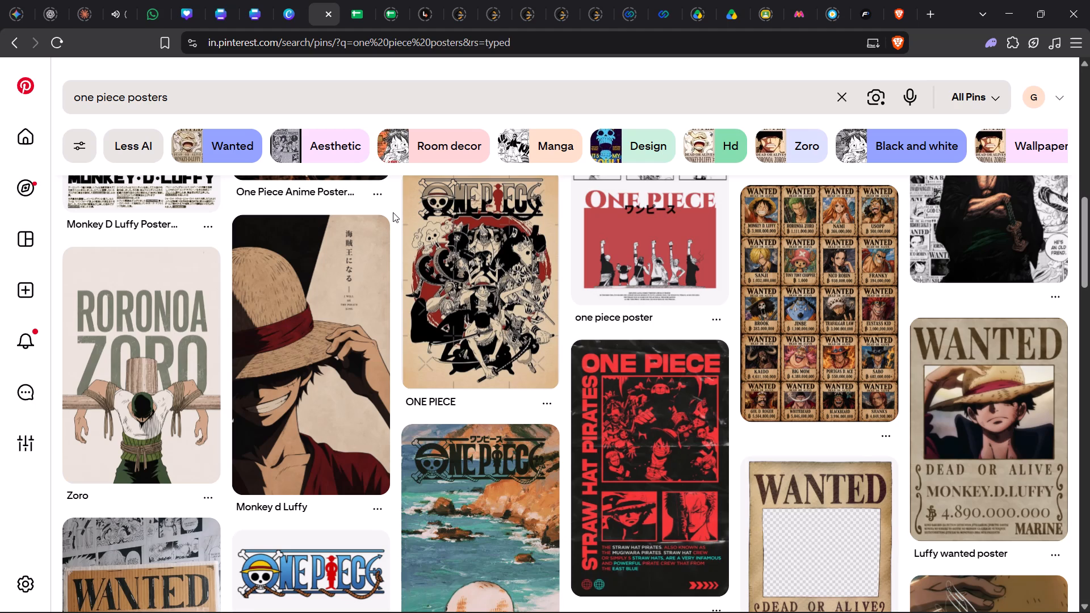
scroll(393, 212, down, 2)
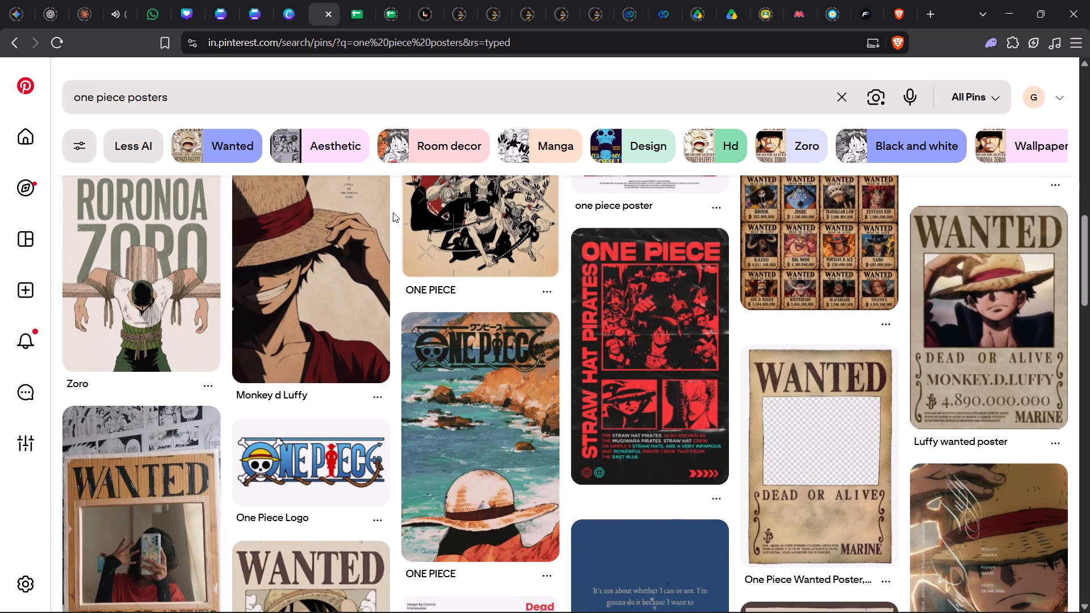
scroll(393, 212, down, 4)
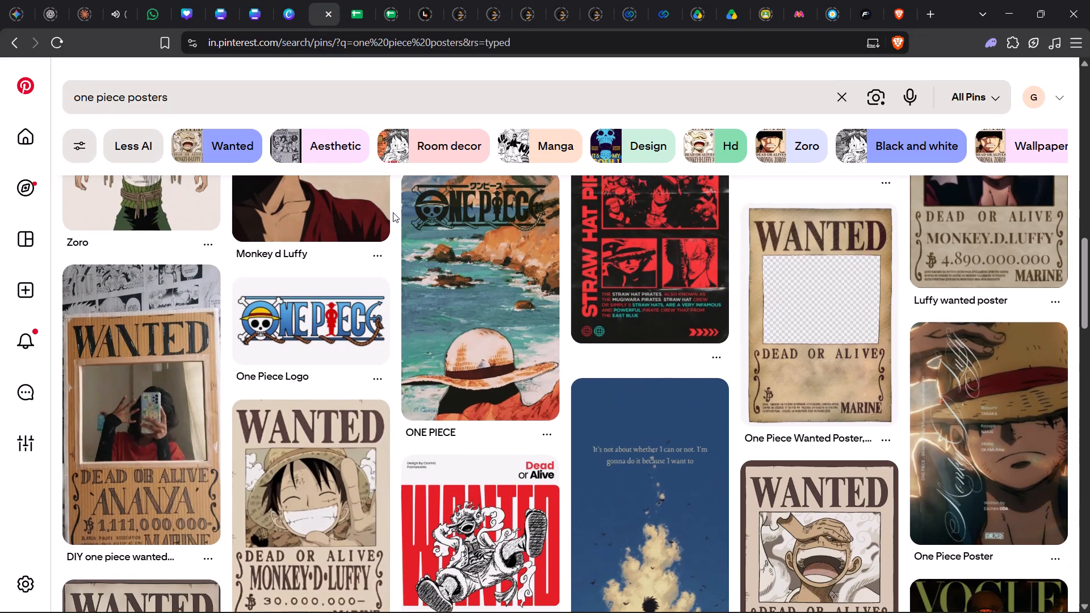
scroll(393, 212, down, 1)
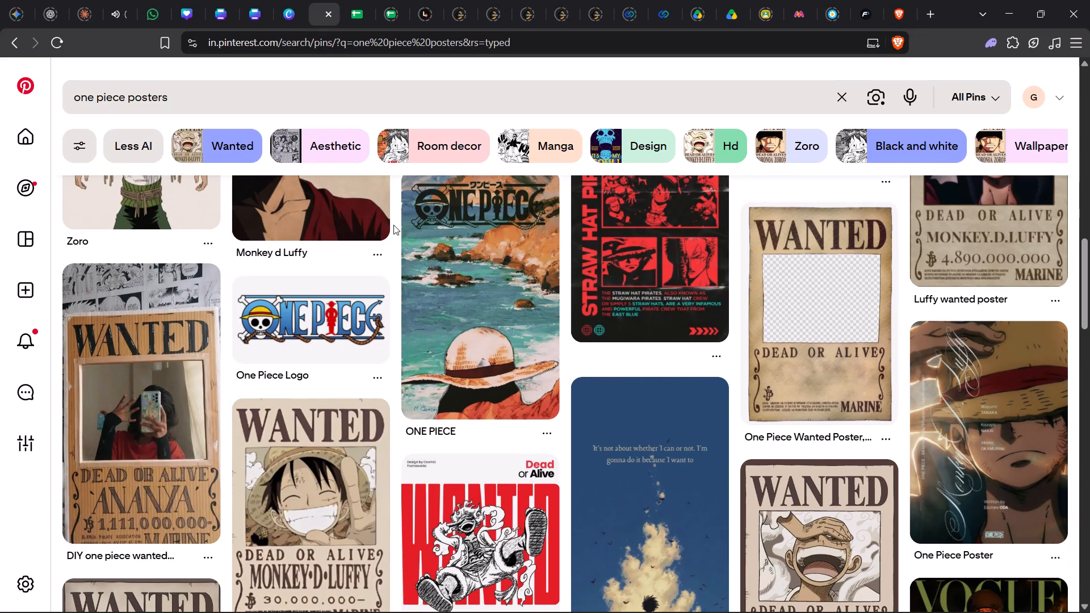
scroll(393, 225, down, 2)
scroll(393, 225, up, 1)
scroll(393, 225, down, 1)
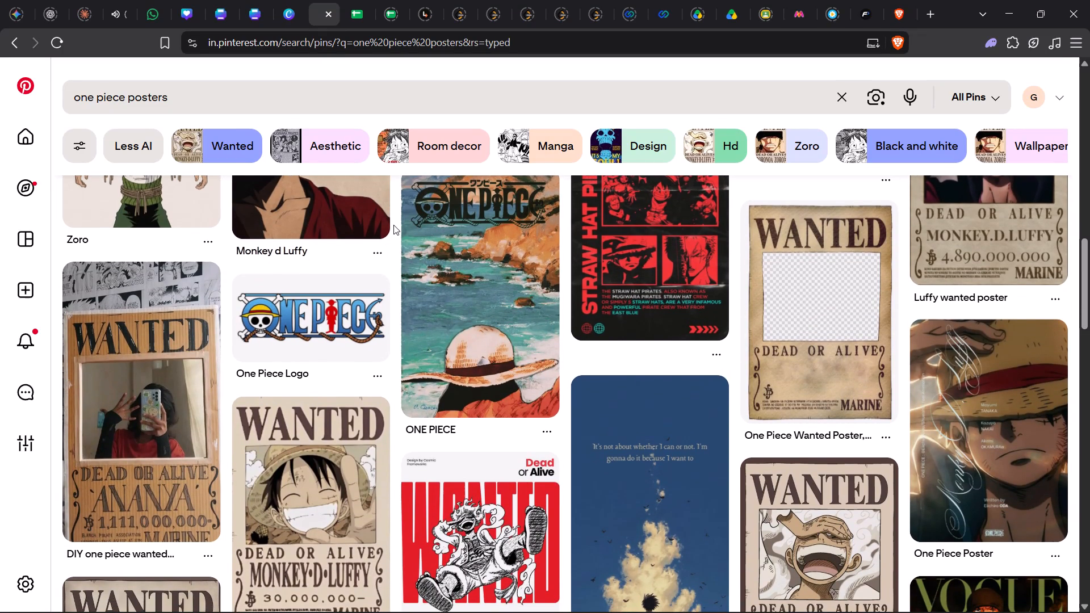
scroll(393, 225, down, 3)
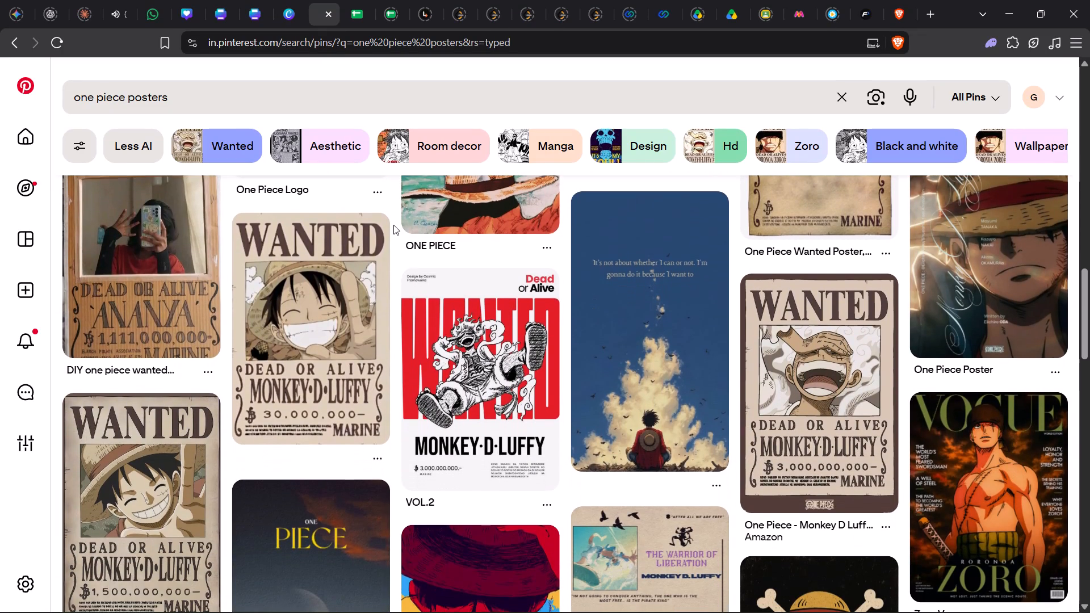
scroll(393, 225, down, 3)
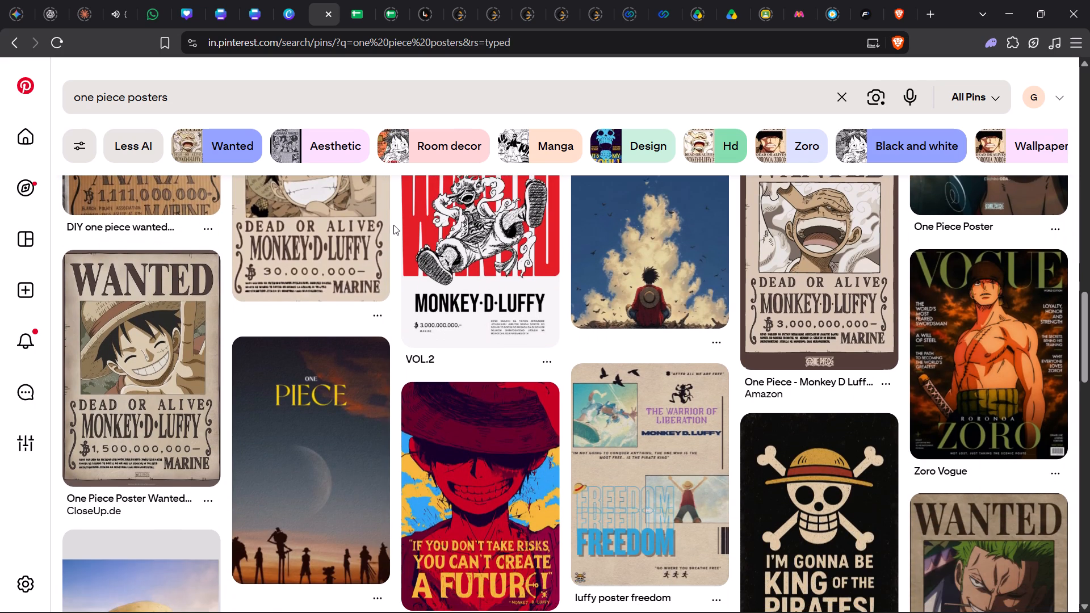
scroll(393, 225, down, 1)
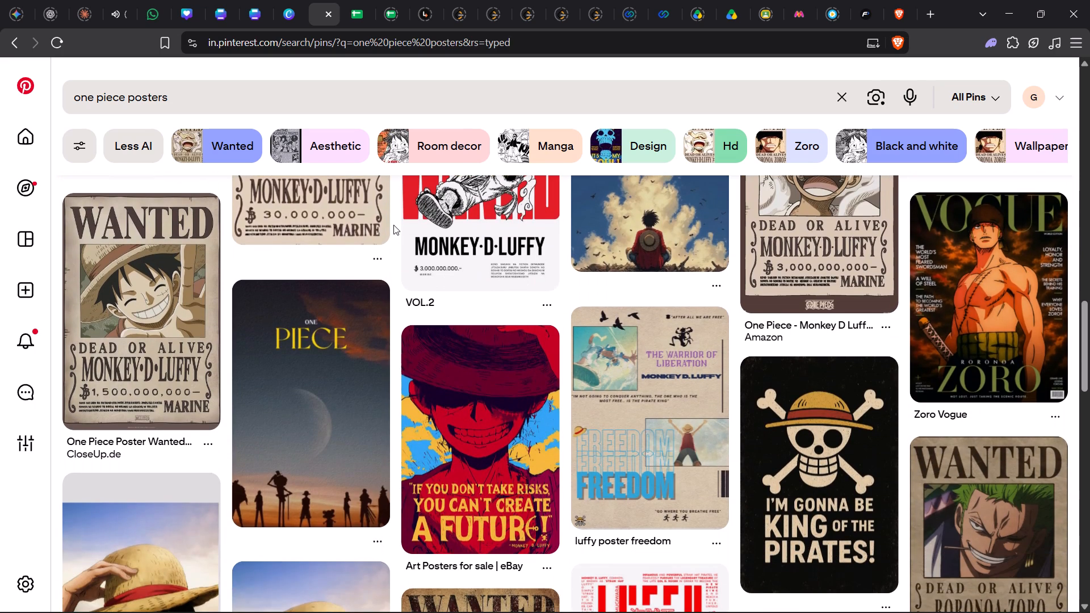
scroll(393, 225, down, 2)
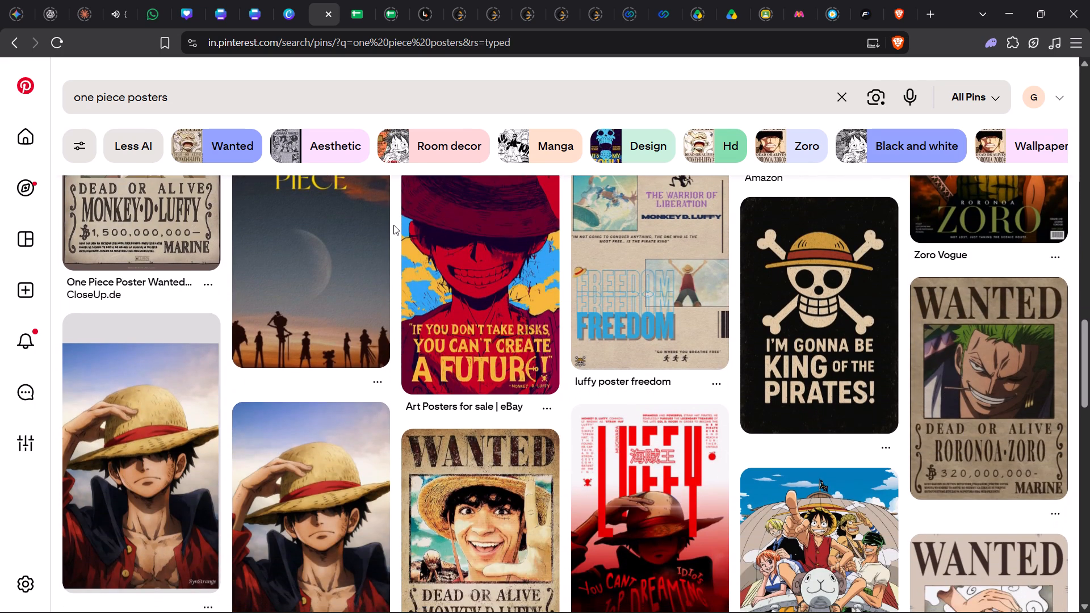
scroll(392, 227, down, 2)
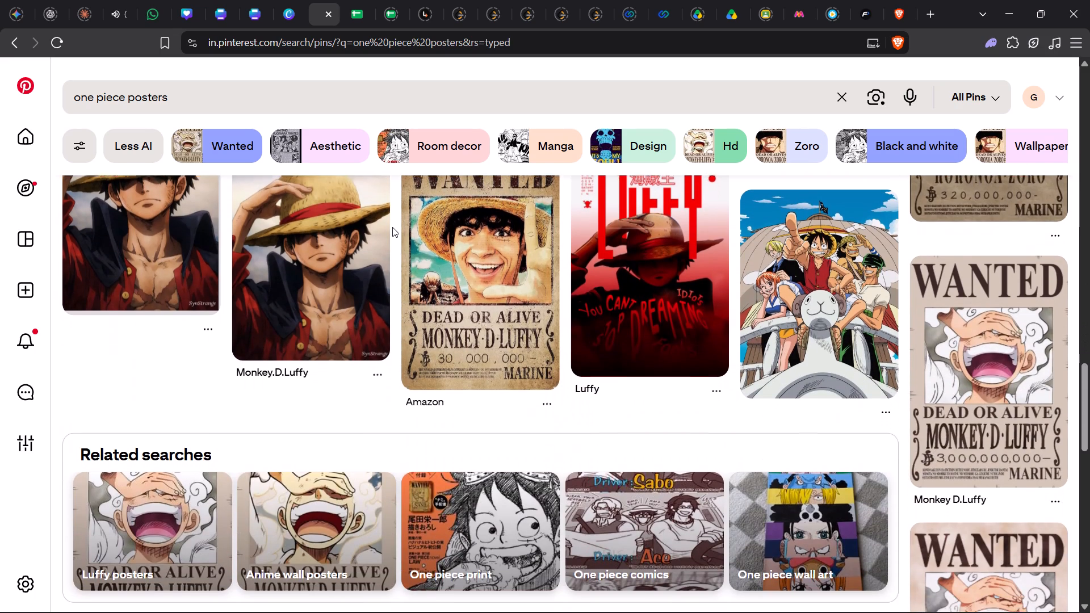
scroll(392, 227, down, 2)
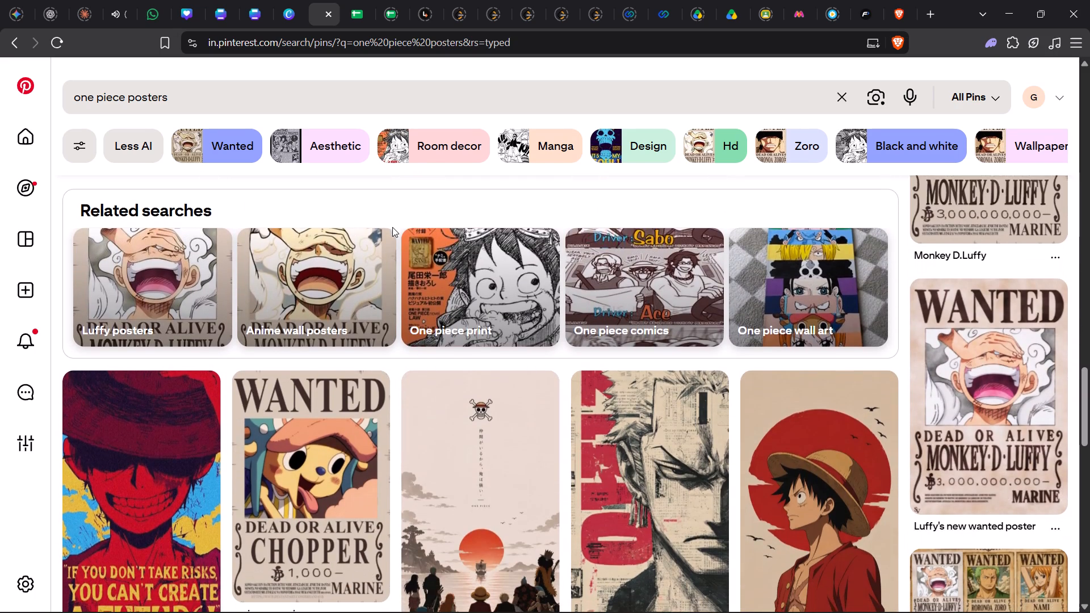
scroll(392, 227, down, 4)
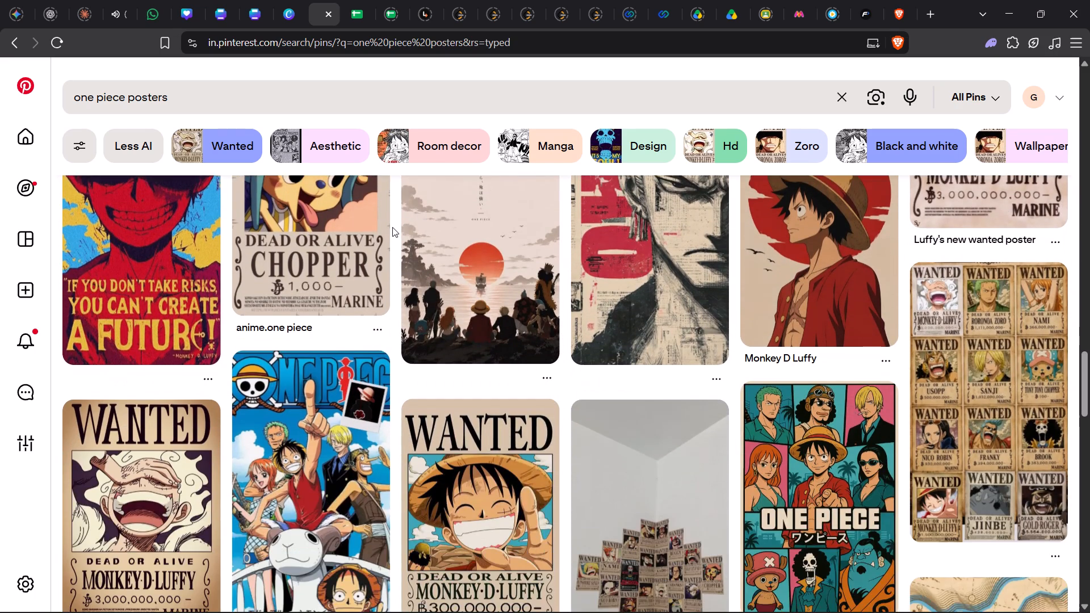
scroll(392, 227, up, 15)
Go back to the "luffy iconic moments" results and look over the Luffy pose pins at the start of the list.
scroll(392, 227, right, 8)
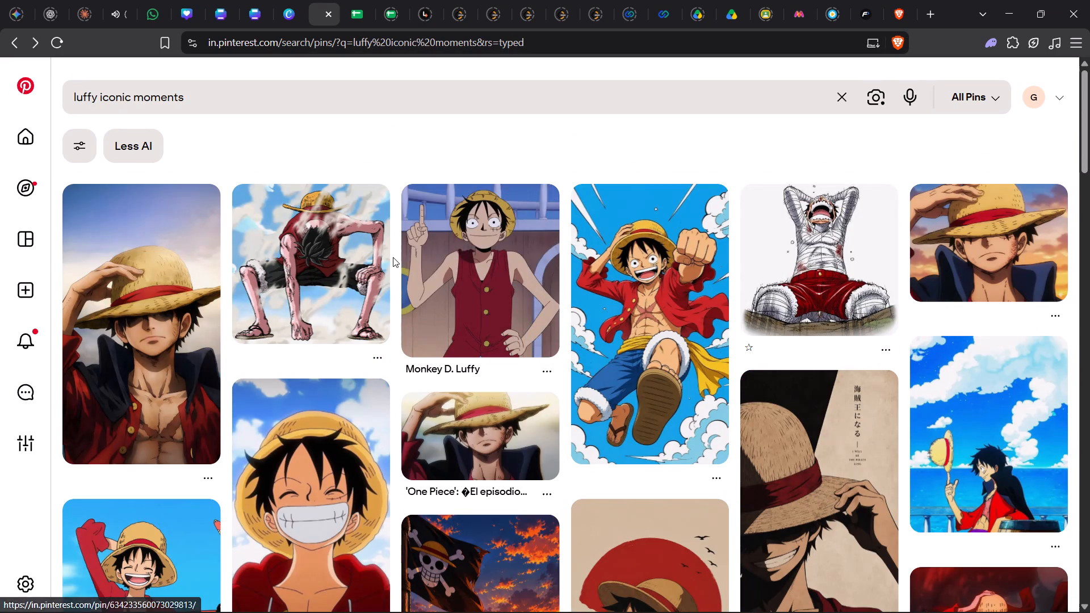
scroll(393, 257, down, 2)
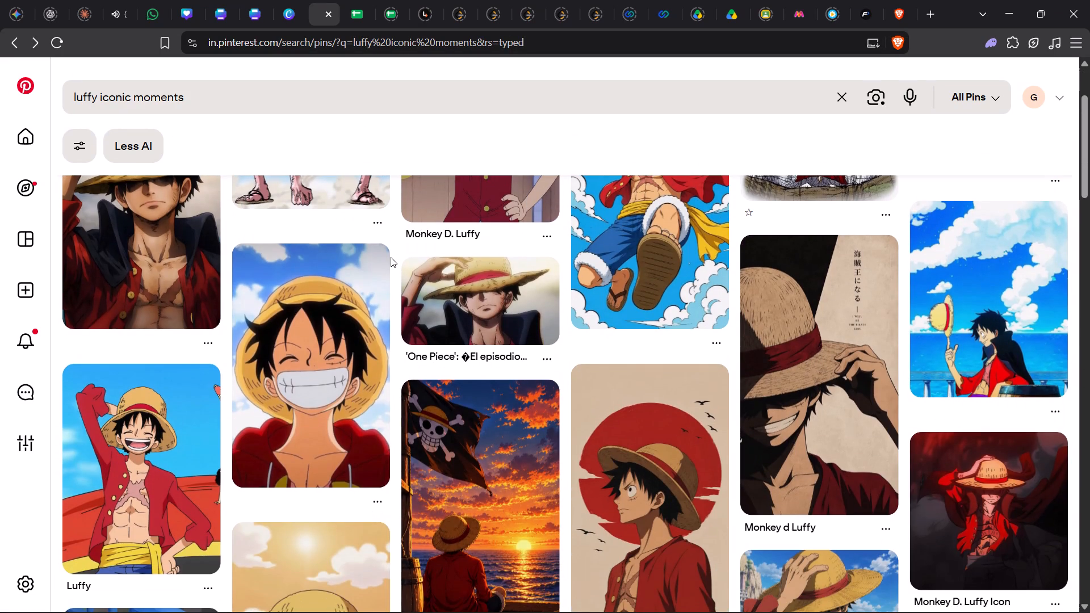
scroll(392, 258, down, 2)
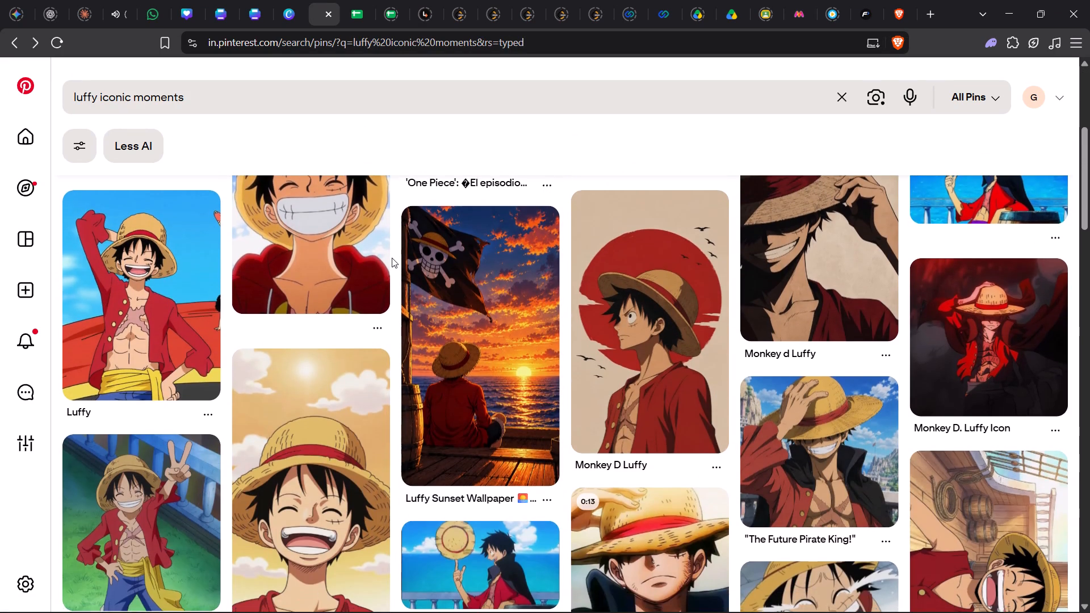
scroll(392, 258, up, 6)
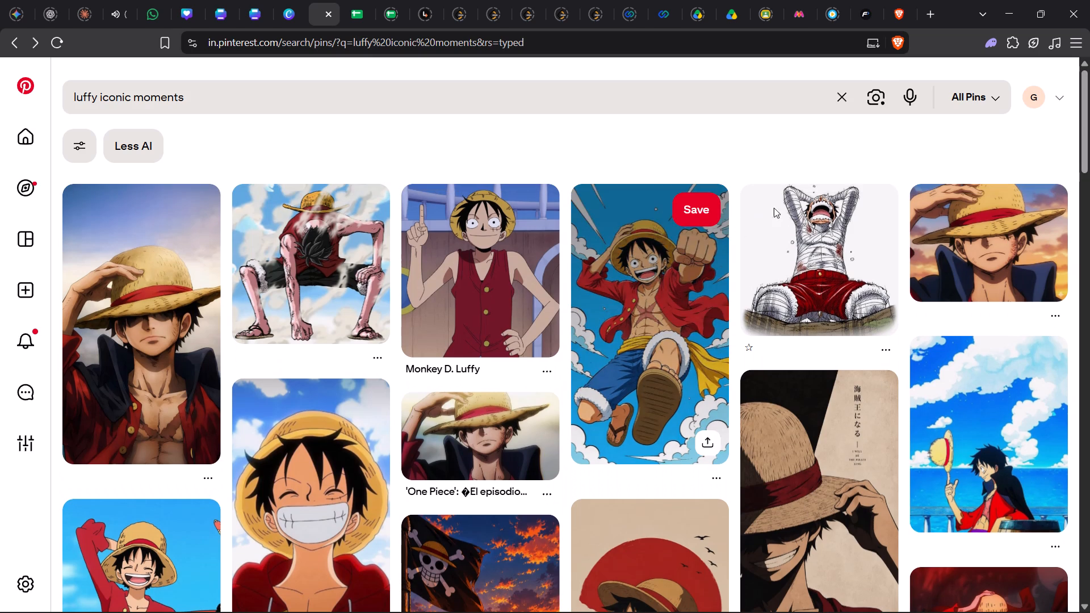
click(804, 220)
Extend the Pinterest search to "luffy iconic moments manga panels".
click(324, 108)
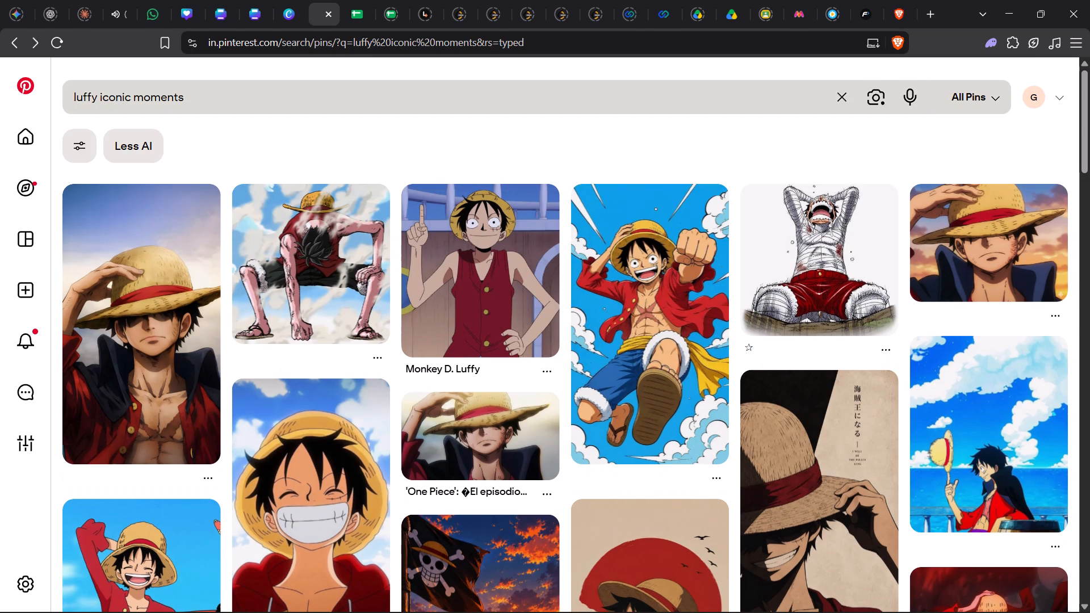
key(space)
text(manga panels)
key(Return)
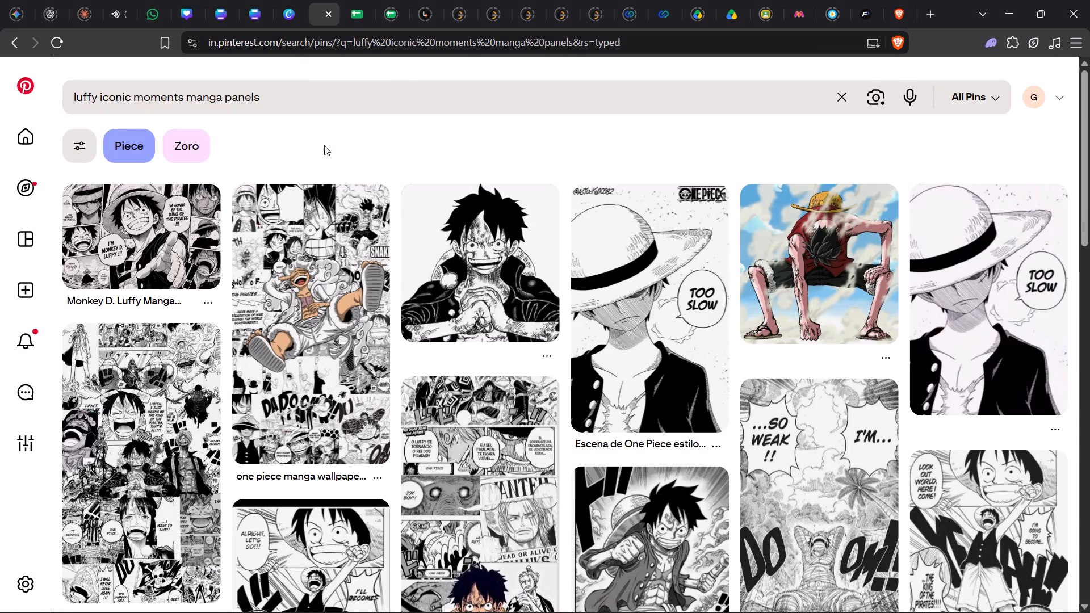
Change the Pinterest search to "luffy iconic moments manga cutouts".
click(277, 100)
key(BackSpace)
key(BackSpace)
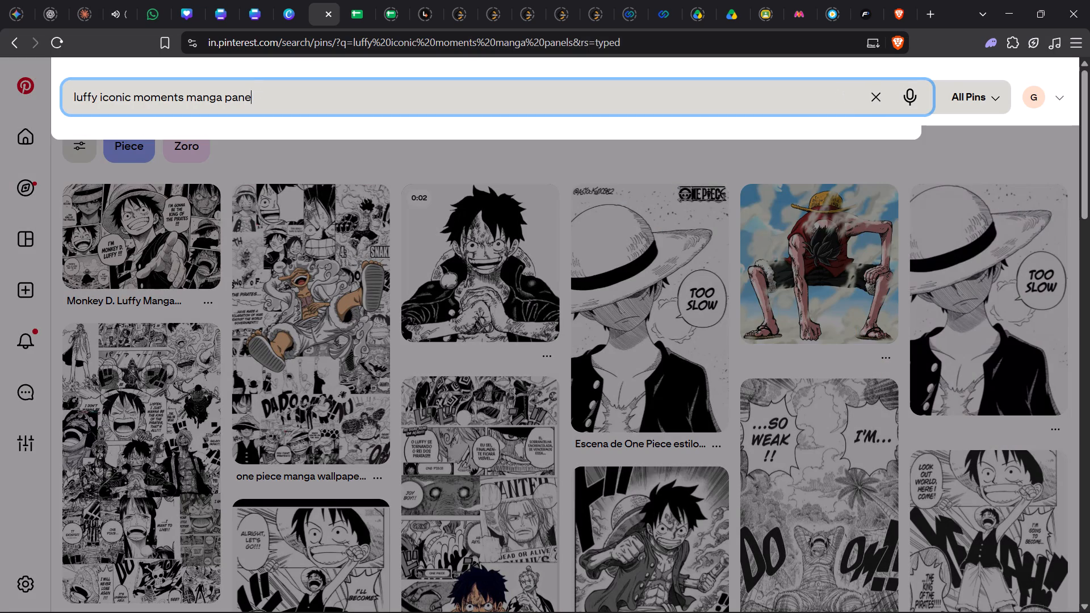
key(BackSpace)
key(BackSpace)
key(BackSpace)
key(BackSpace)
text(cutouts)
key(Return)
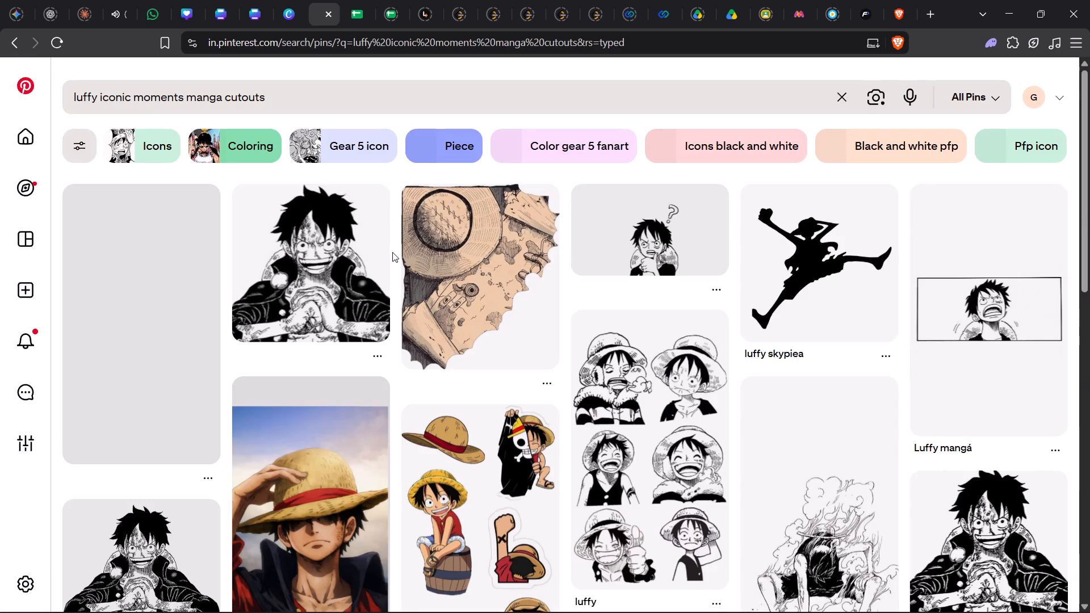
Browse the manga cutout pins for a black-and-white Luffy figure suitable for a bookmark.
scroll(392, 252, down, 1)
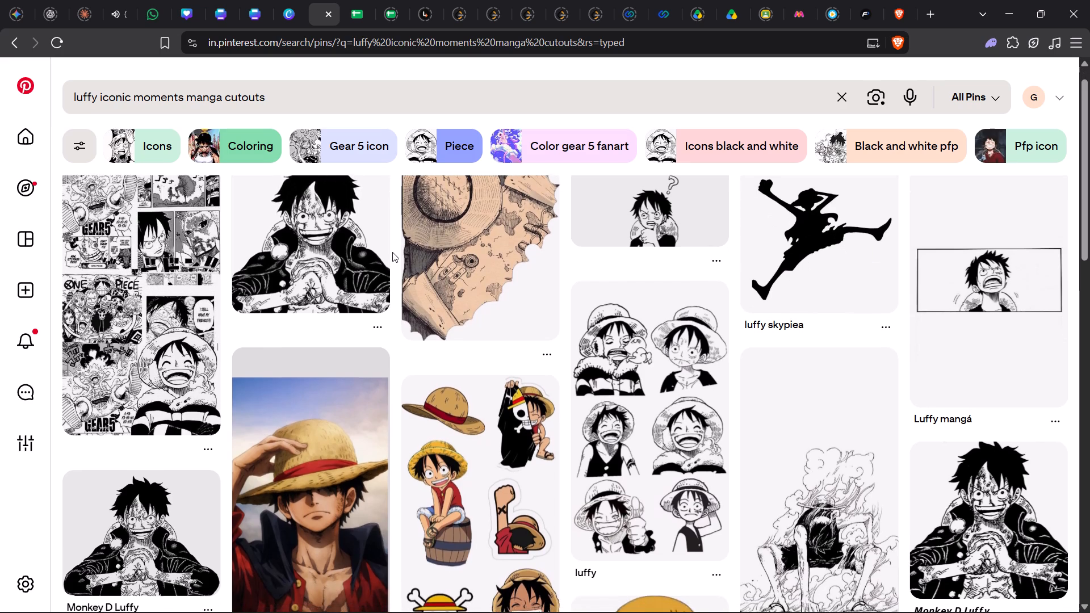
scroll(392, 252, down, 2)
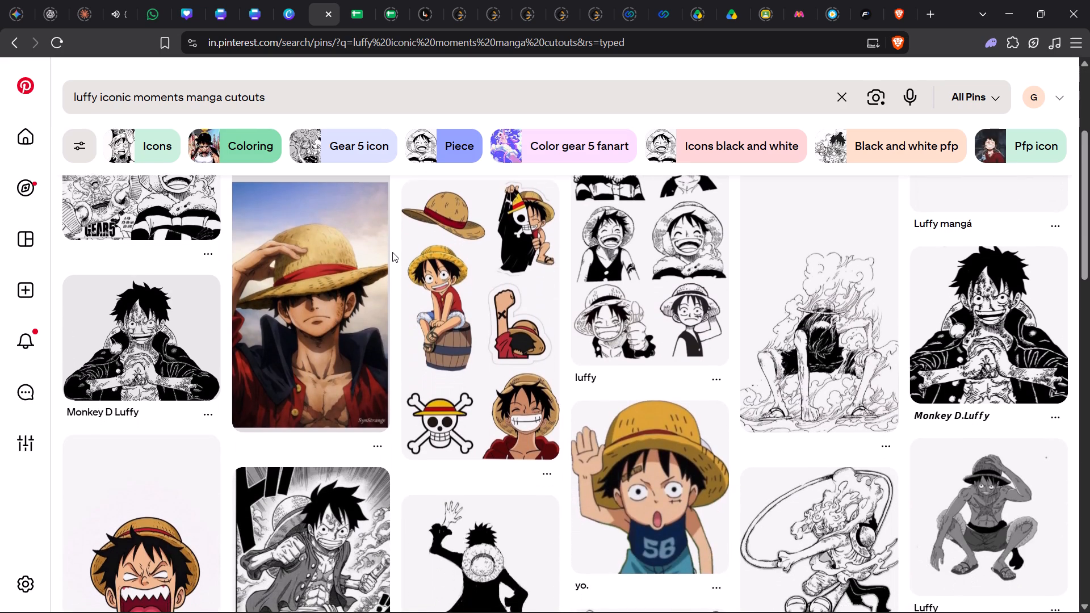
scroll(392, 252, down, 5)
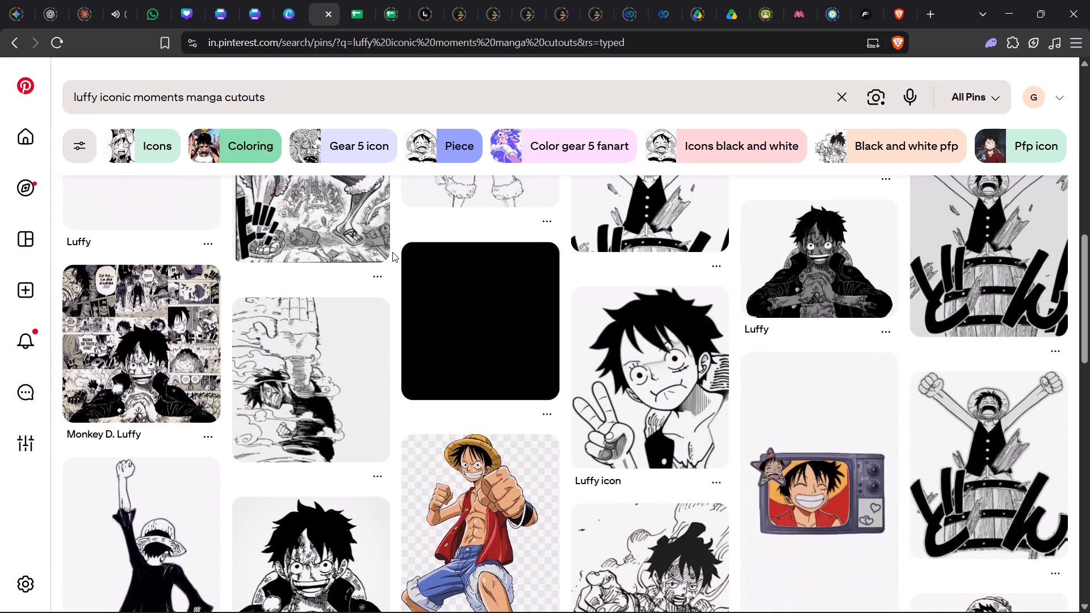
scroll(392, 252, down, 1)
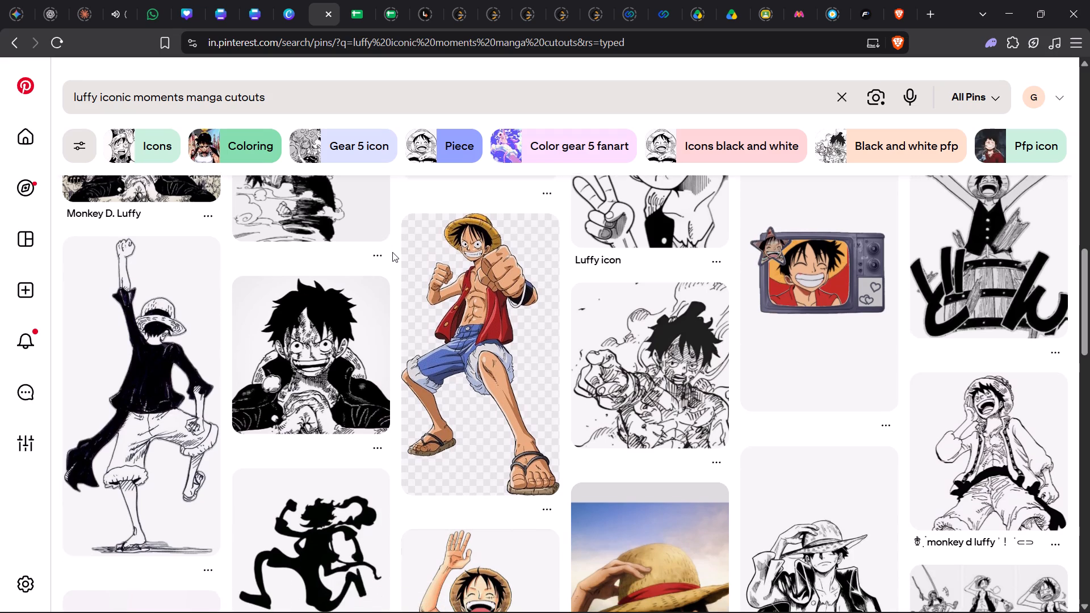
scroll(392, 252, down, 3)
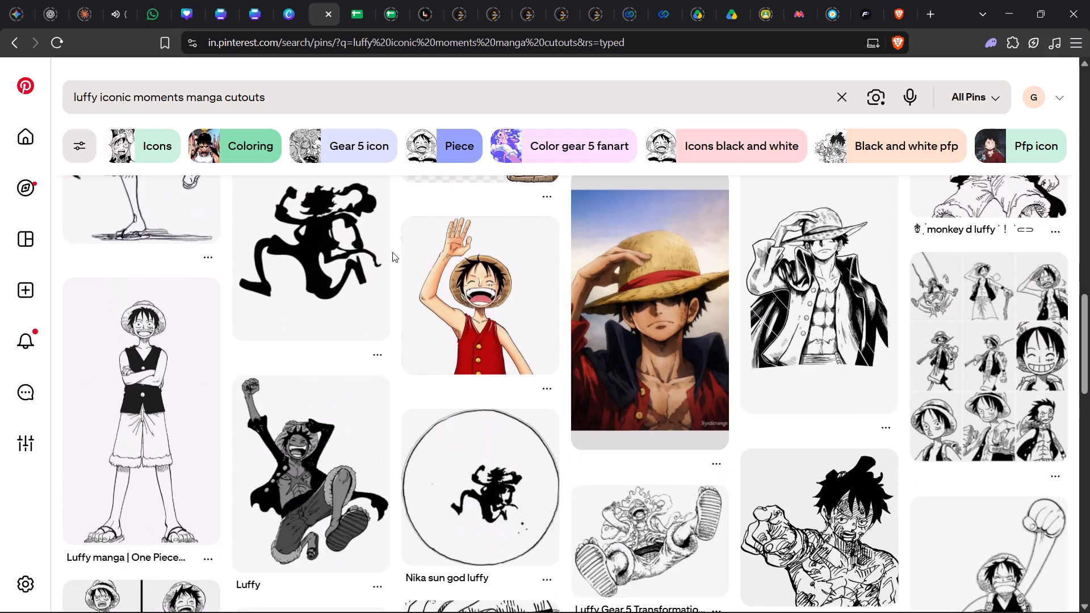
scroll(392, 252, down, 3)
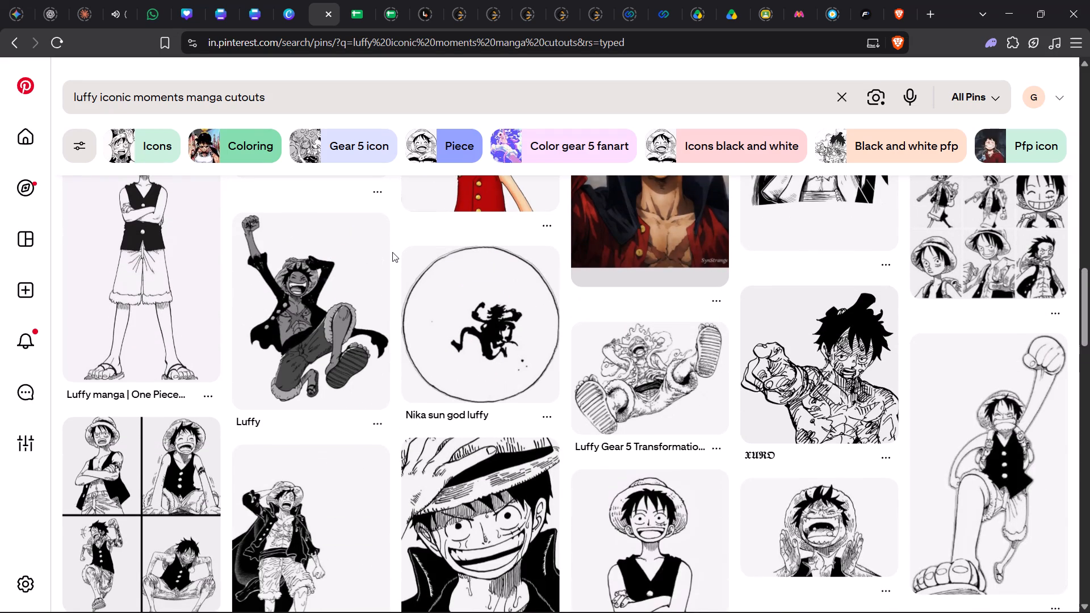
scroll(392, 252, down, 4)
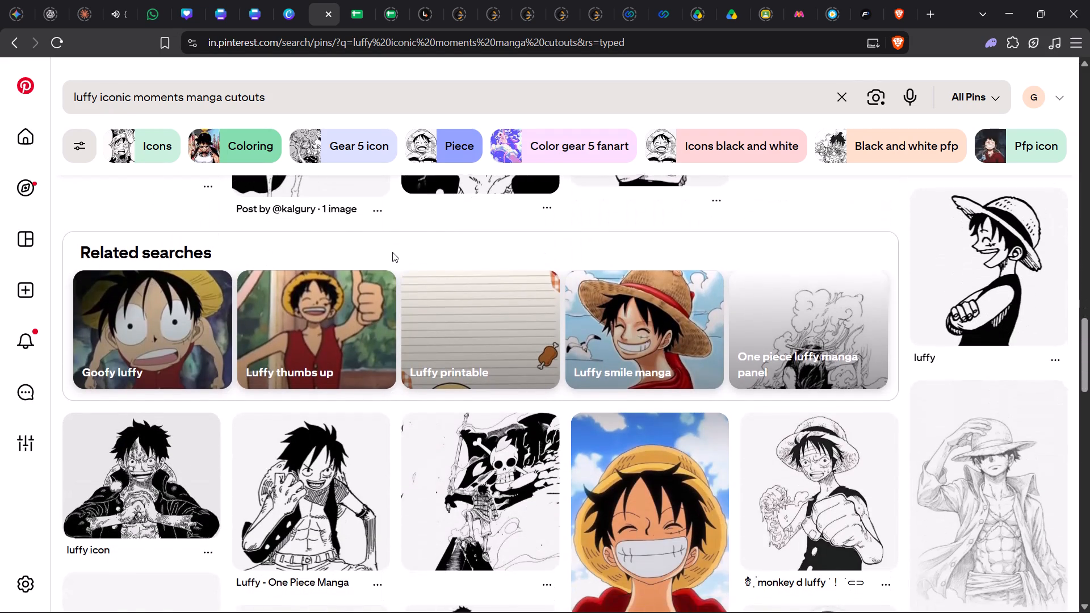
scroll(392, 252, down, 3)
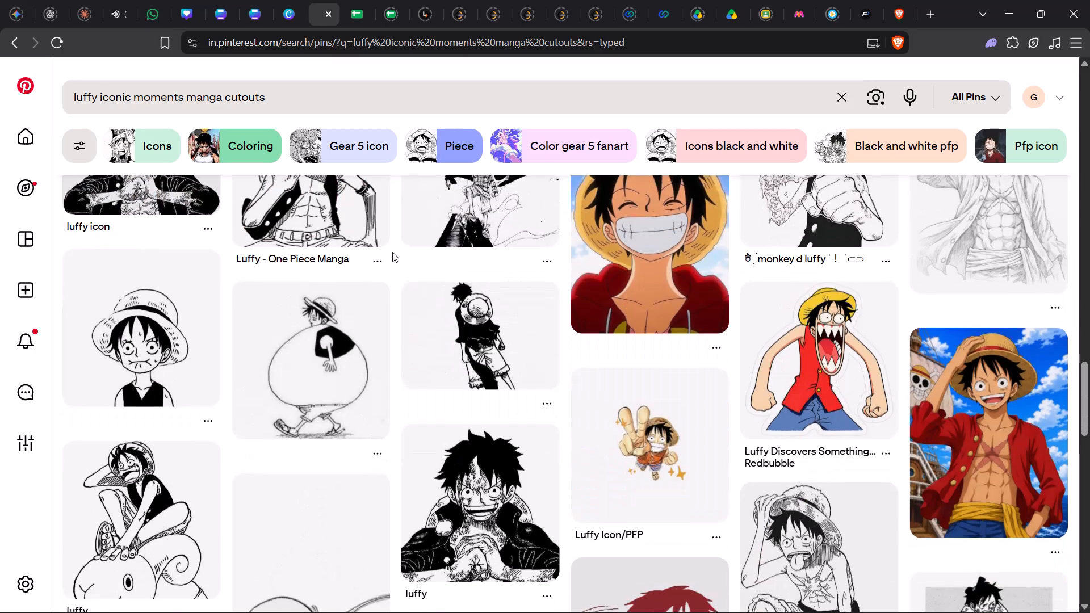
scroll(392, 252, down, 1)
scroll(392, 252, up, 14)
scroll(920, 465, down, 2)
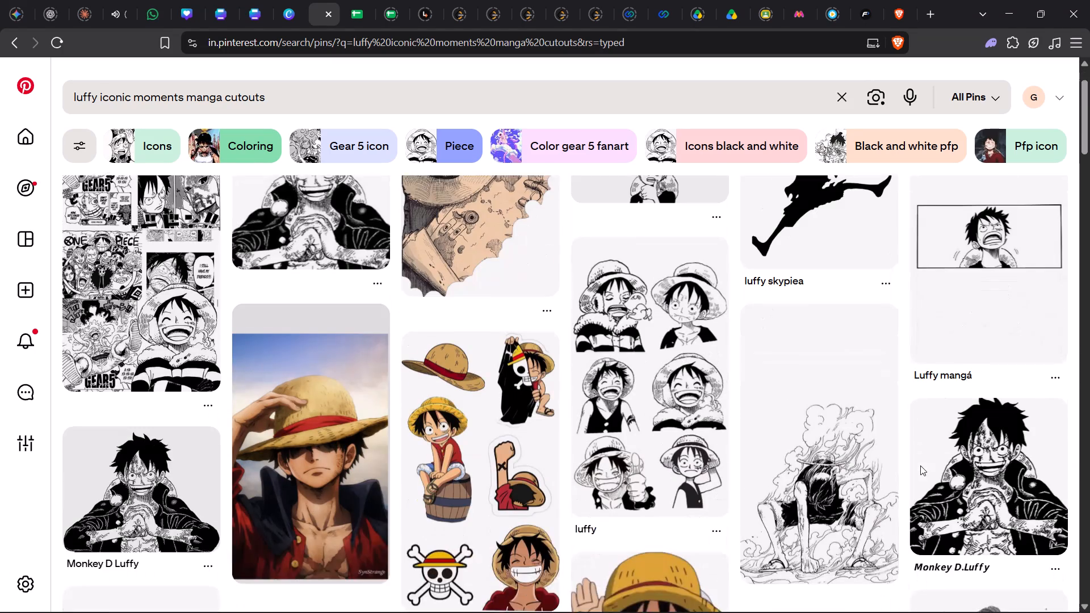
Open the black-and-white Monkey D.Luffy pin with clasped fists and look over its related pins.
click(1007, 420)
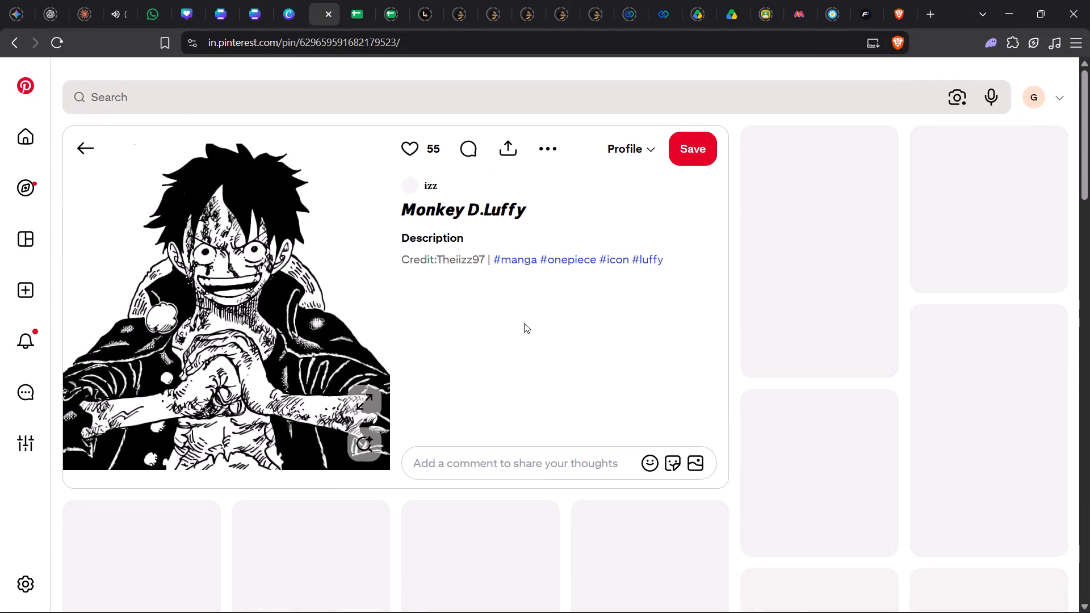
scroll(734, 281, down, 2)
scroll(734, 281, up, 1)
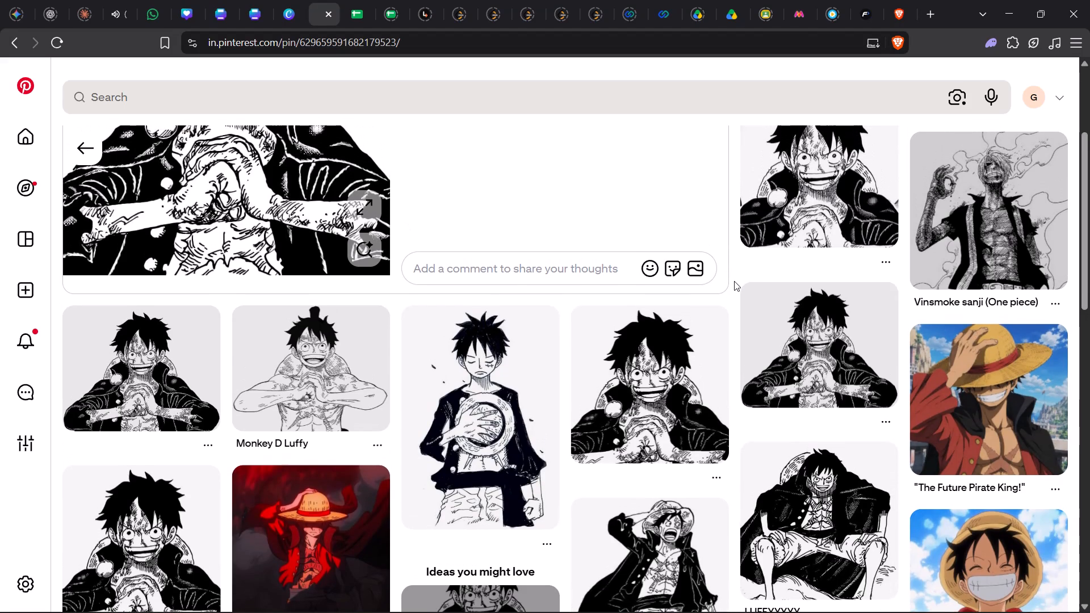
scroll(734, 281, up, 1)
scroll(551, 285, up, 5)
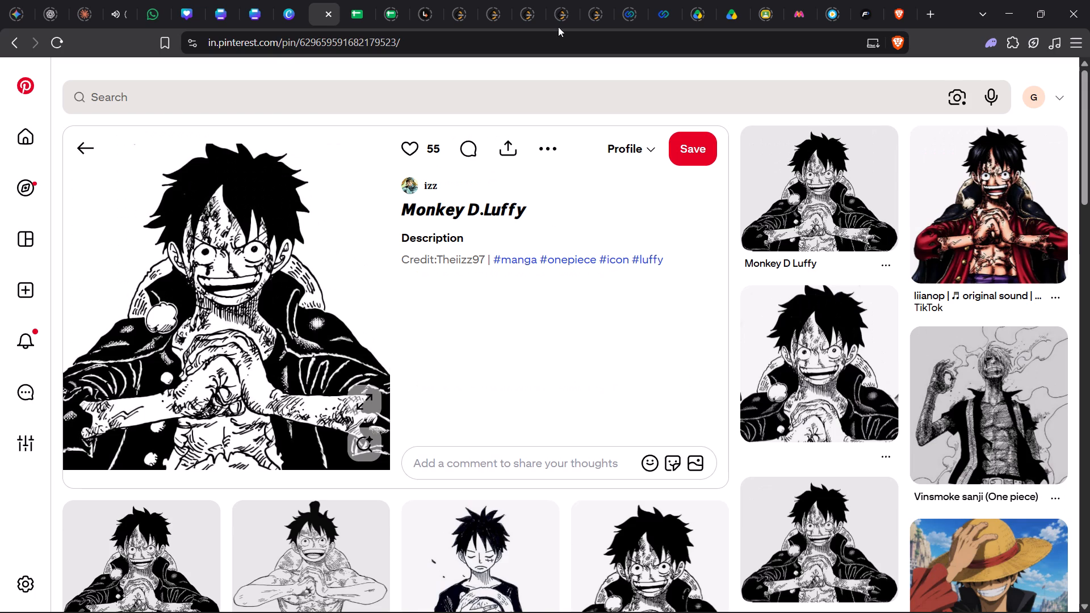
click(576, 105)
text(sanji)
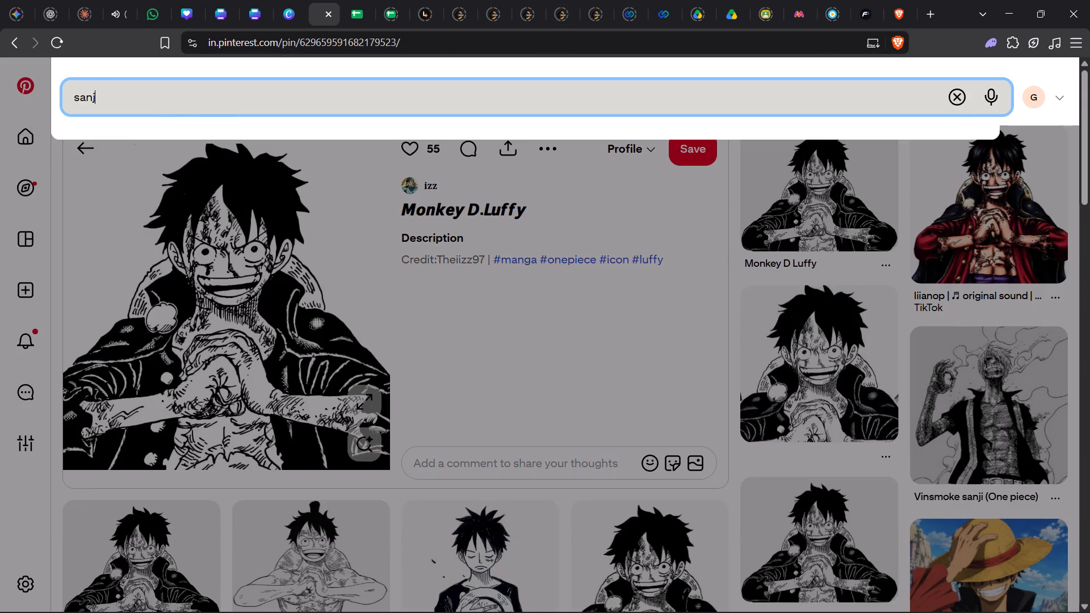
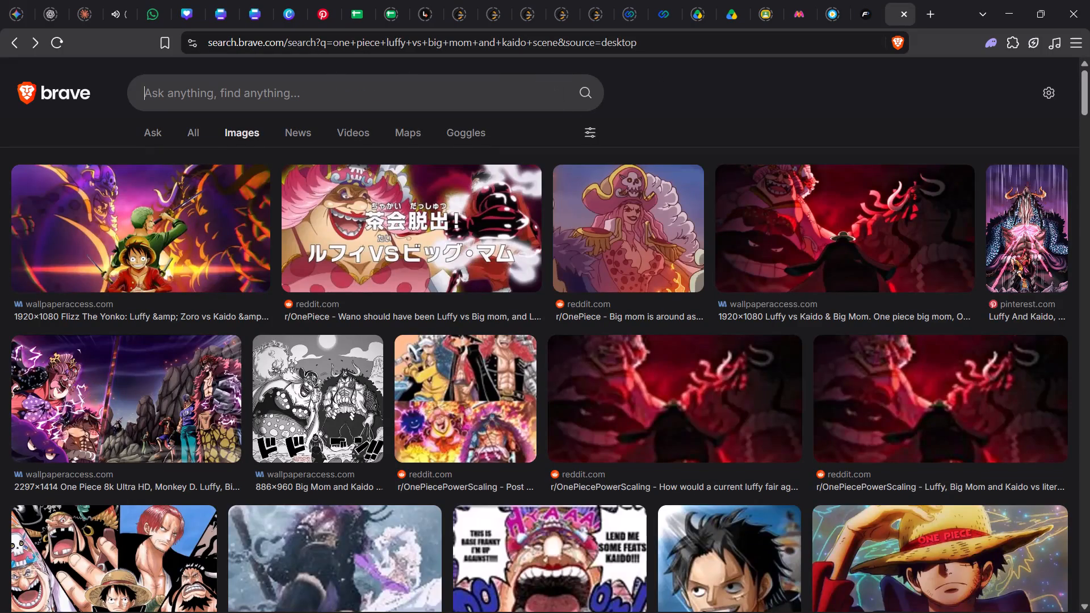
Enter a new web search query for Sanji's iconic Skypiea scene, beginning with "sanji iconic skypie".
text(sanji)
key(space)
scroll(536, 90, up, 8)
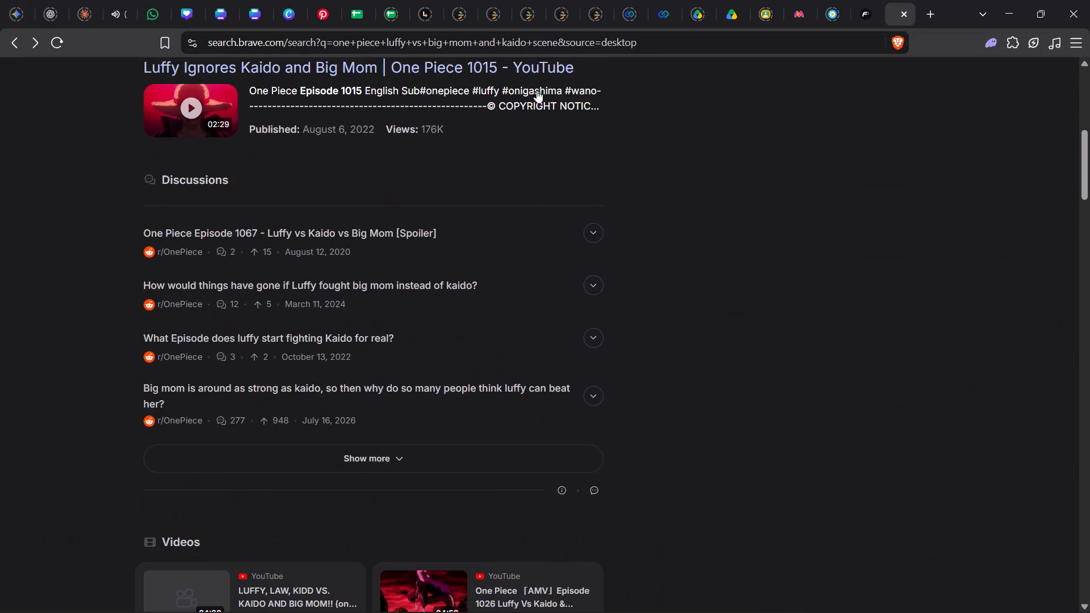
click(427, 93)
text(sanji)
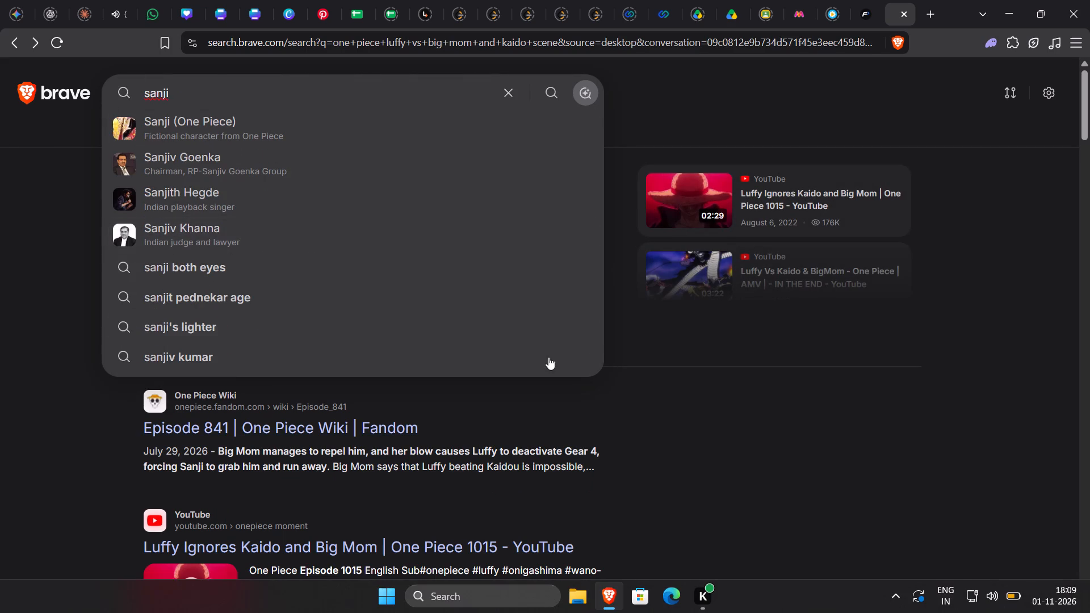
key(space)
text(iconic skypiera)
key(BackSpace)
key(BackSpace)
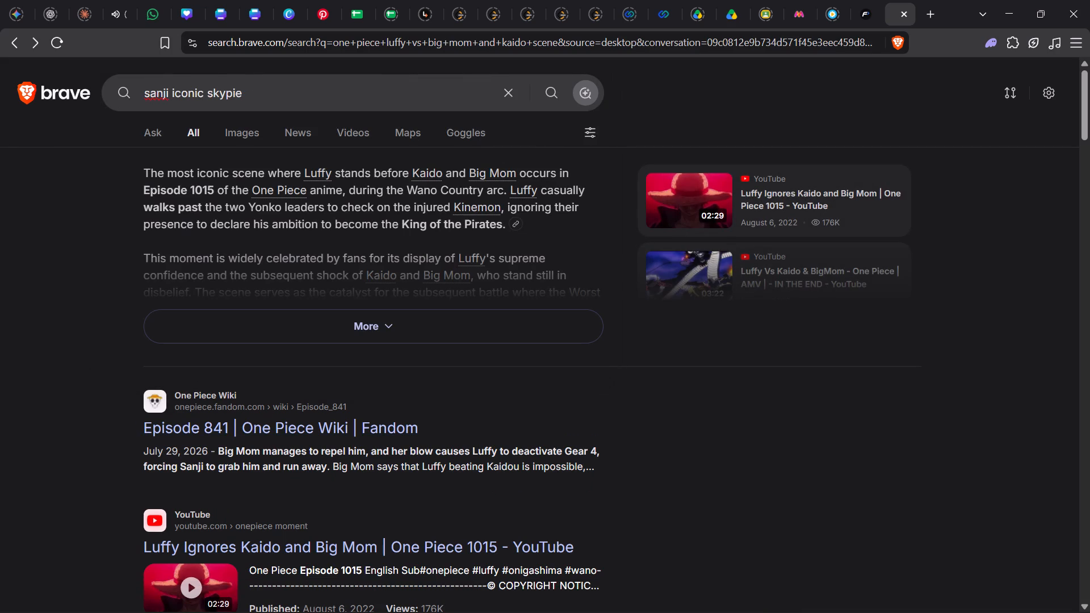
Search the web for "sanji iconic skypiea line" and skim the first results.
text(a line)
key(Return)
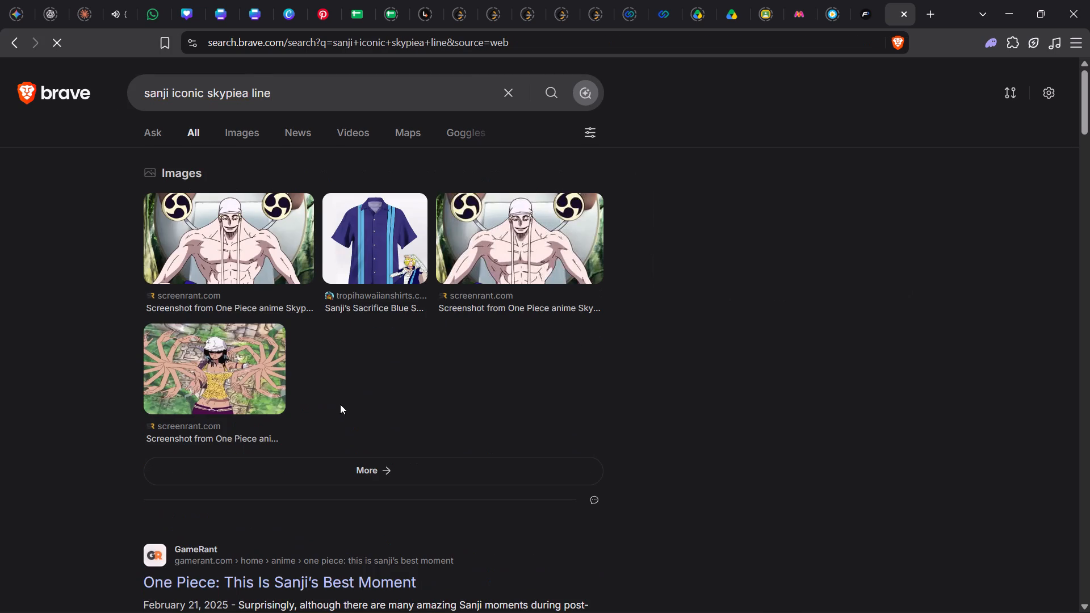
scroll(340, 404, down, 1)
scroll(354, 320, up, 3)
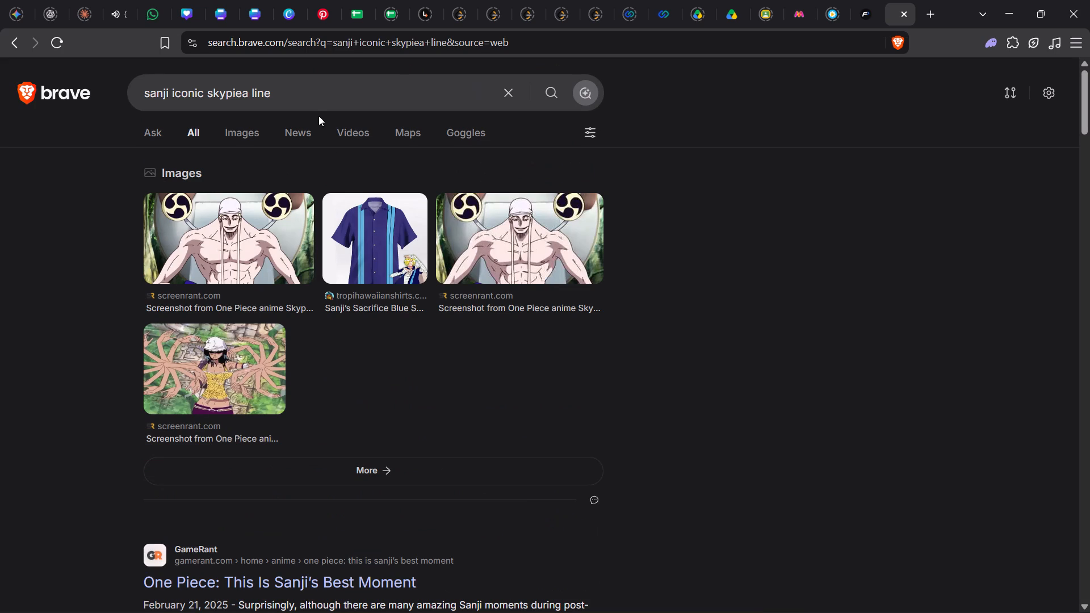
Change the web search to "sanji iconic skypiea dialogue" and expand the full AI-generated answer.
click(316, 106)
key(BackSpace)
key(BackSpace)
key(BackSpace)
key(BackSpace)
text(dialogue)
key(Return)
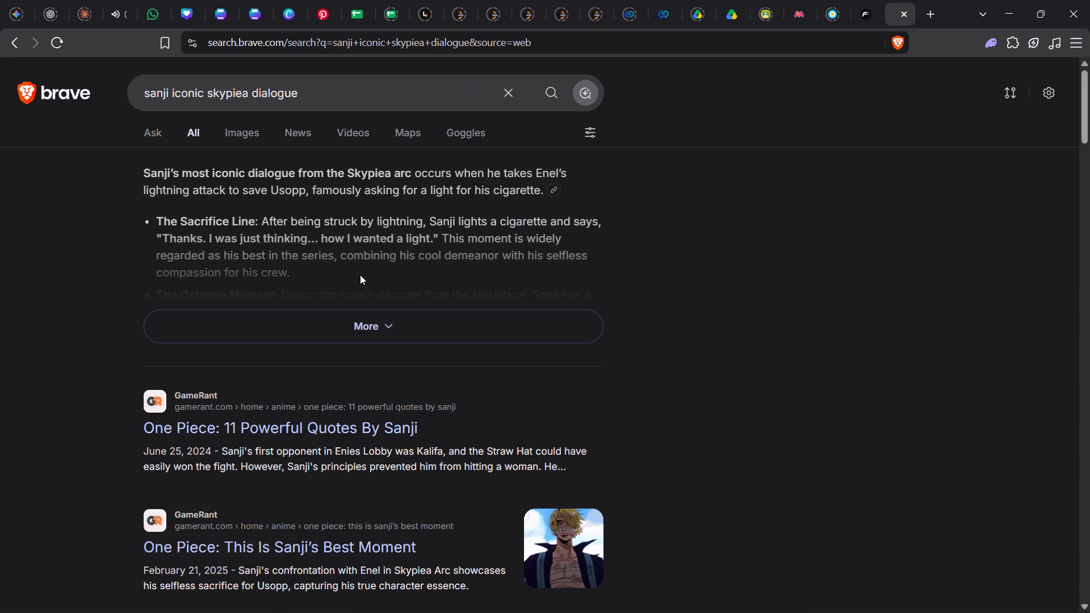
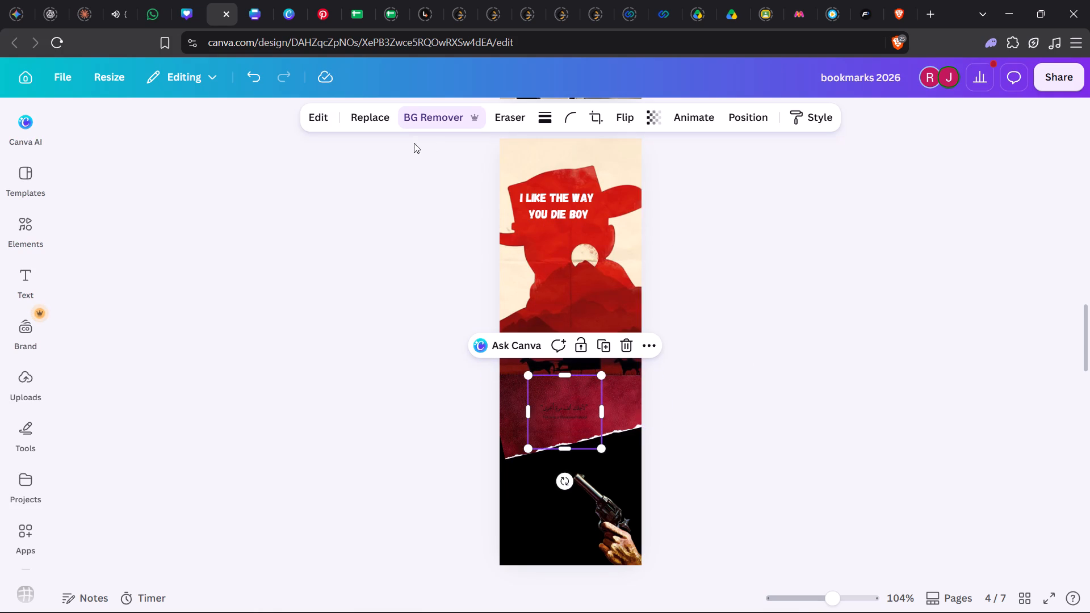
Enlarge the Arabic and English quote image on page 4 and centre it over the maroon torn-paper strip.
click(639, 349)
click(731, 359)
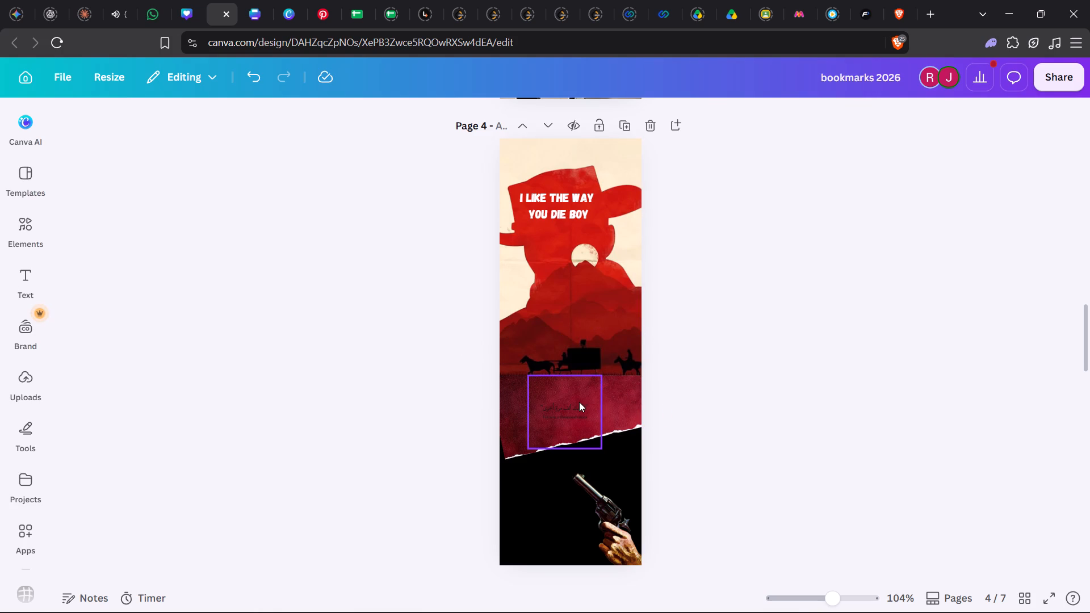
click(579, 402)
drag(602, 374, 699, 293)
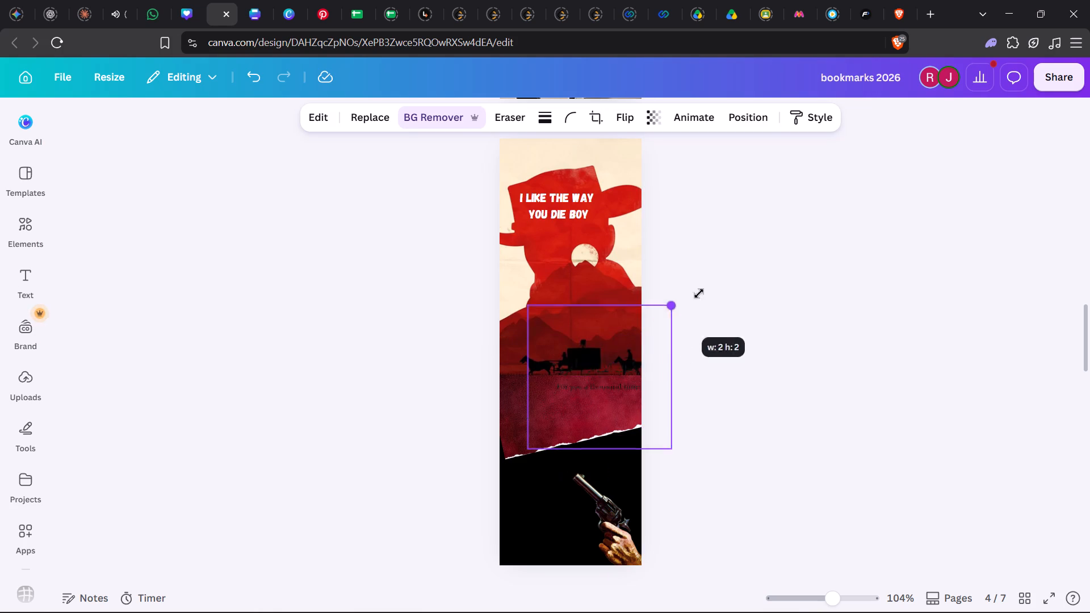
drag(699, 293, 707, 285)
drag(593, 371, 583, 381)
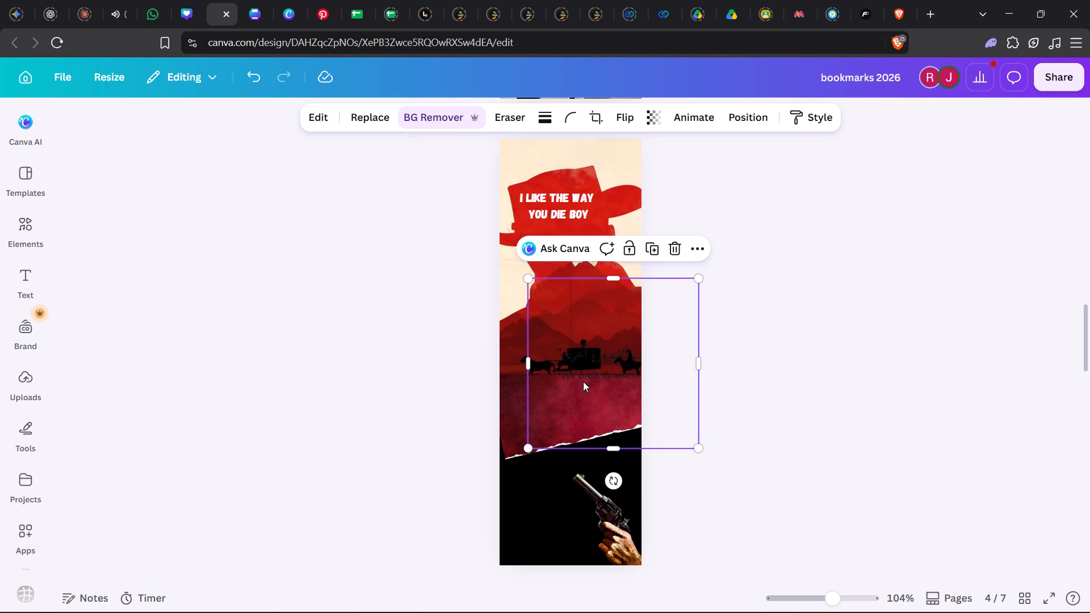
drag(583, 381, 554, 416)
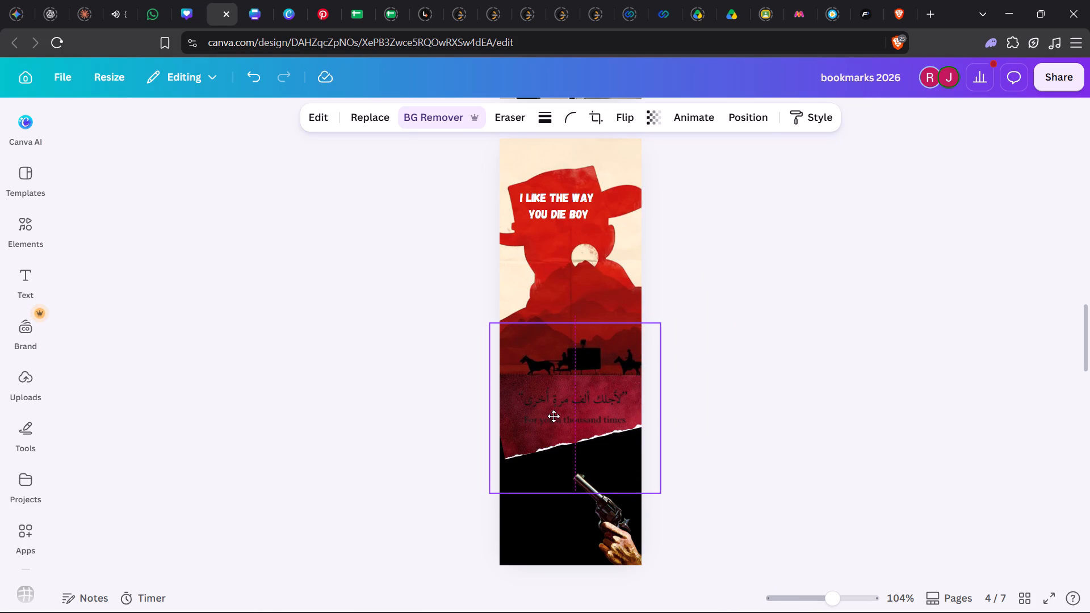
drag(554, 416, 553, 415)
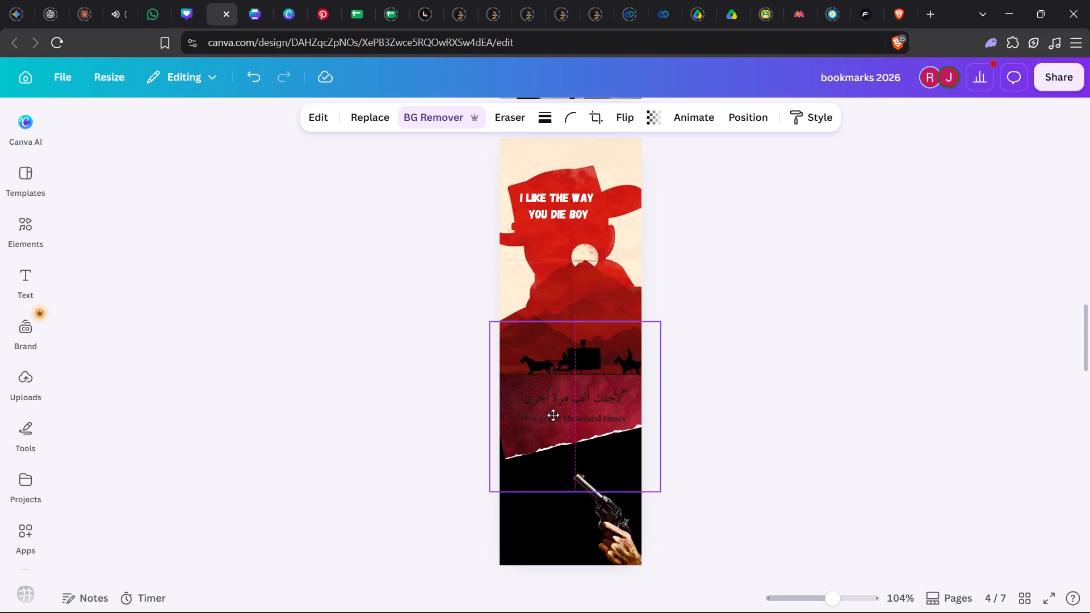
drag(553, 415, 551, 414)
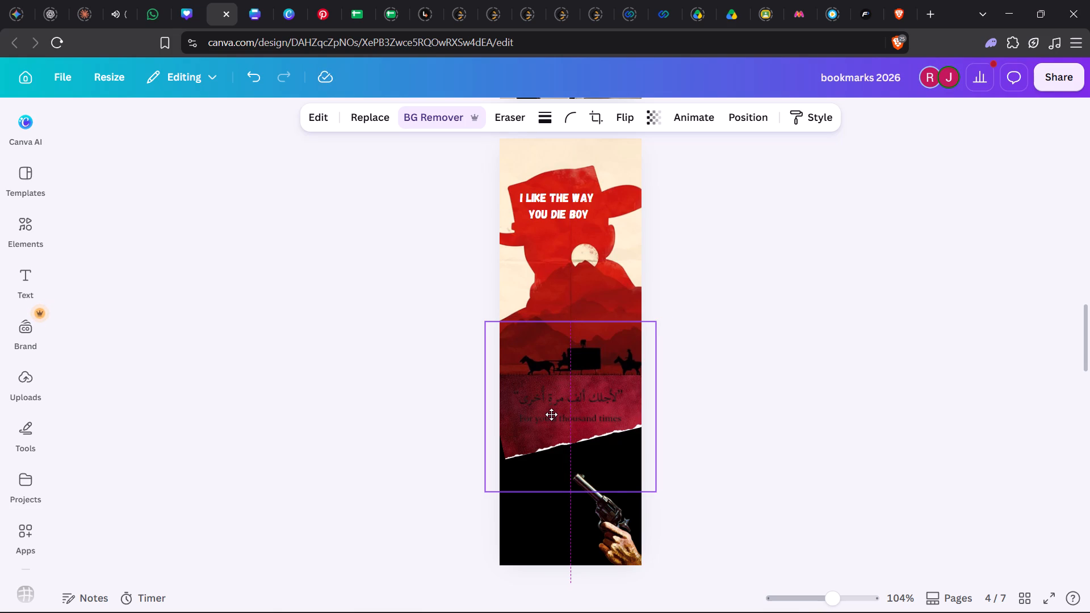
drag(551, 414, 551, 414)
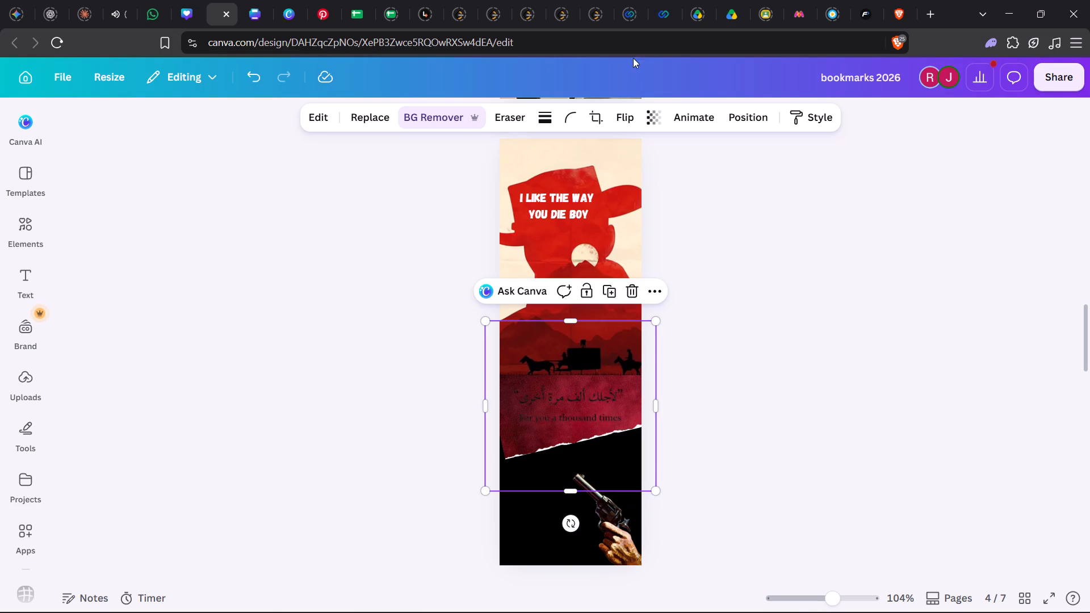
Look through the editing tools, style matches, filters and effects available for the quote image.
click(318, 117)
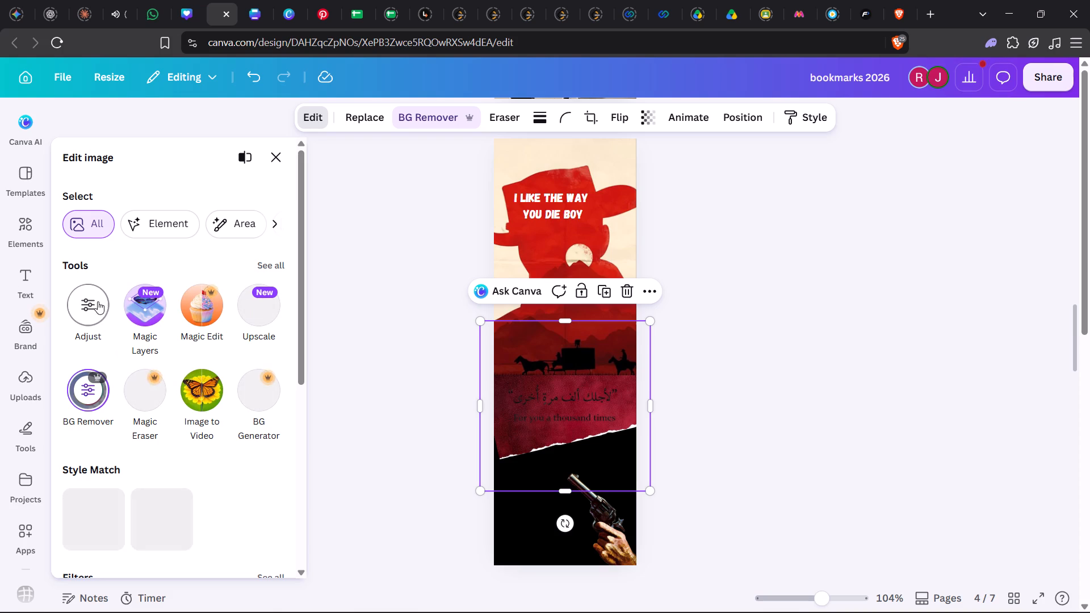
scroll(216, 391, down, 3)
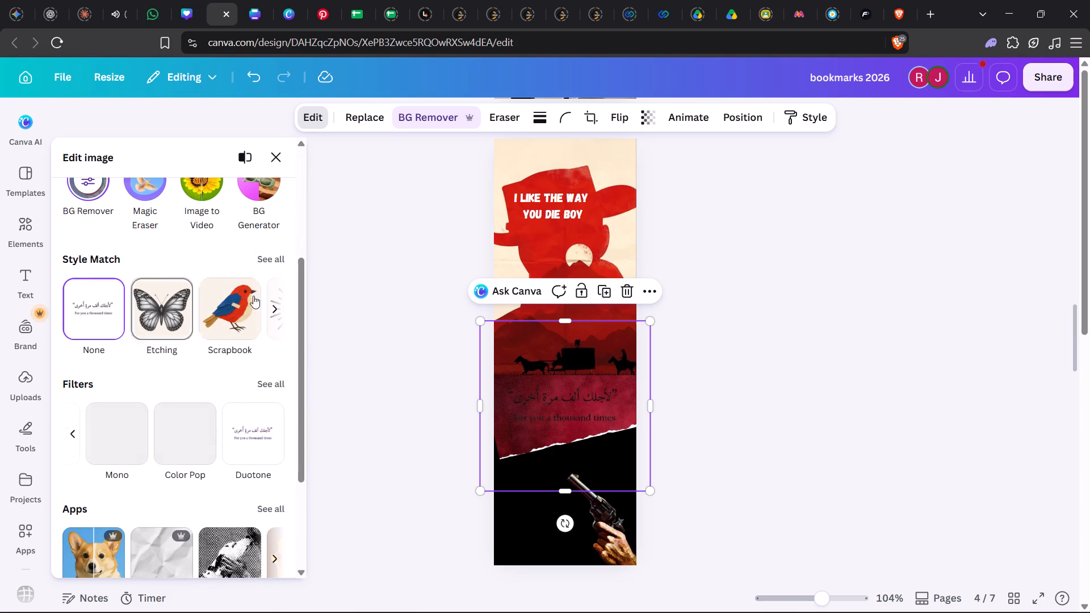
scroll(195, 419, down, 3)
scroll(195, 419, up, 1)
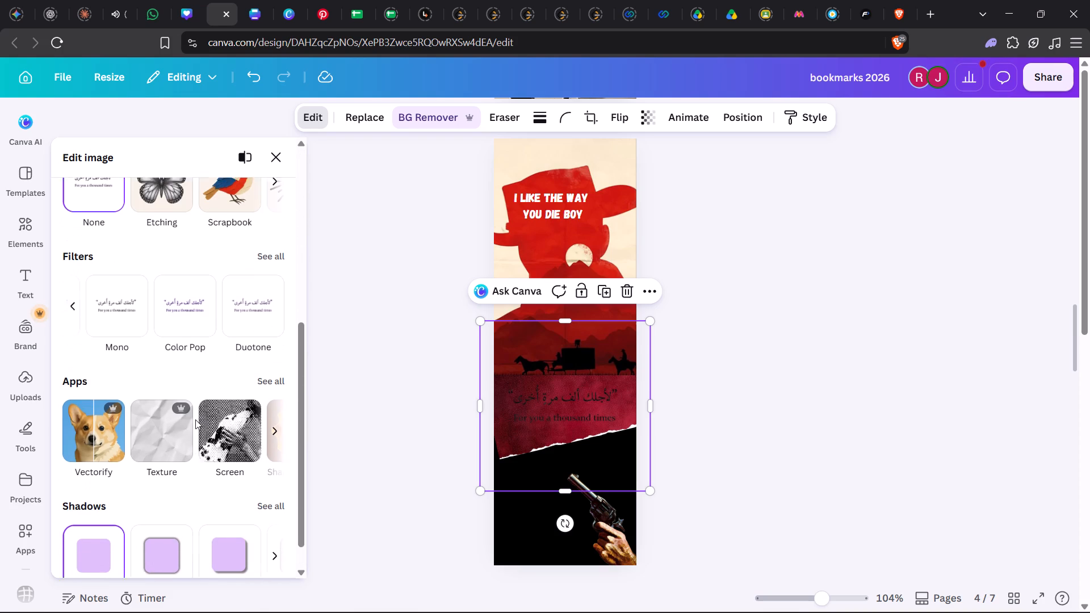
scroll(195, 419, up, 2)
scroll(270, 253, up, 2)
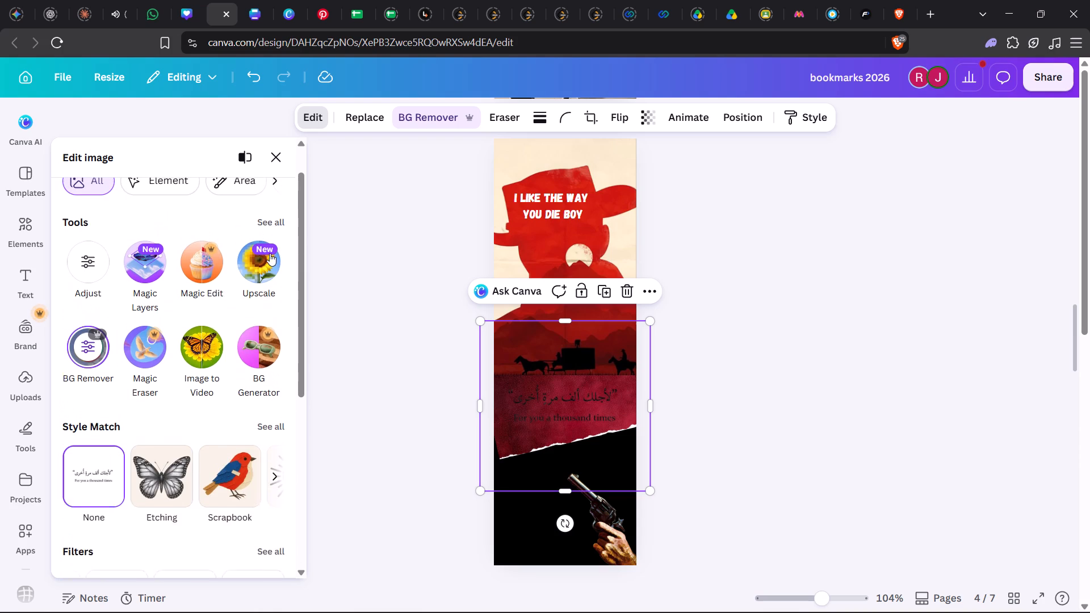
scroll(270, 253, up, 2)
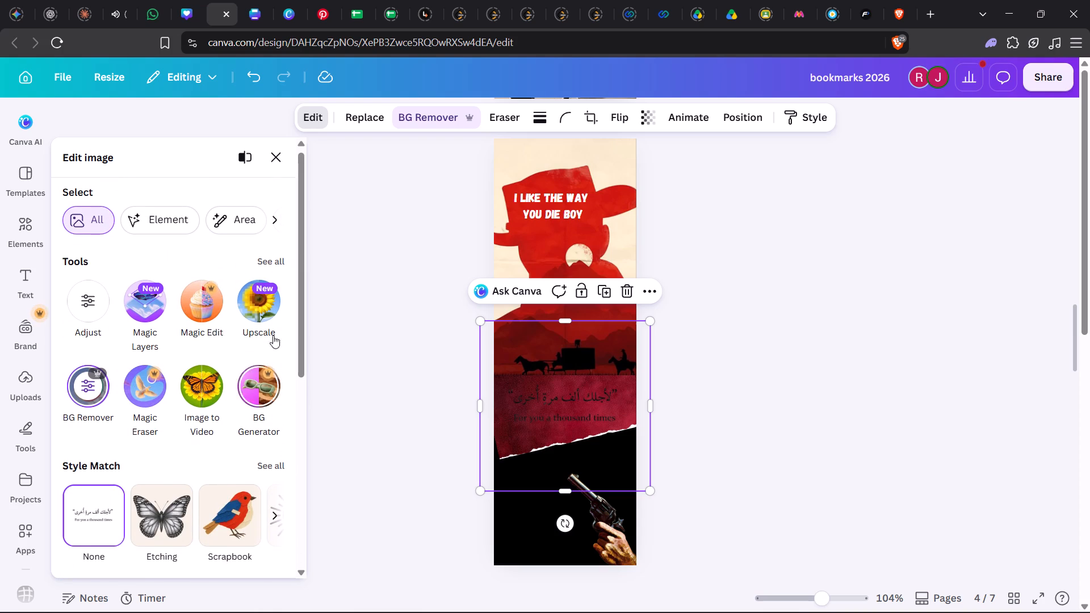
click(255, 257)
click(267, 258)
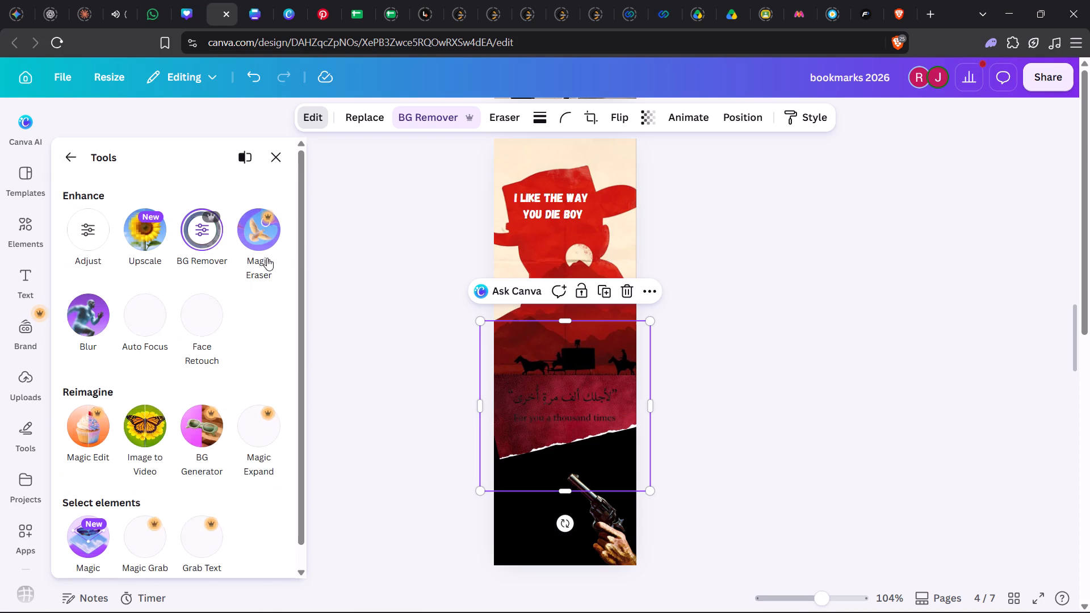
scroll(218, 328, down, 2)
scroll(218, 328, up, 1)
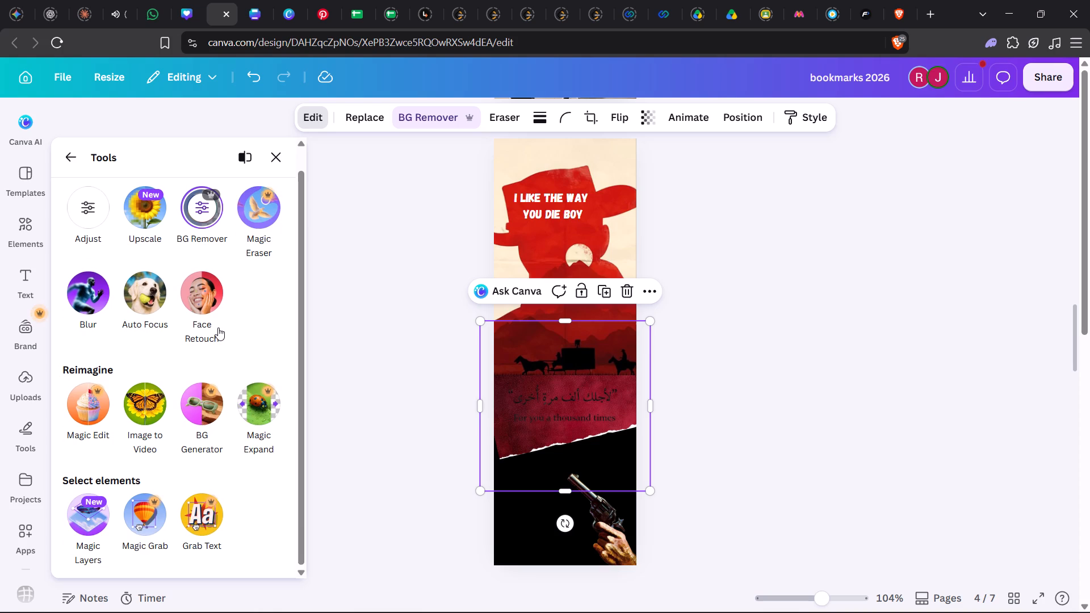
scroll(218, 328, up, 1)
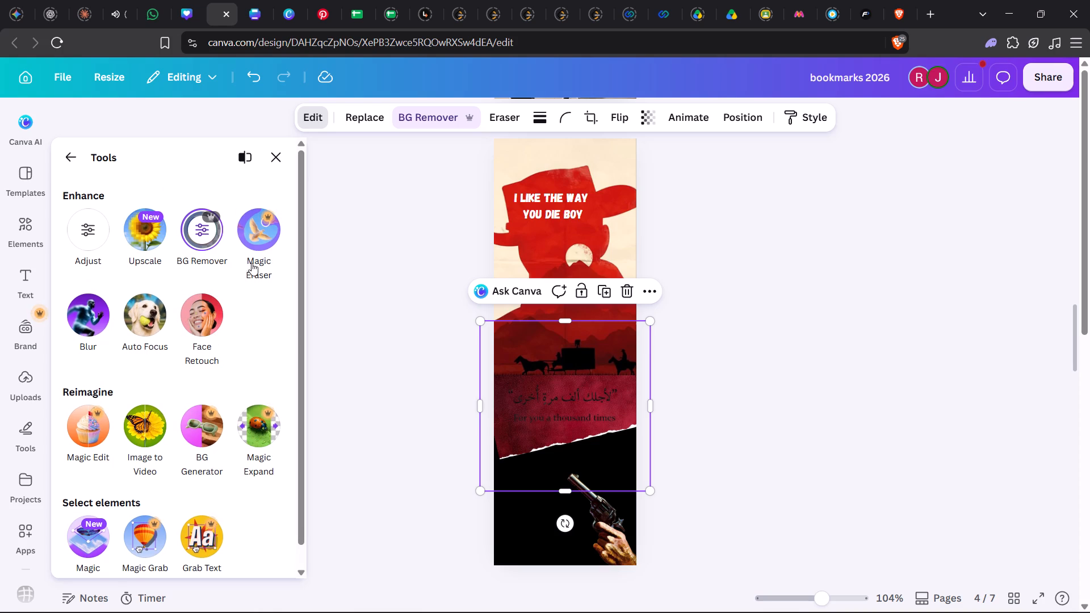
Open the quote image's Adjust settings and examine the available selection areas and adjustments.
click(100, 234)
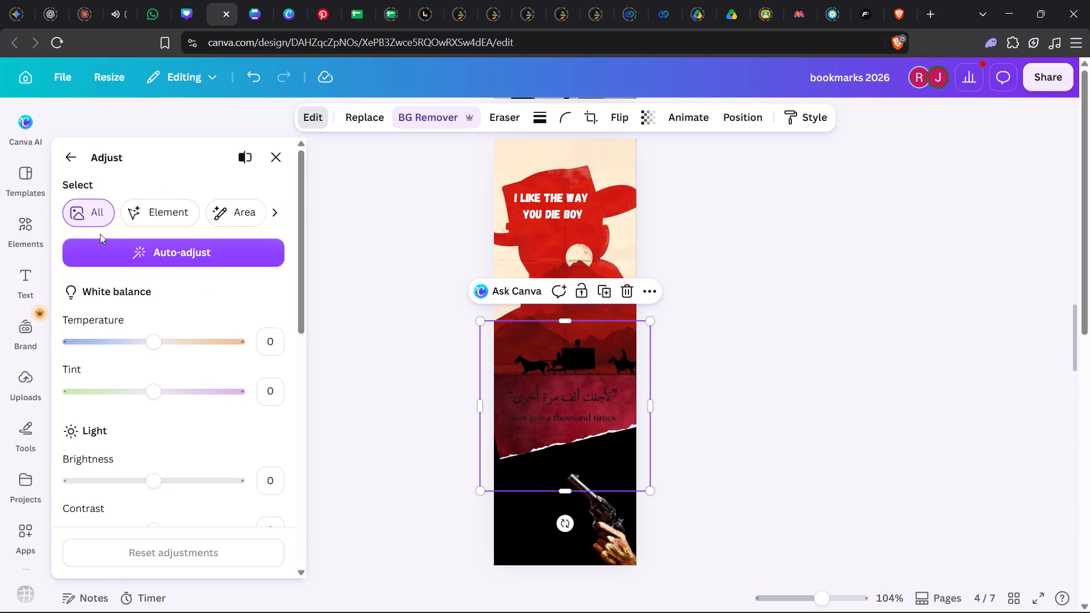
scroll(177, 333, down, 1)
scroll(177, 333, up, 4)
scroll(196, 210, left, 5)
scroll(196, 210, right, 2)
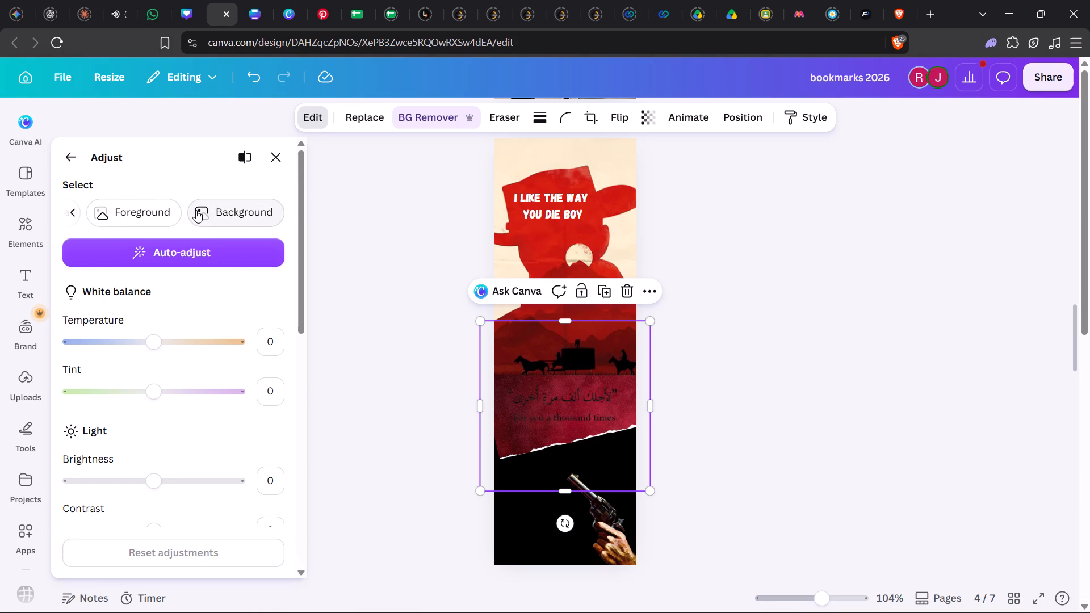
scroll(196, 210, right, 1)
scroll(162, 288, down, 2)
scroll(162, 288, up, 3)
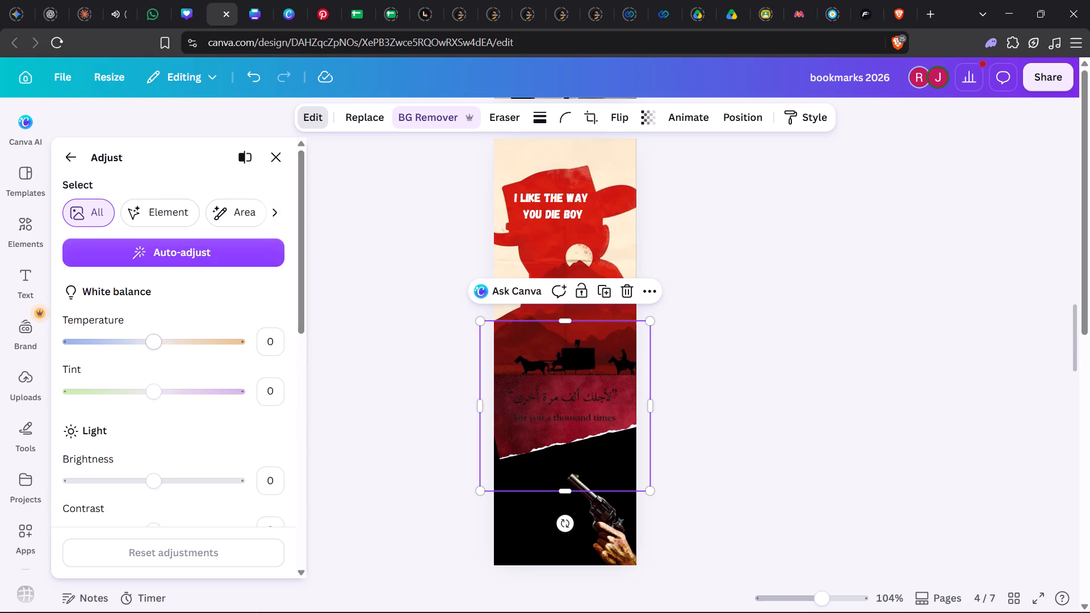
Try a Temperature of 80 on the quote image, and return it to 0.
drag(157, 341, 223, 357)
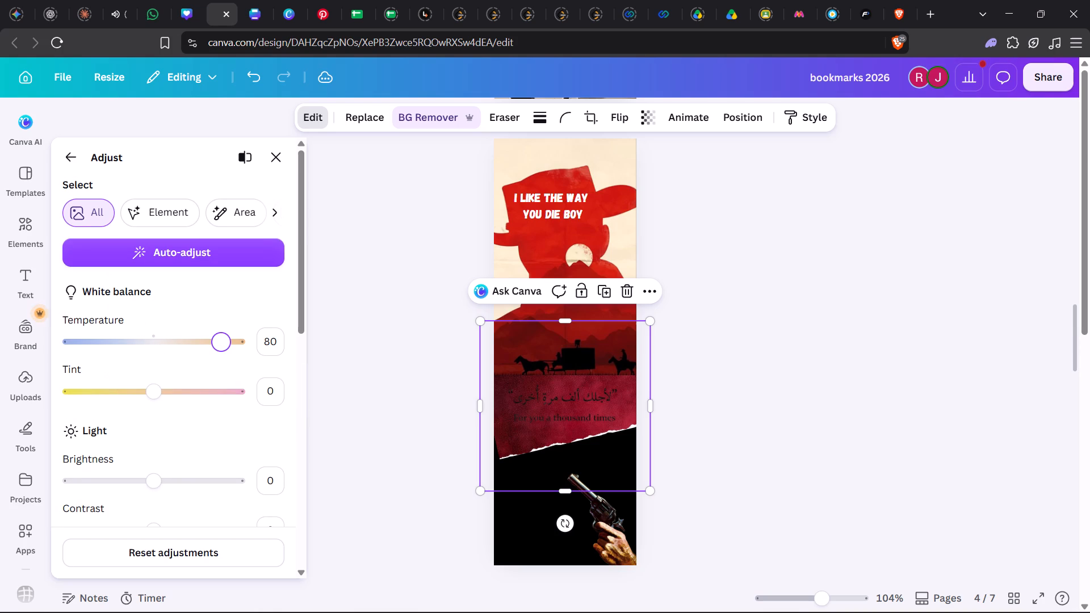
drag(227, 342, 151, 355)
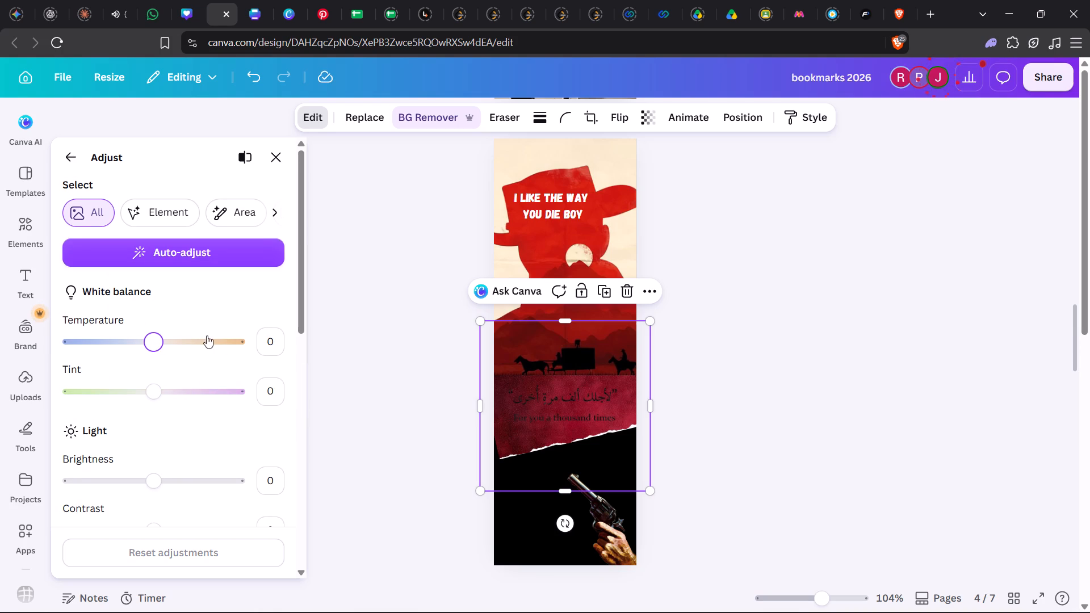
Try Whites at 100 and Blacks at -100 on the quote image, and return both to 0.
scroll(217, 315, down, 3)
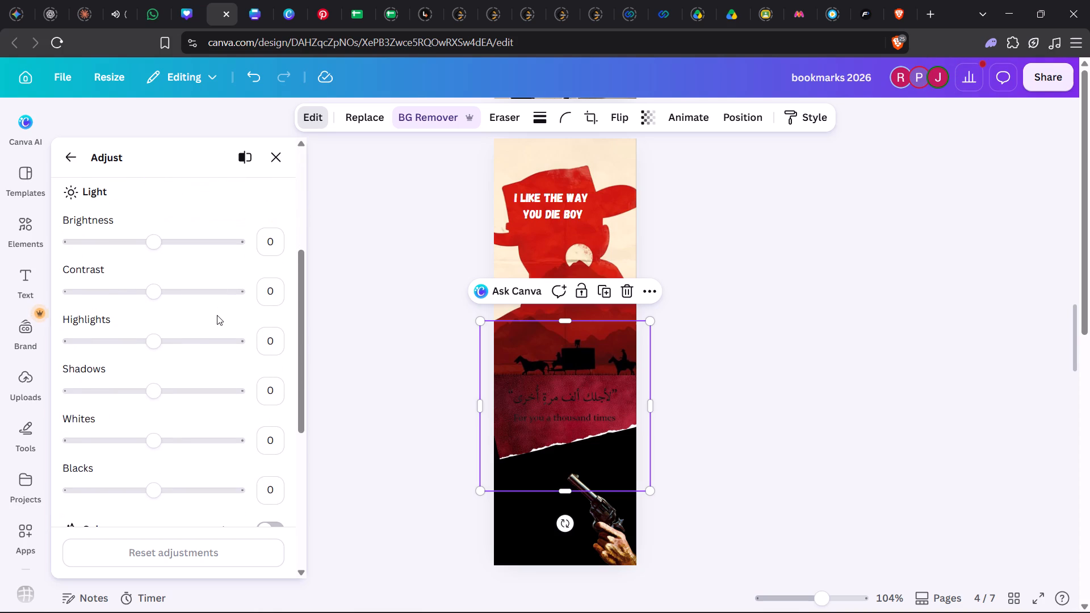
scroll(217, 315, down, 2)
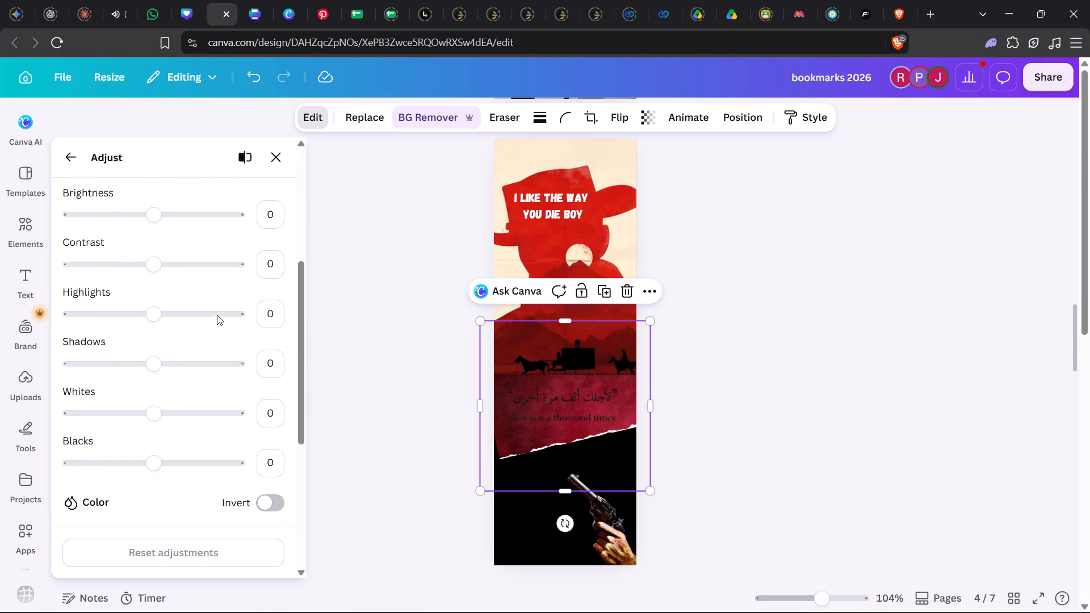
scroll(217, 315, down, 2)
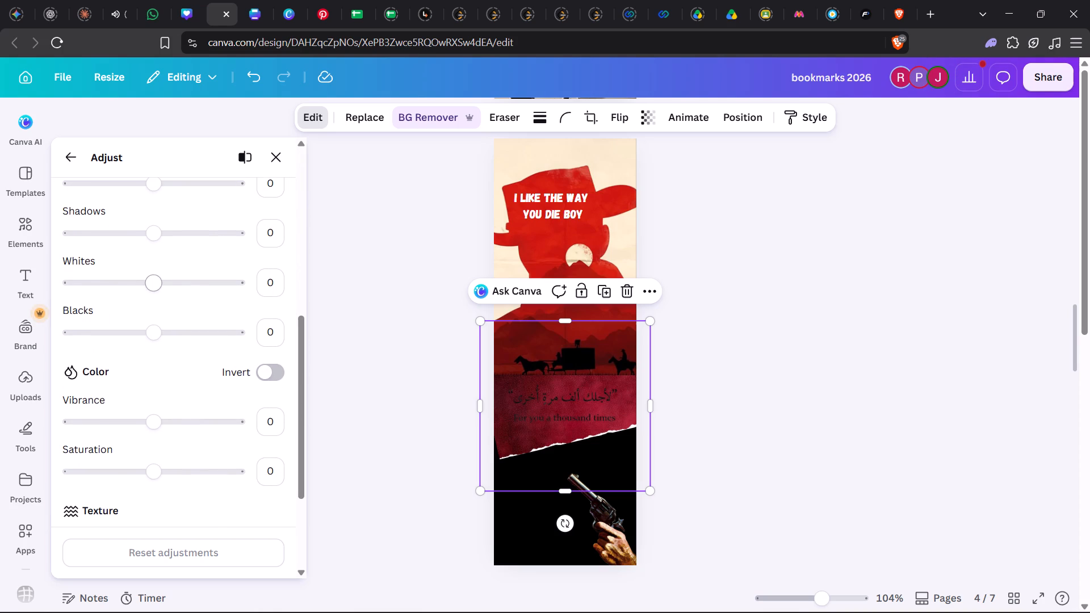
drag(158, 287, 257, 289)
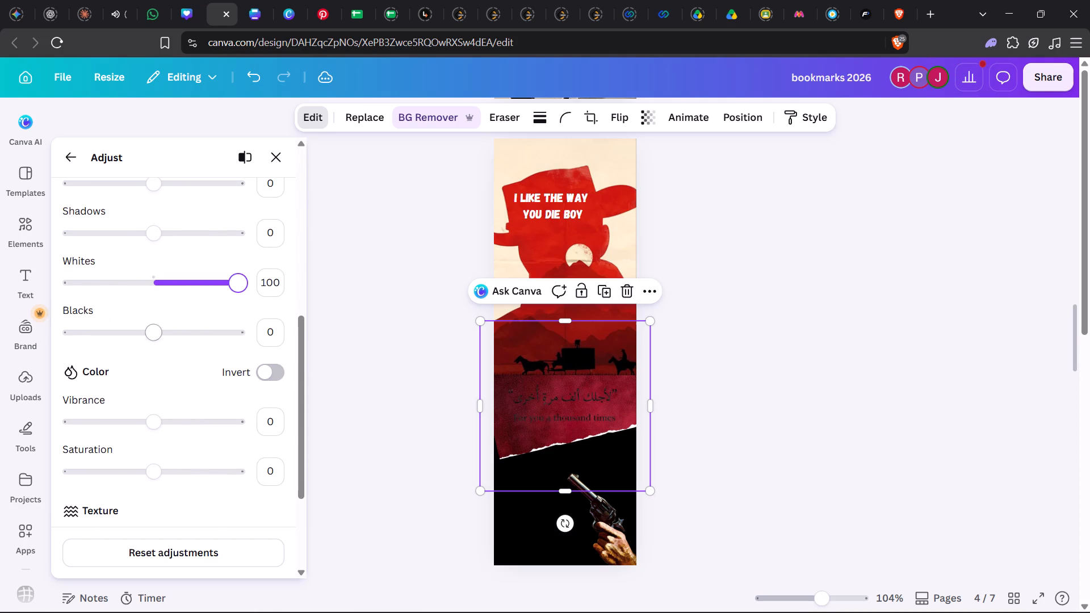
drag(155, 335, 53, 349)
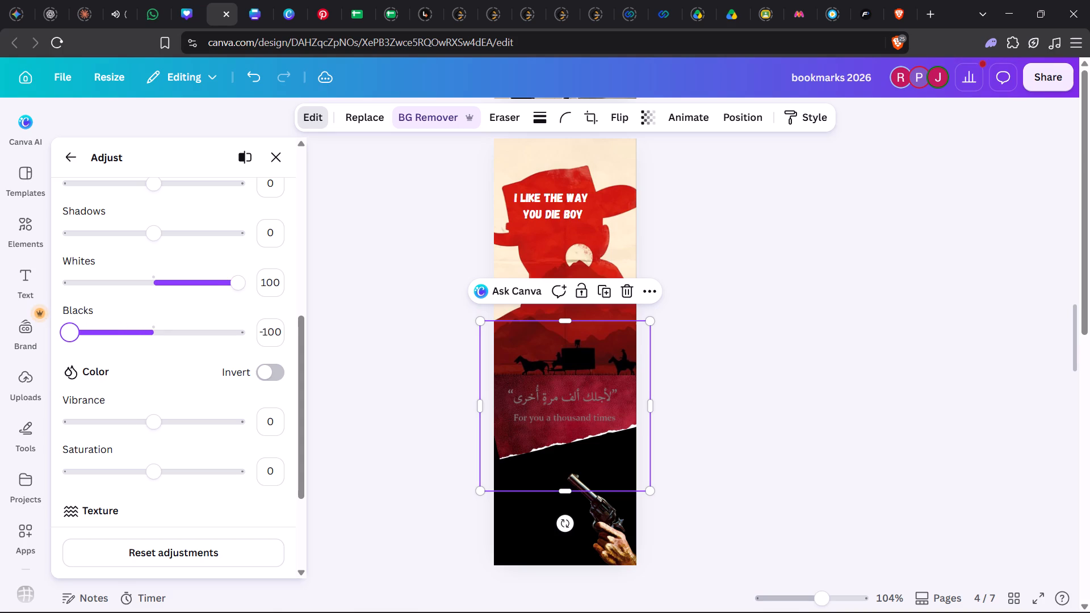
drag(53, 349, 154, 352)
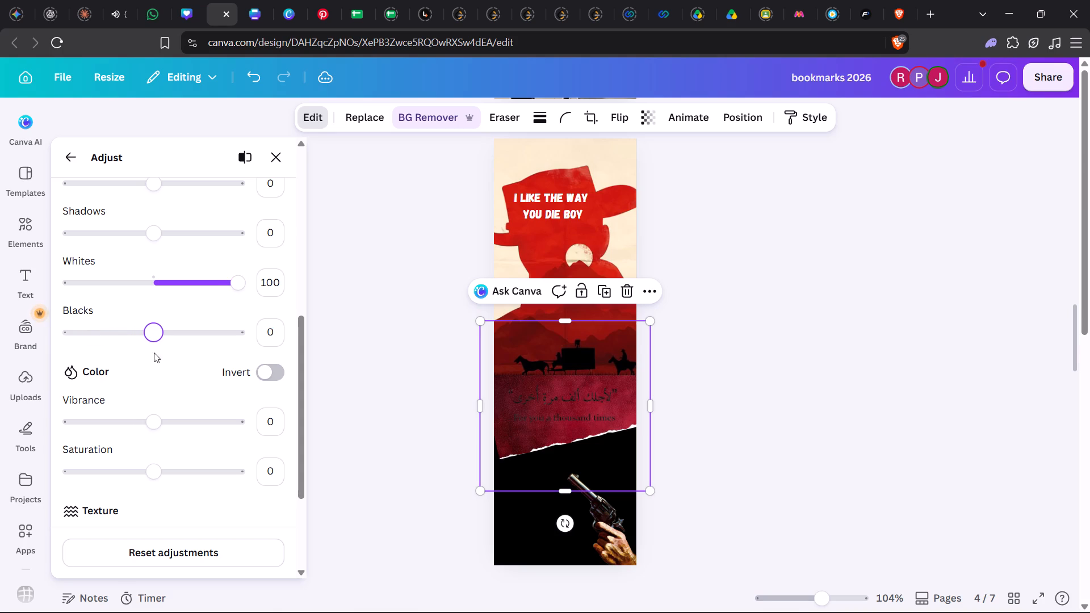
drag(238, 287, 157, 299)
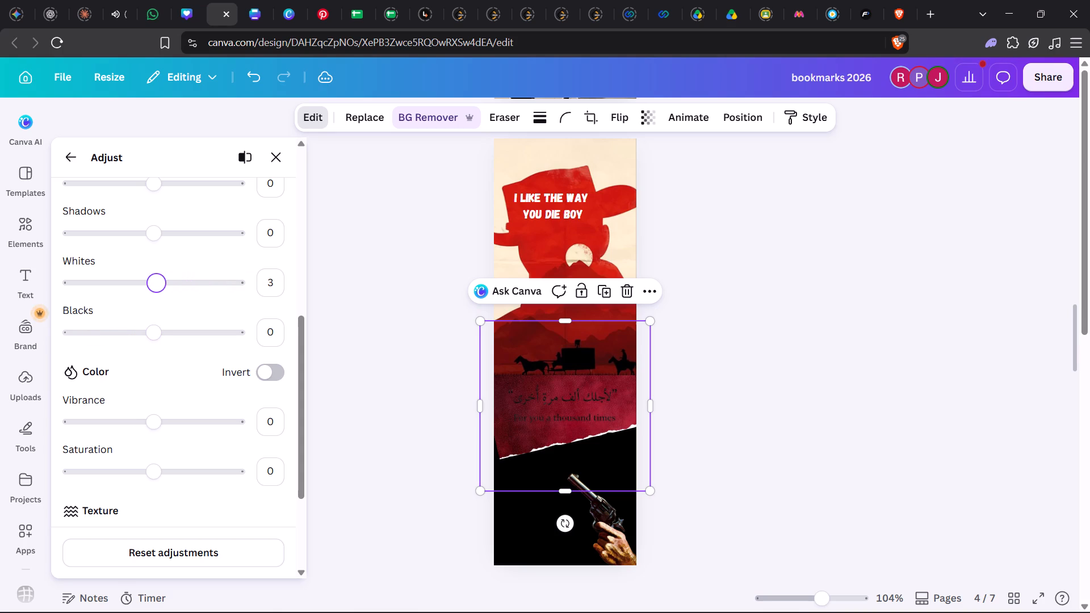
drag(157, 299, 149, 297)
Invert the colours of the quote image on page 4 and deselect it.
scroll(153, 373, down, 1)
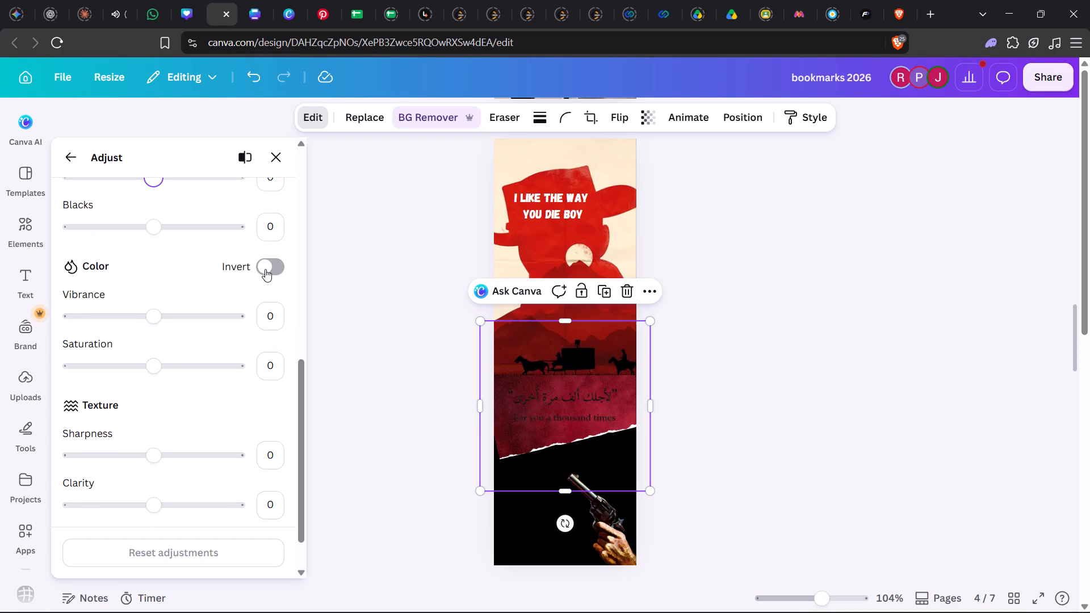
click(265, 269)
click(578, 414)
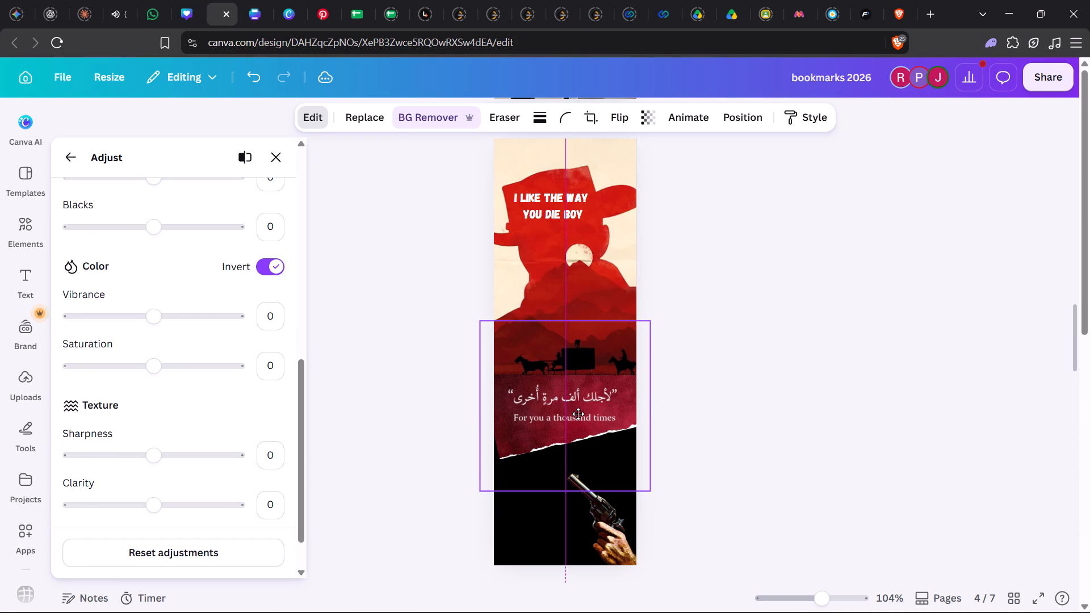
click(773, 406)
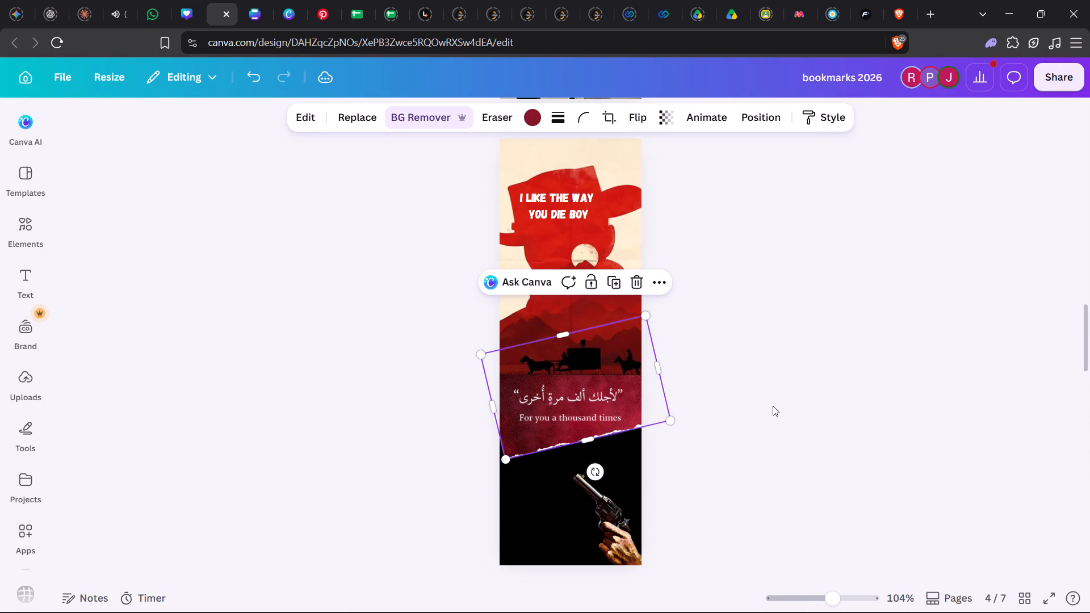
click(772, 406)
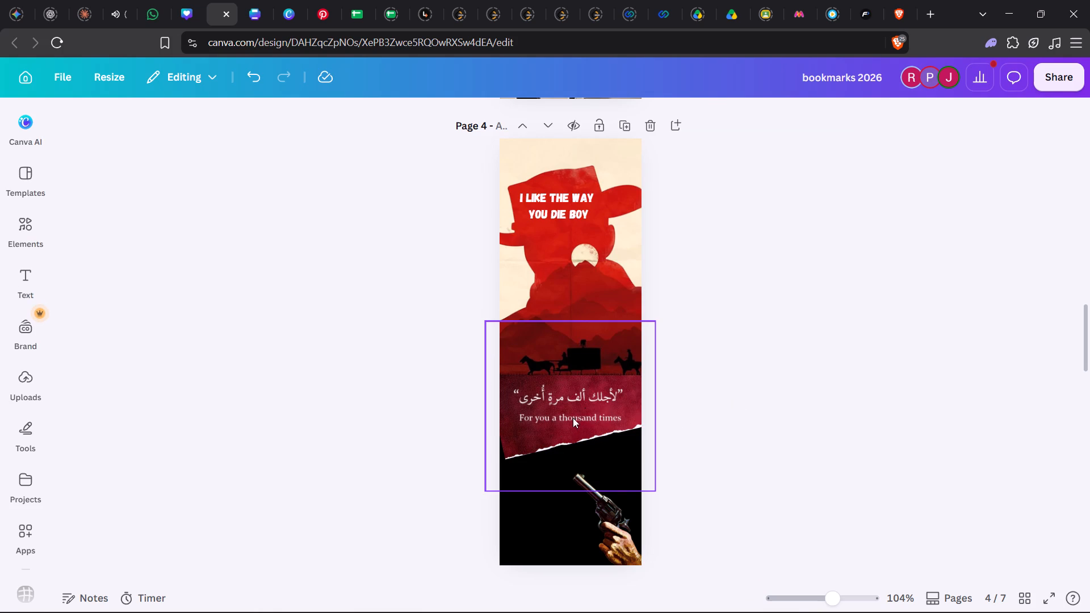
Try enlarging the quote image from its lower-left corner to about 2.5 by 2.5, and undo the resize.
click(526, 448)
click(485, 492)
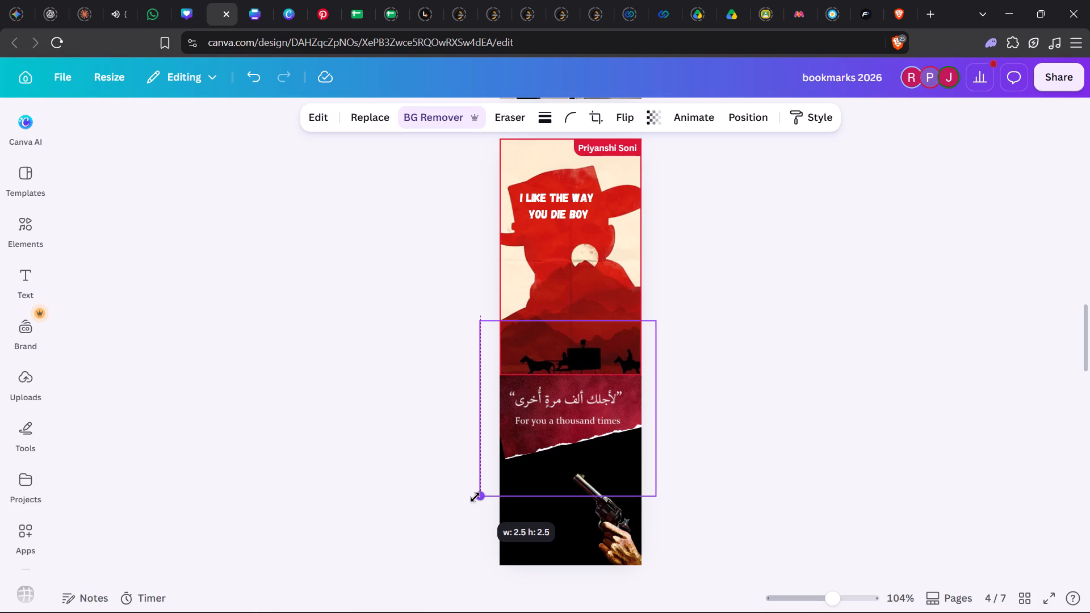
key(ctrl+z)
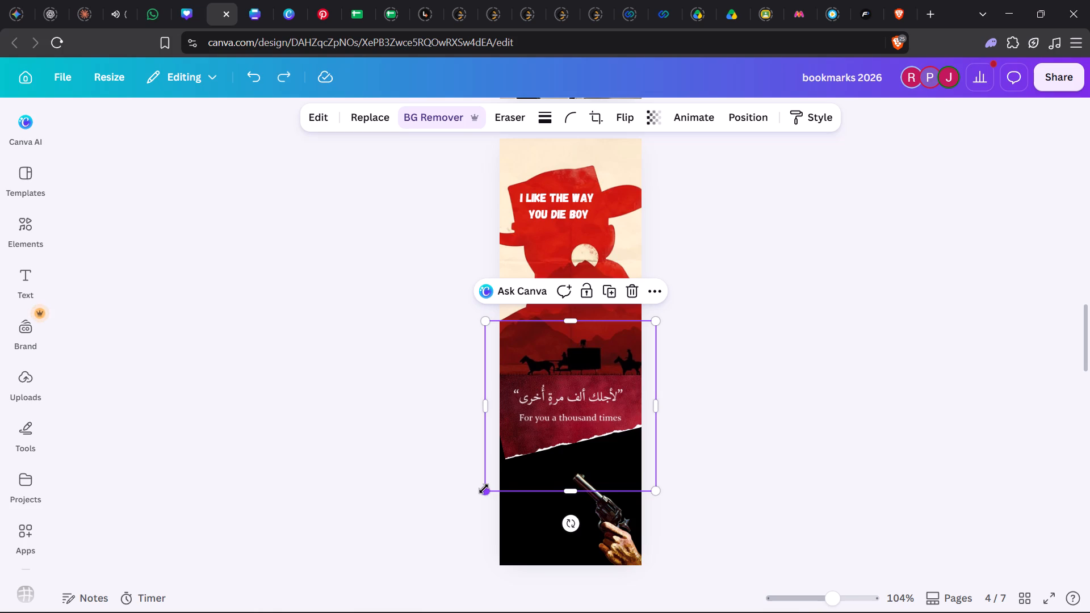
Send the quote image on page 4 backward four times, placing it beneath the red torn-paper image.
click(790, 366)
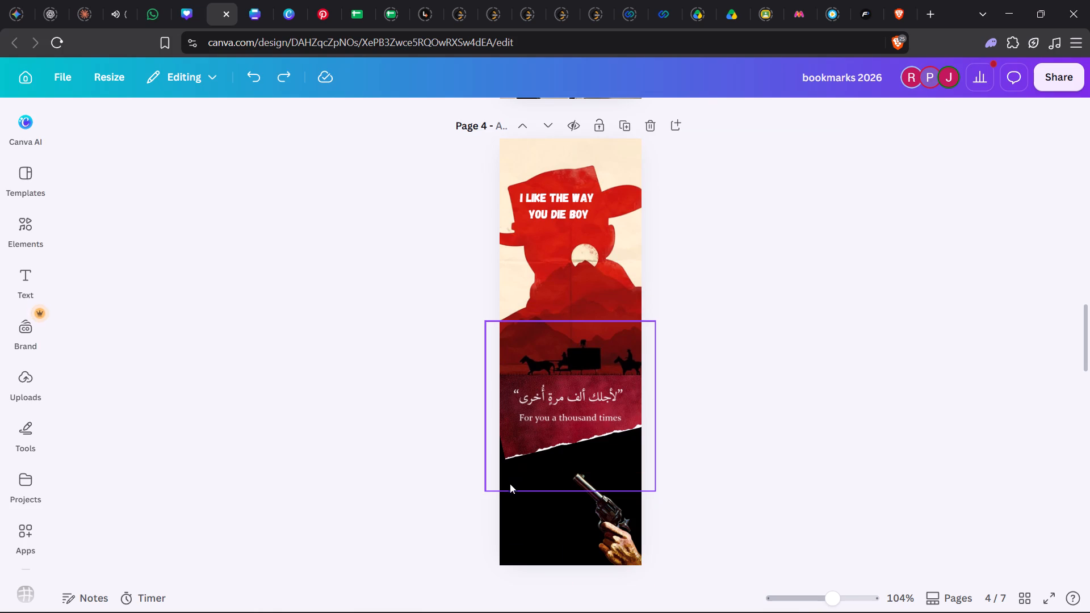
click(529, 456)
key(ctrl+bracketleft)
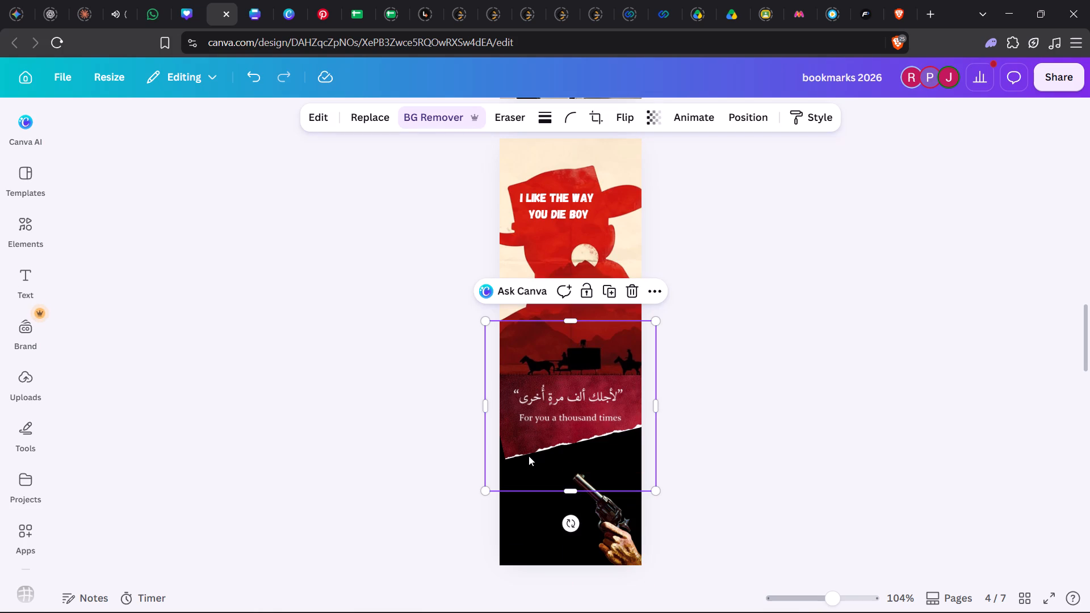
key(ctrl+bracketleft)
key(ctrl+bracketleft)
key(ctrl+bracketleft)
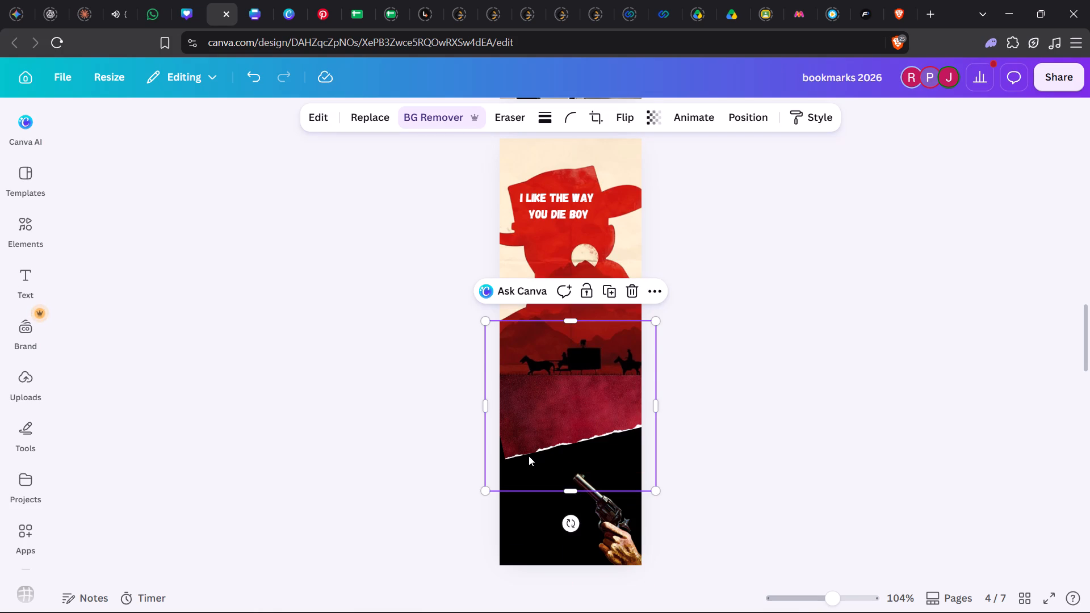
Enlarge the red torn-paper image slightly from its lower-left corner and send it backward one layer, behind the quote.
click(518, 442)
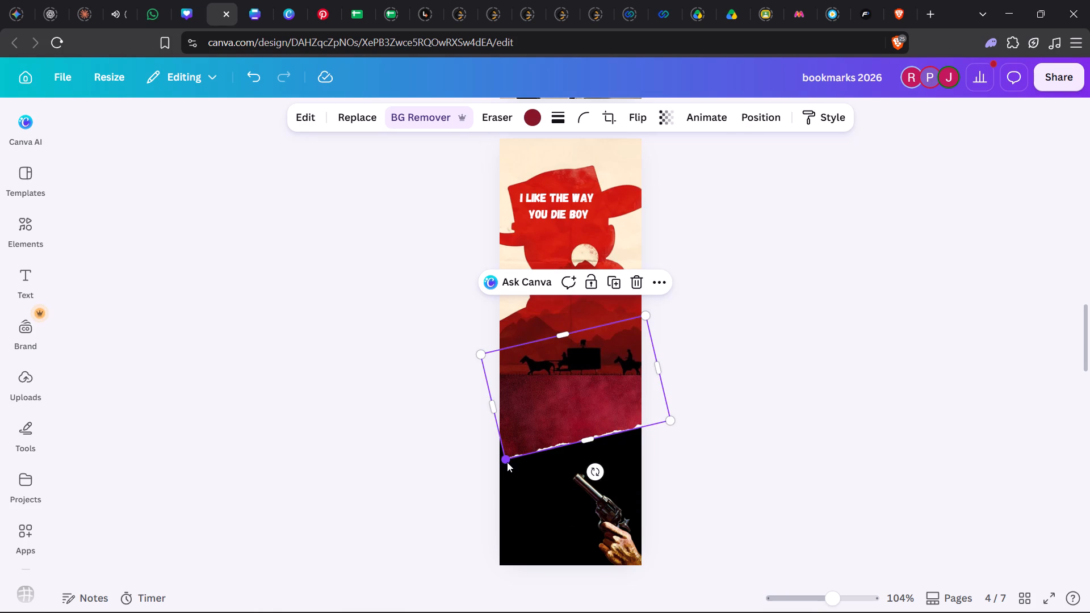
drag(507, 462, 496, 473)
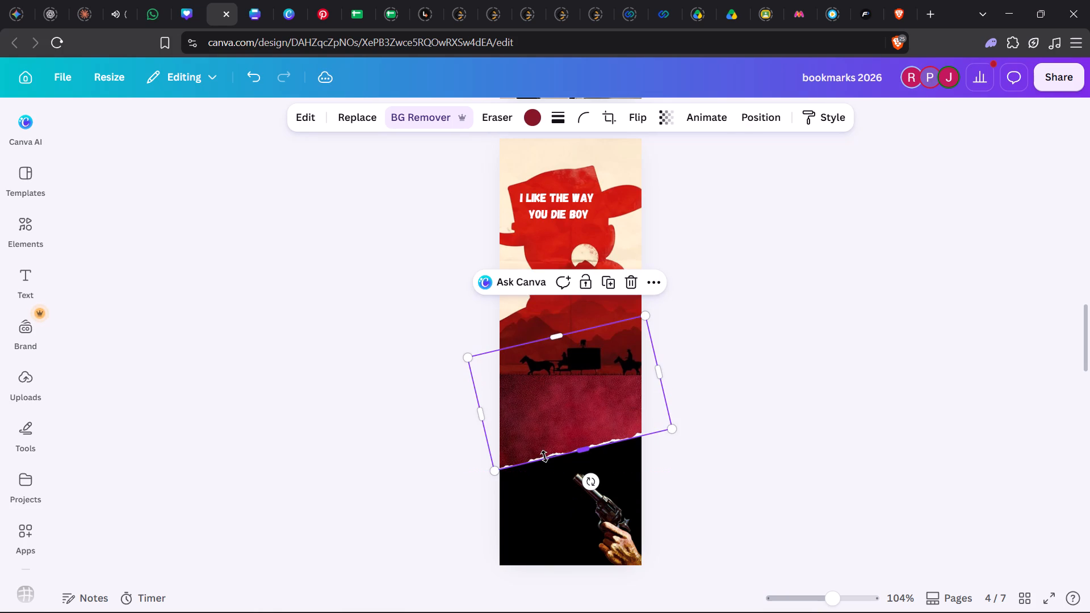
key(ctrl+bracketleft)
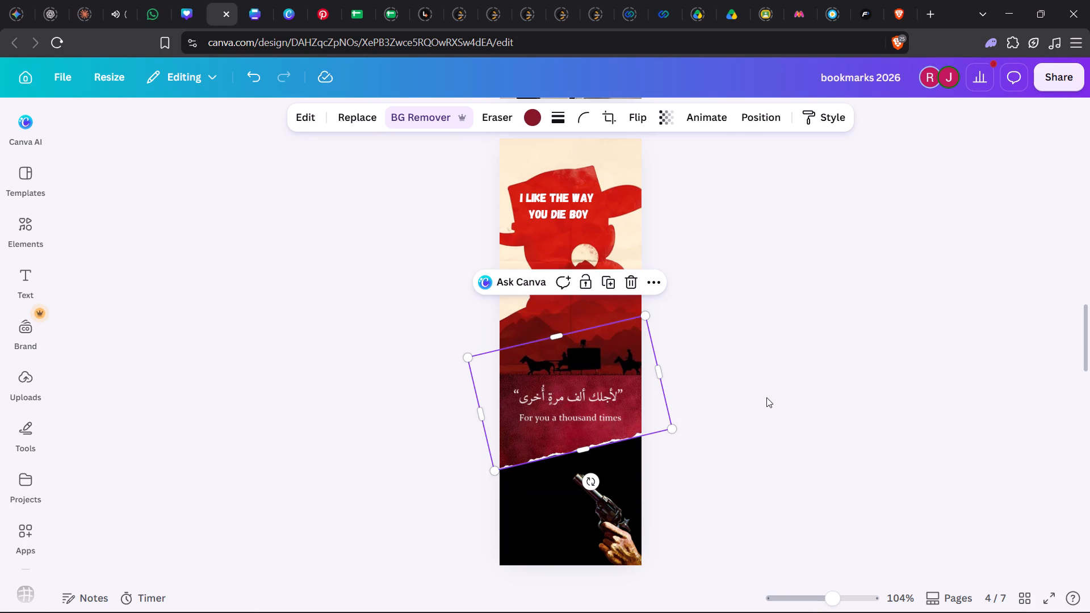
click(766, 397)
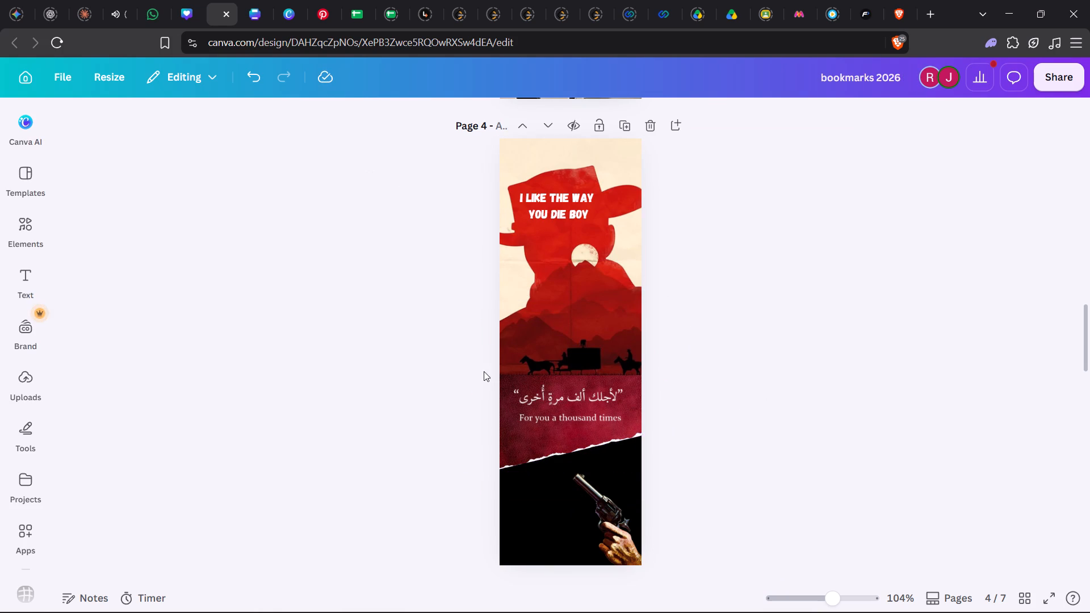
Move the quote image slightly down on the red torn paper, keeping it horizontally centred, and deselect it.
click(580, 407)
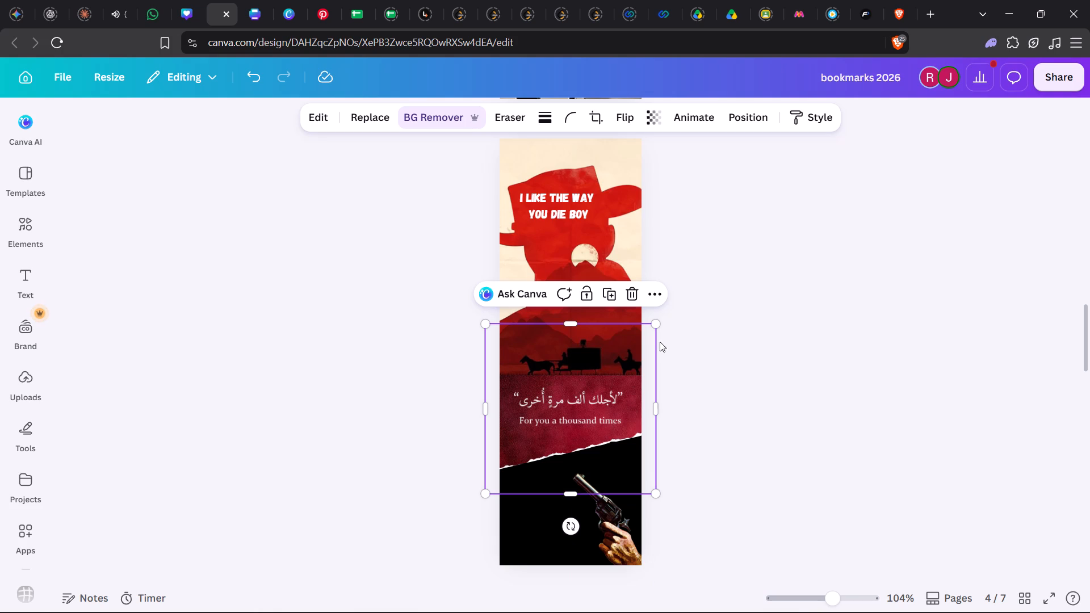
click(558, 401)
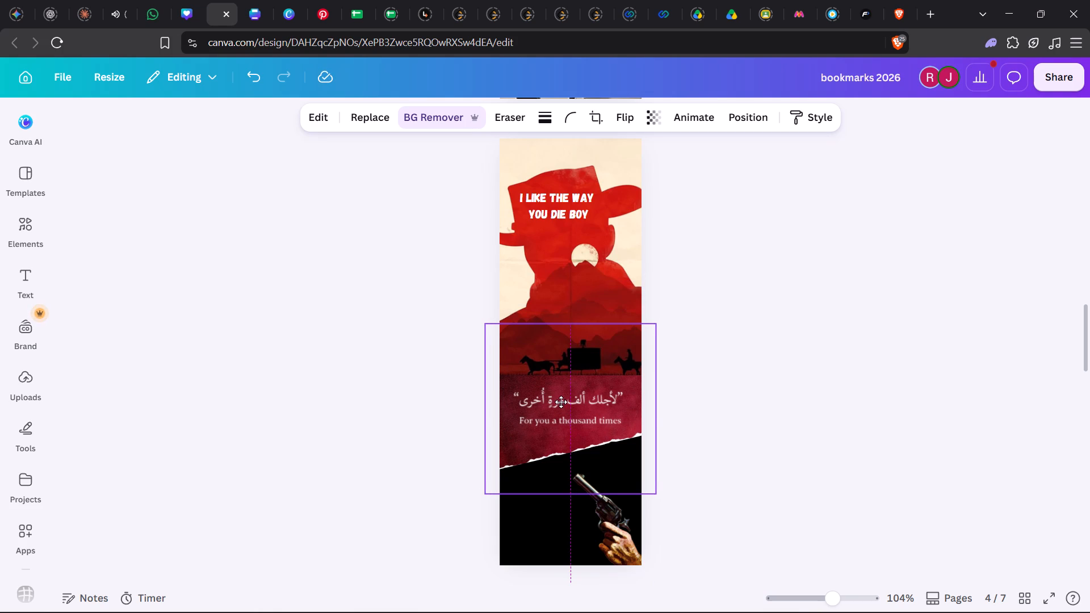
click(561, 402)
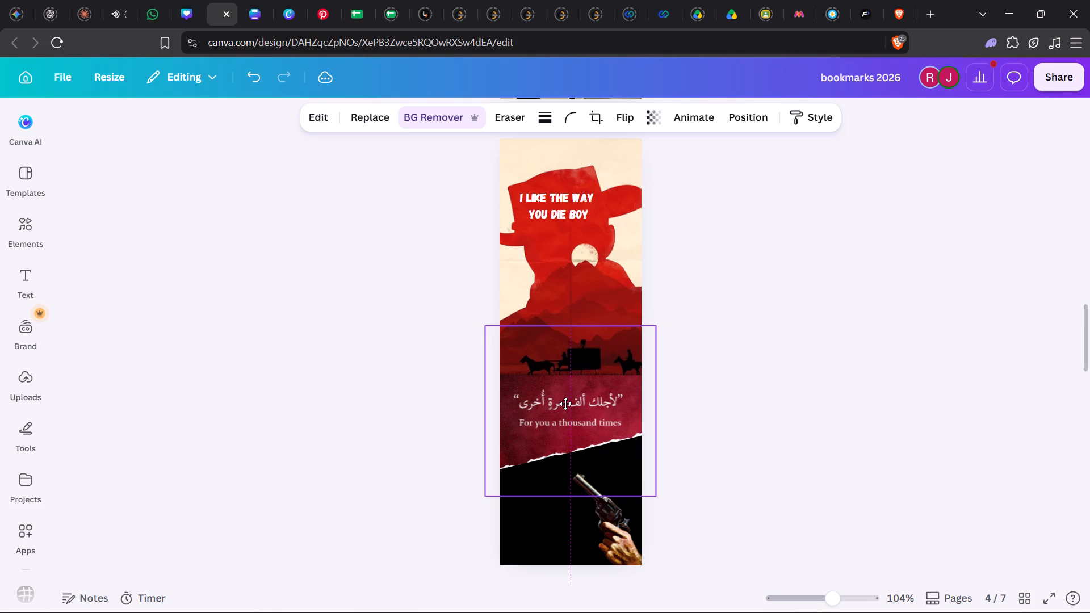
click(708, 374)
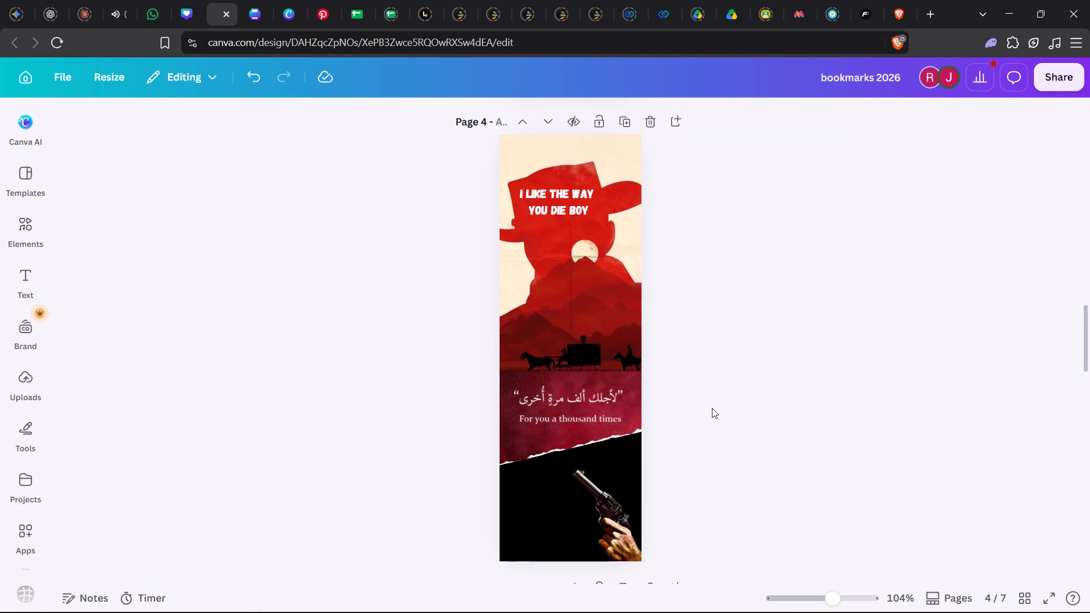
Review the bookmark pages from page 1 to page 7, comparing them with the page 4 layout.
scroll(709, 415, up, 1)
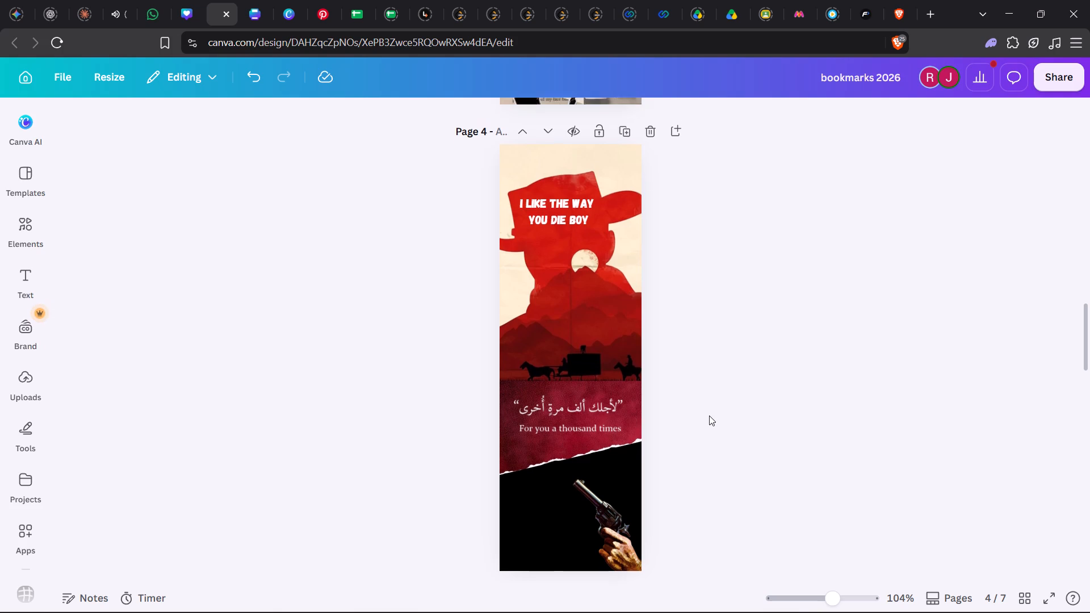
scroll(709, 415, up, 1)
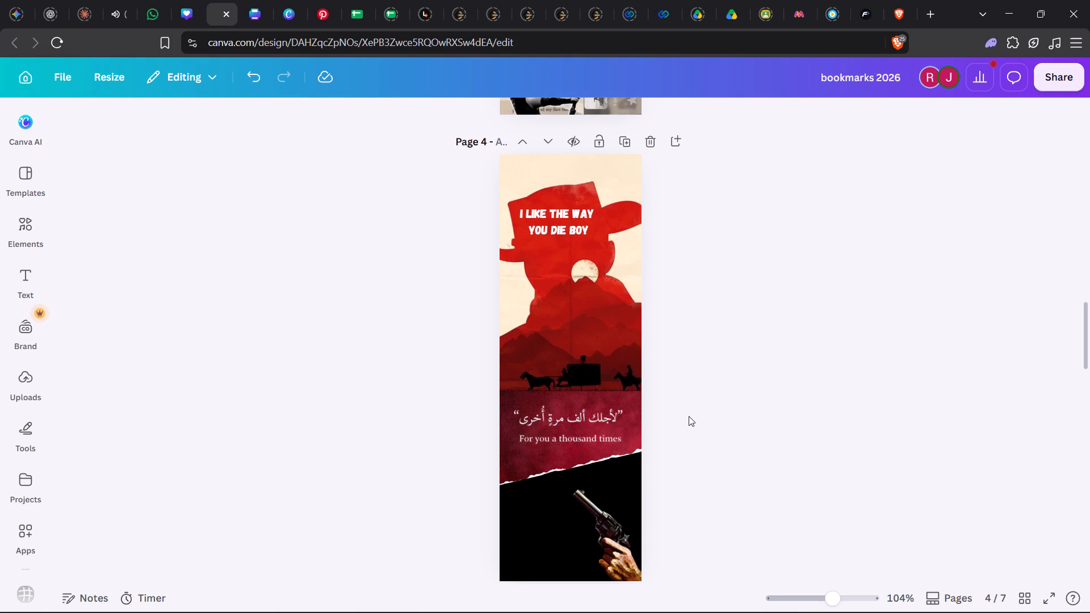
scroll(674, 370, down, 5)
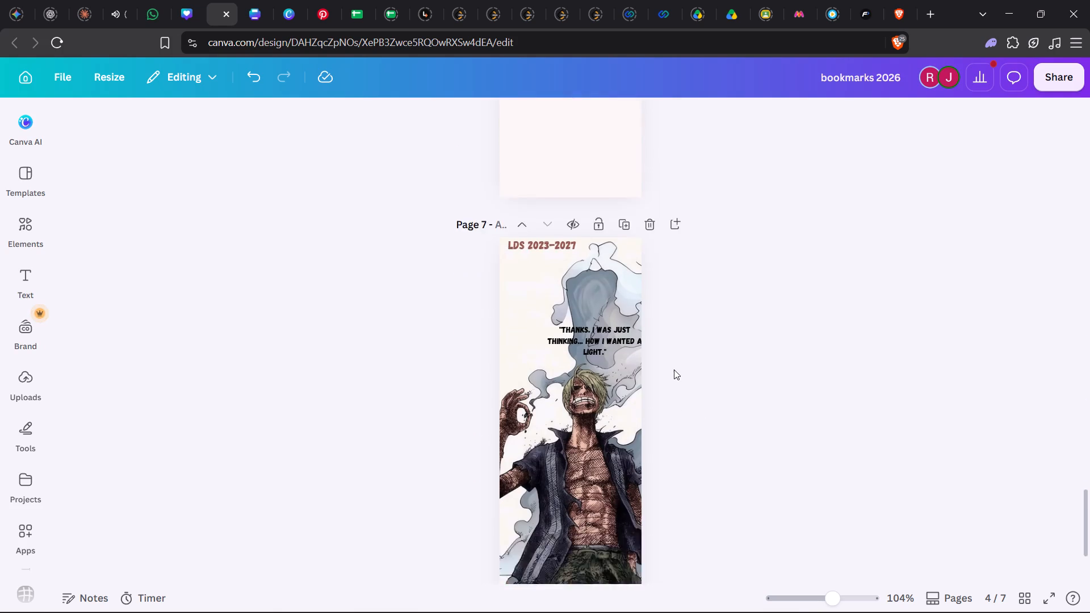
scroll(674, 370, down, 1)
scroll(674, 370, up, 1)
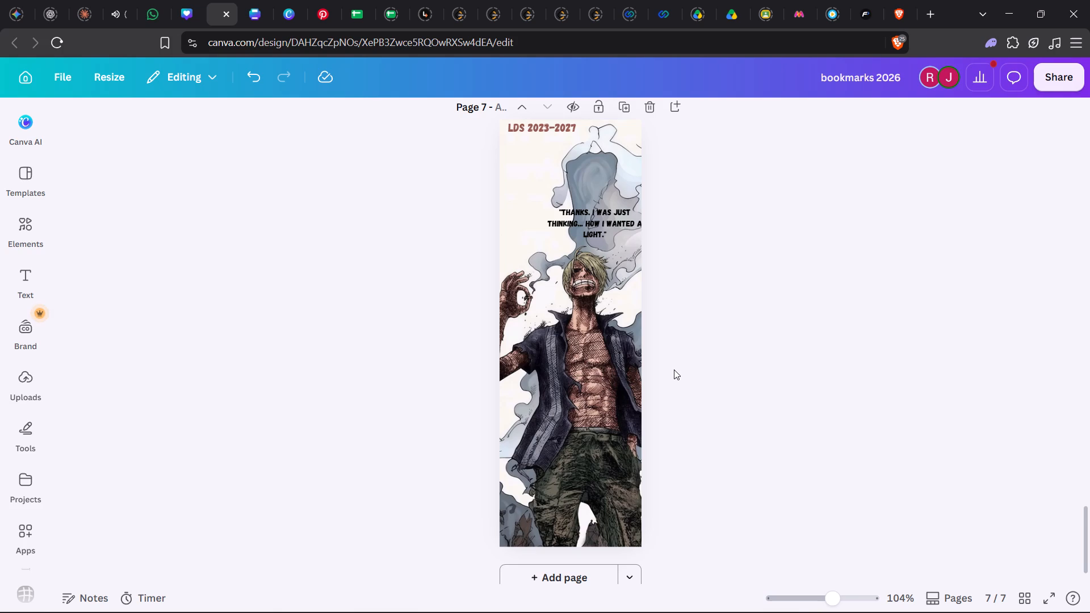
scroll(668, 287, up, 10)
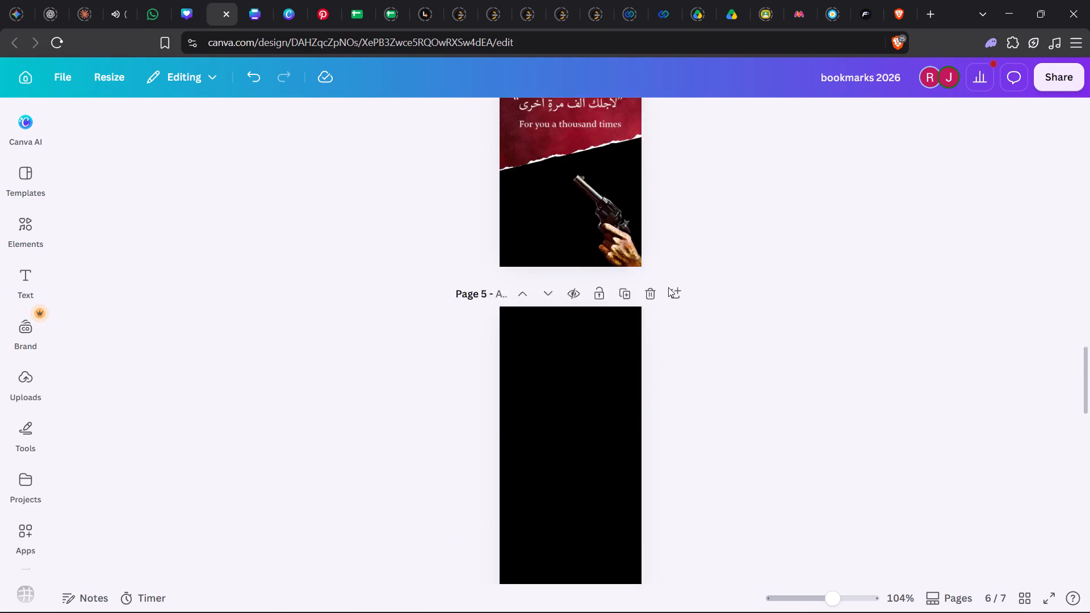
scroll(668, 287, up, 1)
scroll(668, 287, down, 1)
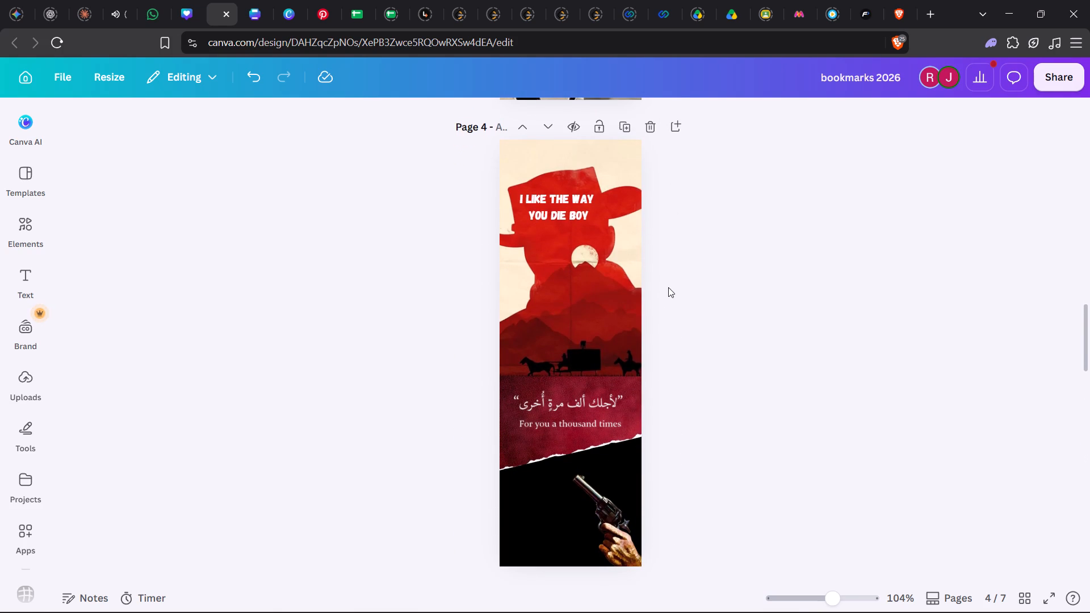
scroll(652, 300, down, 1)
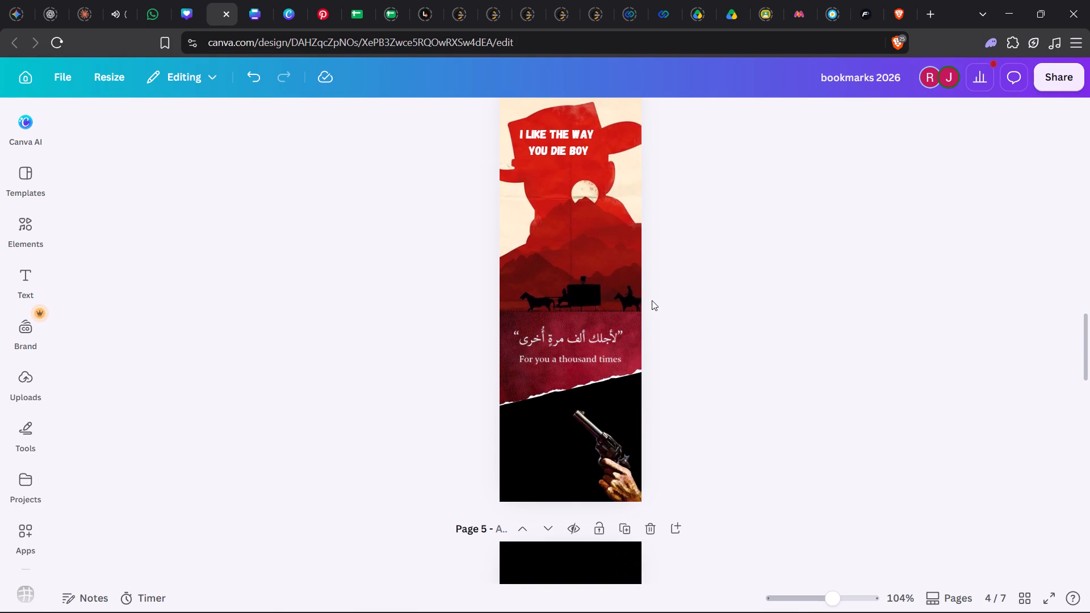
scroll(688, 392, up, 1)
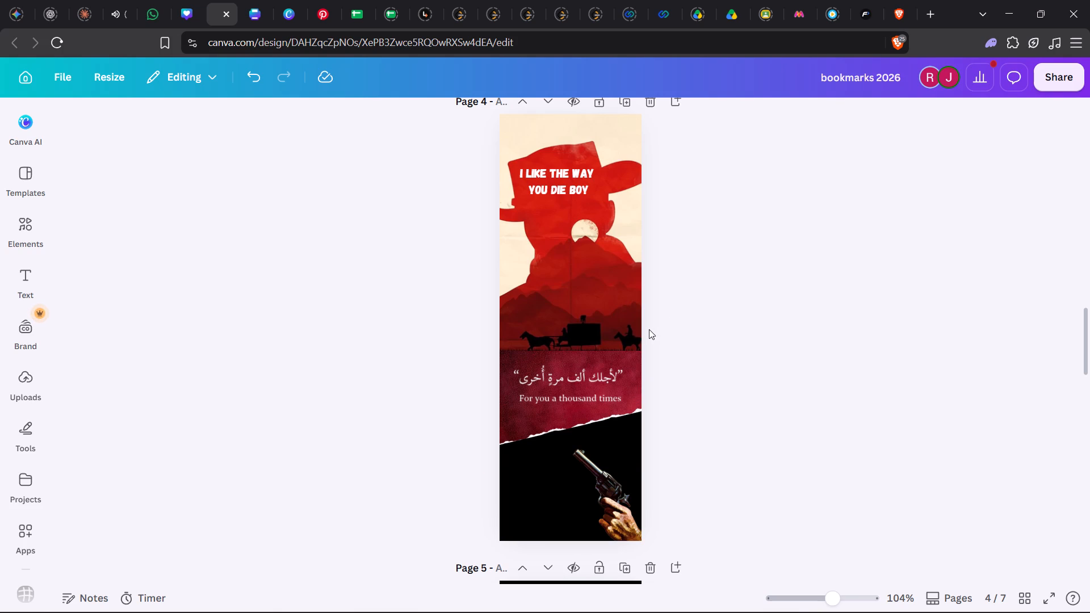
scroll(685, 316, up, 2)
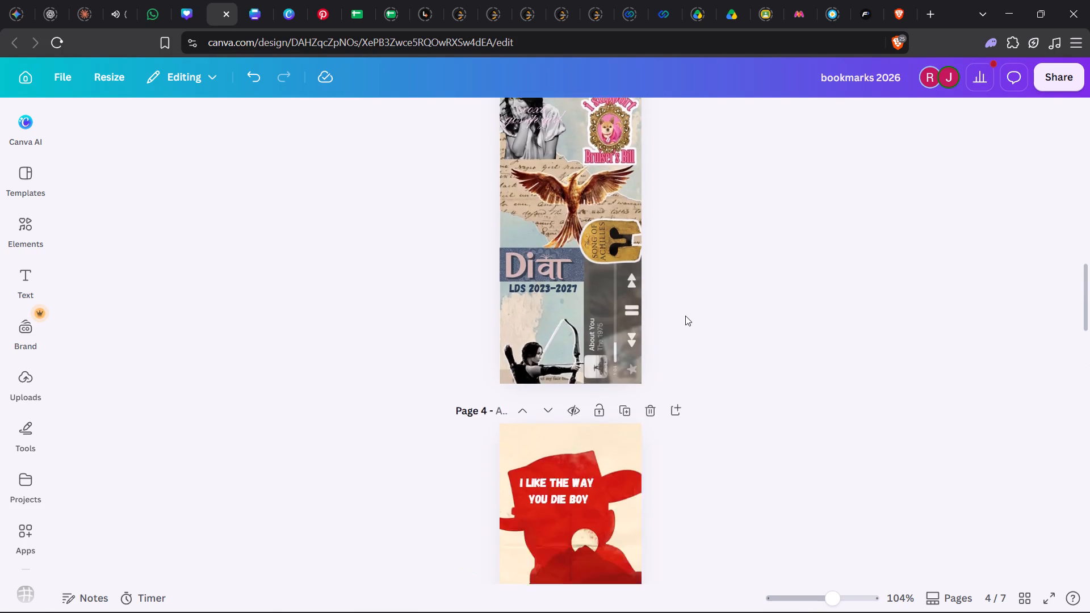
scroll(685, 316, up, 9)
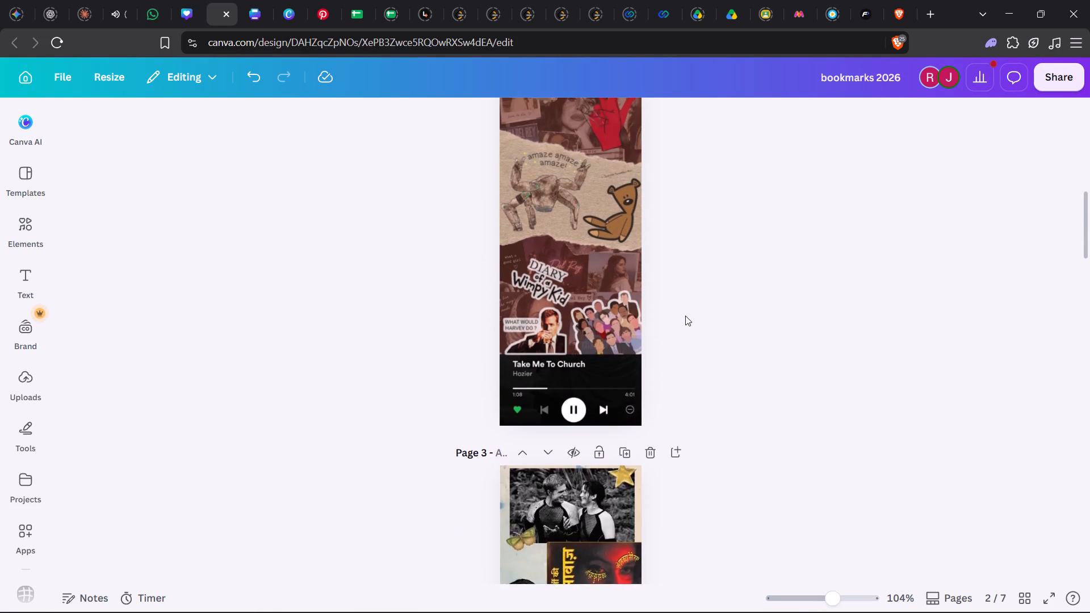
scroll(685, 316, up, 6)
scroll(685, 316, down, 6)
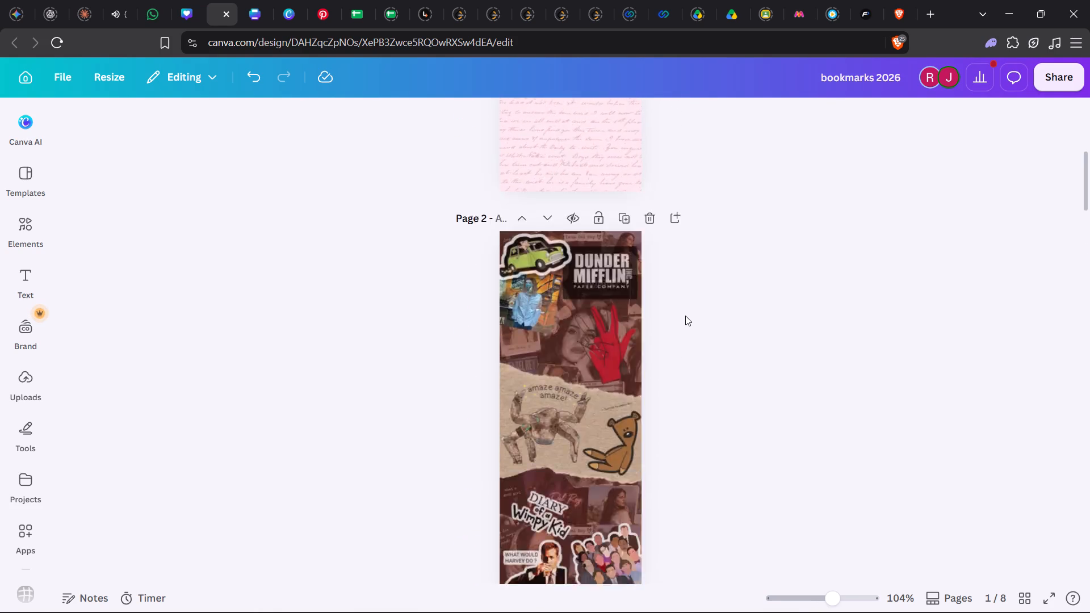
scroll(685, 316, down, 4)
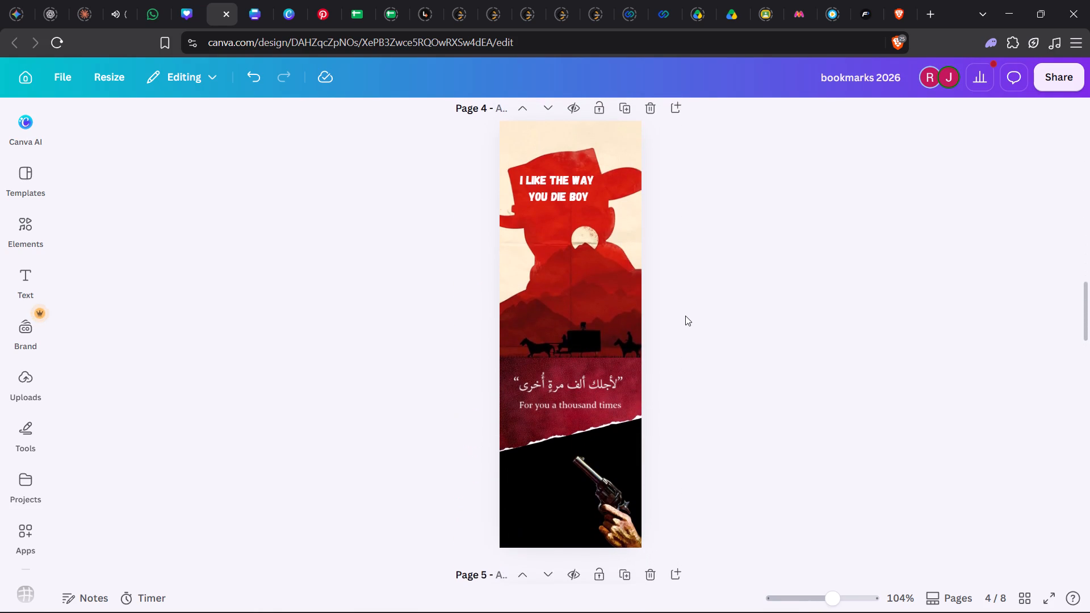
scroll(685, 316, down, 1)
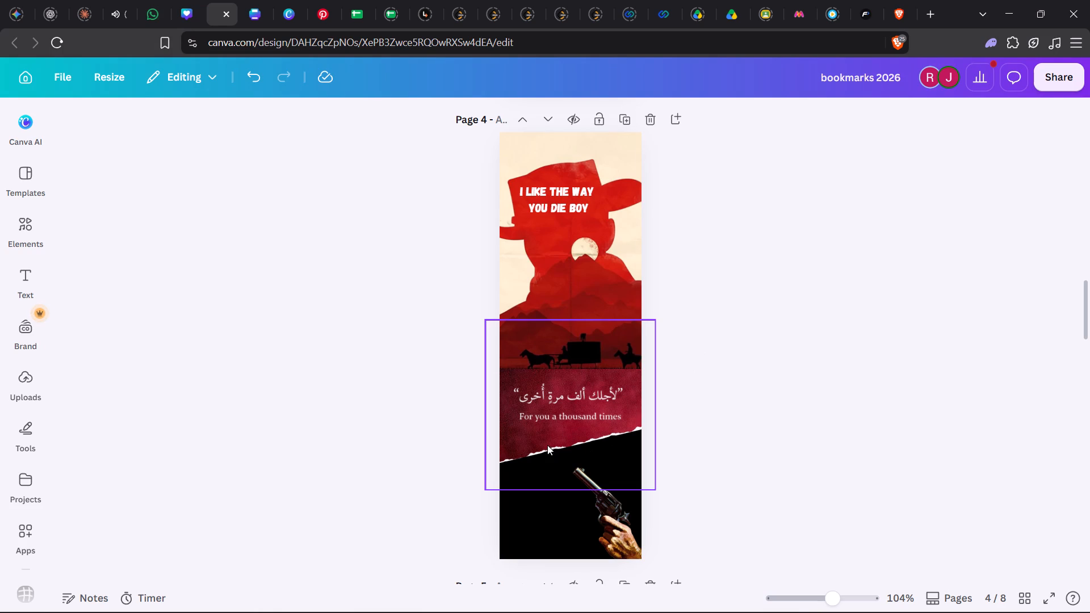
Select the red torn-paper layer from page 4's layer list and rotate it slightly clockwise to flatten its torn edge.
click(597, 401)
click(655, 297)
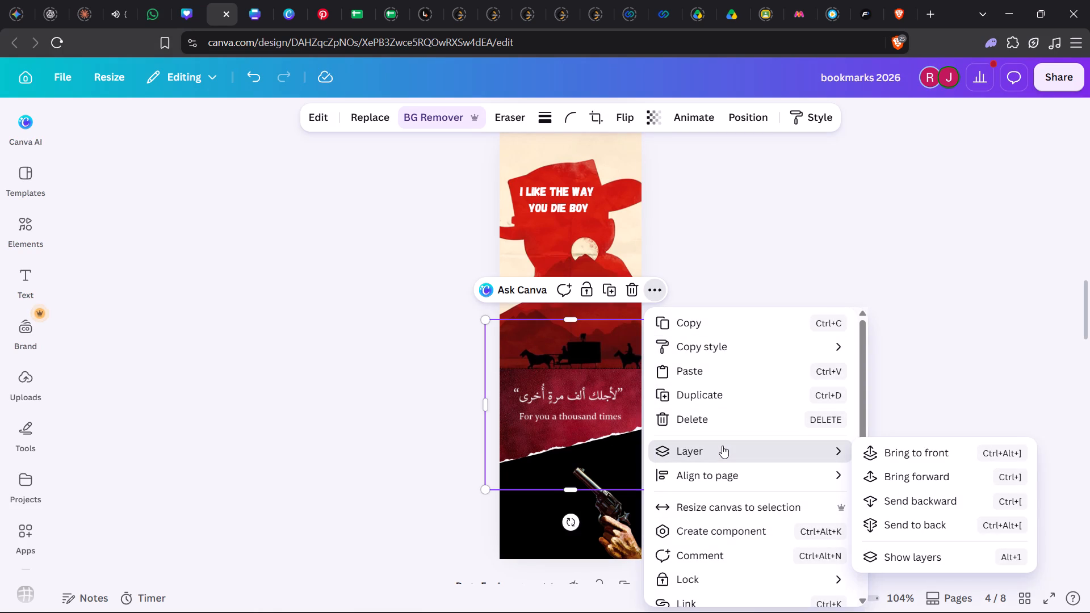
click(886, 554)
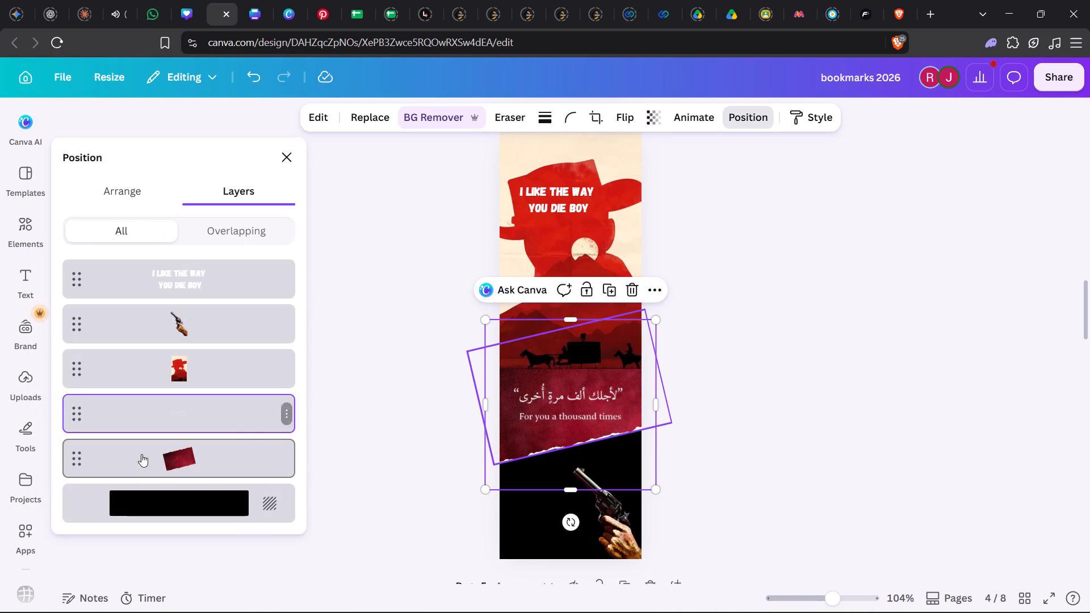
click(128, 455)
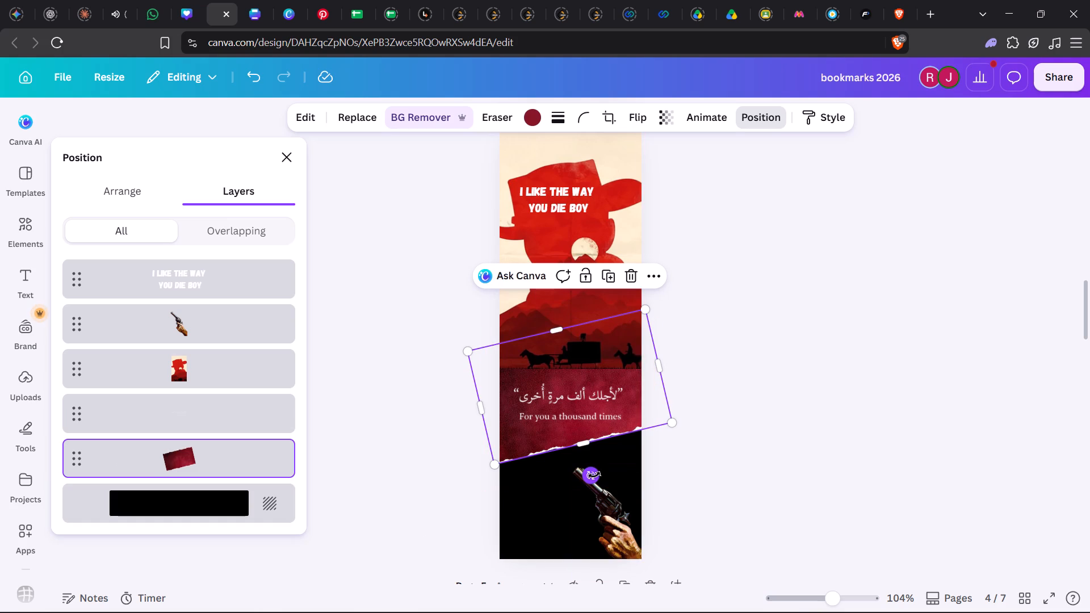
drag(594, 475, 584, 475)
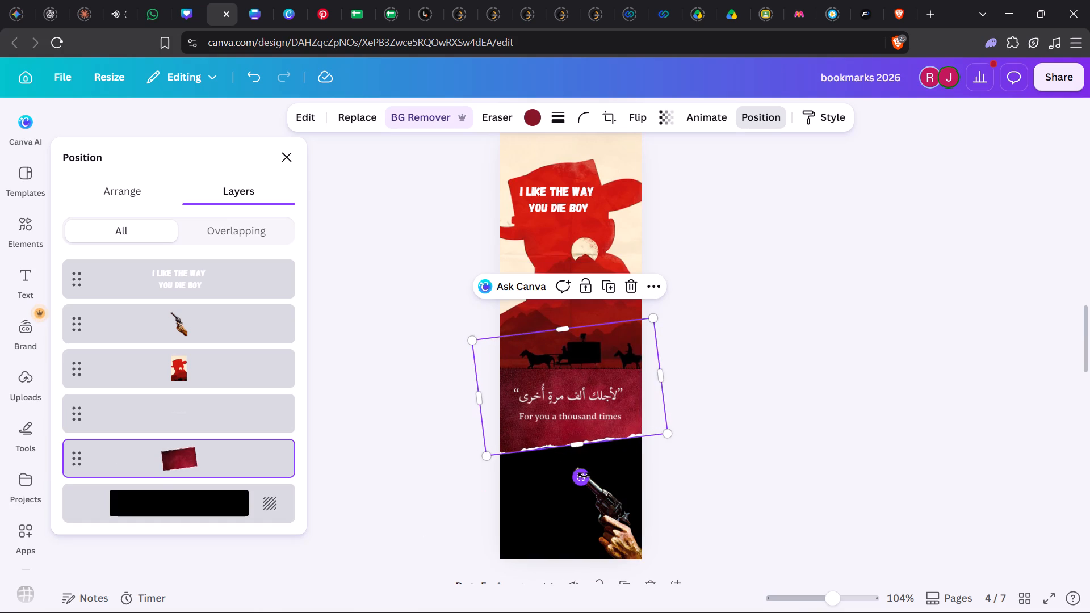
click(793, 383)
click(793, 383)
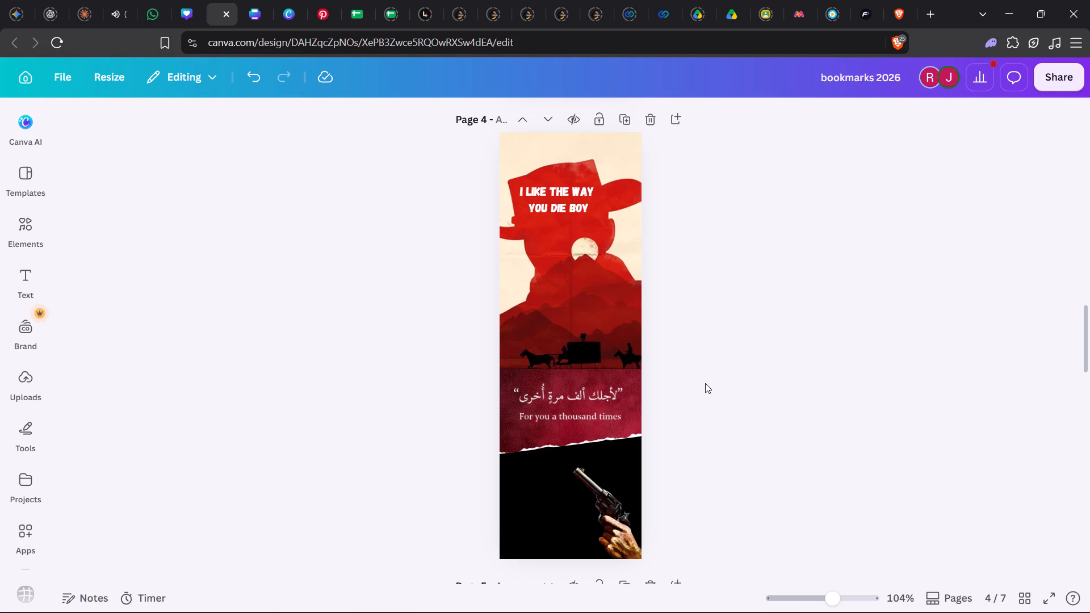
Switch to YouTube and pause the playing video.
click(112, 19)
key(space)
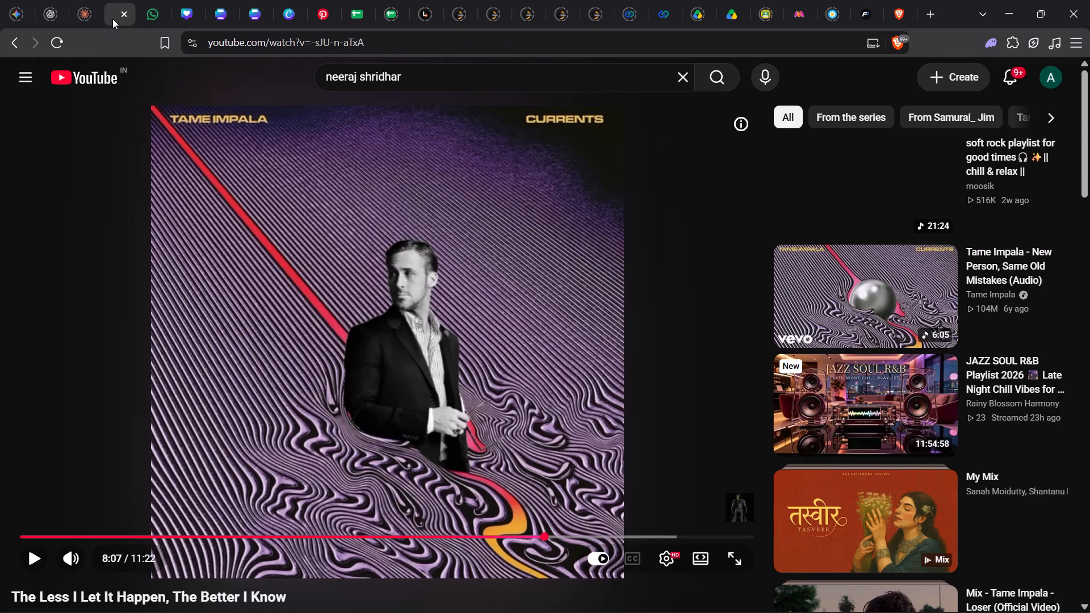
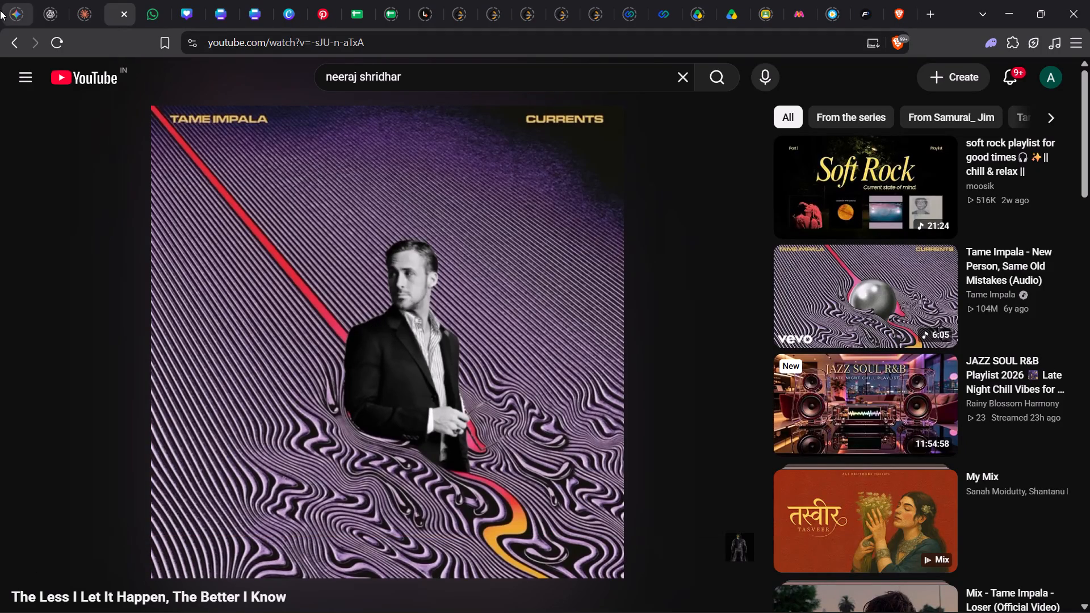
Switch back to the bookmarks 2026 design and review pages 4 to 7.
click(218, 10)
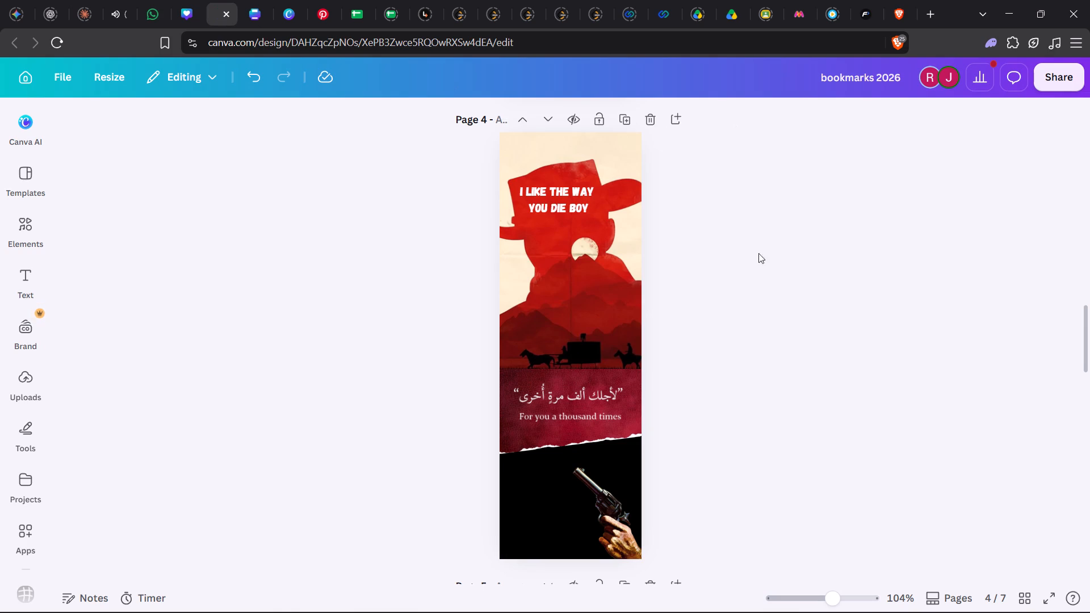
scroll(754, 263, down, 5)
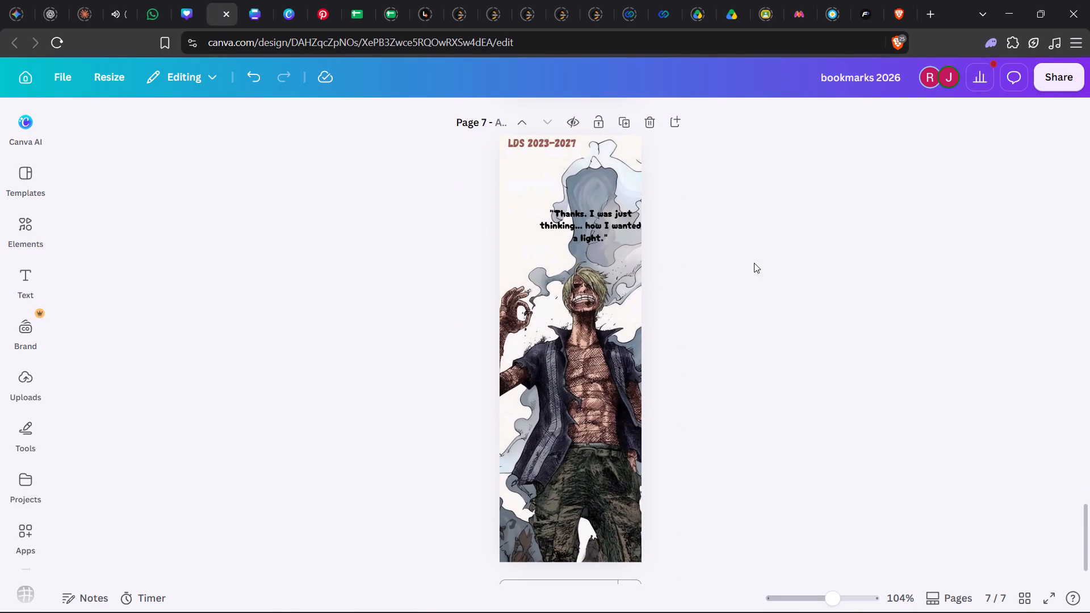
scroll(754, 263, up, 2)
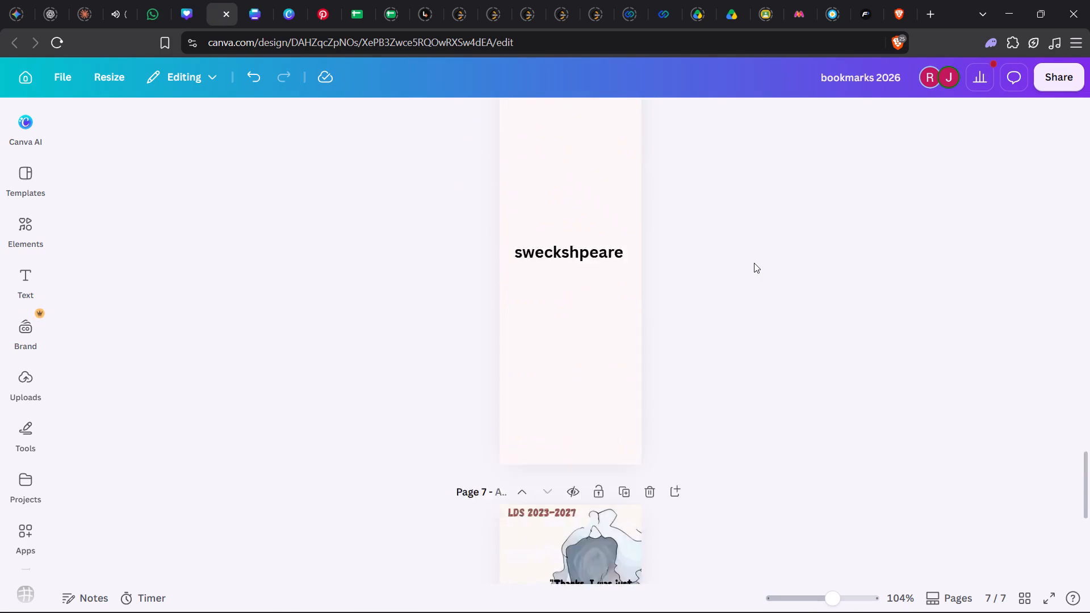
scroll(754, 263, up, 8)
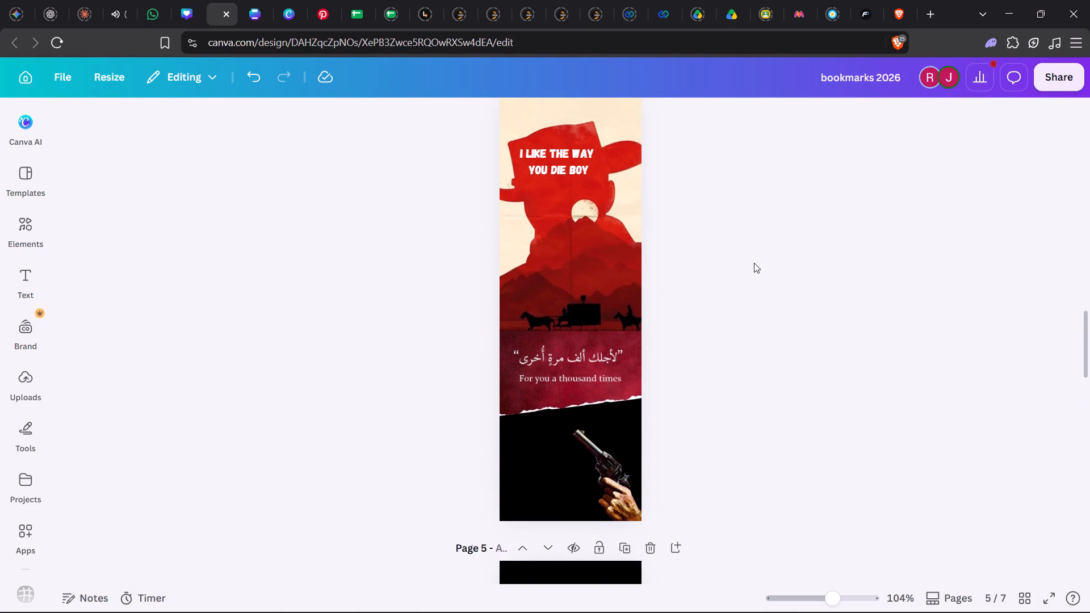
scroll(754, 263, up, 3)
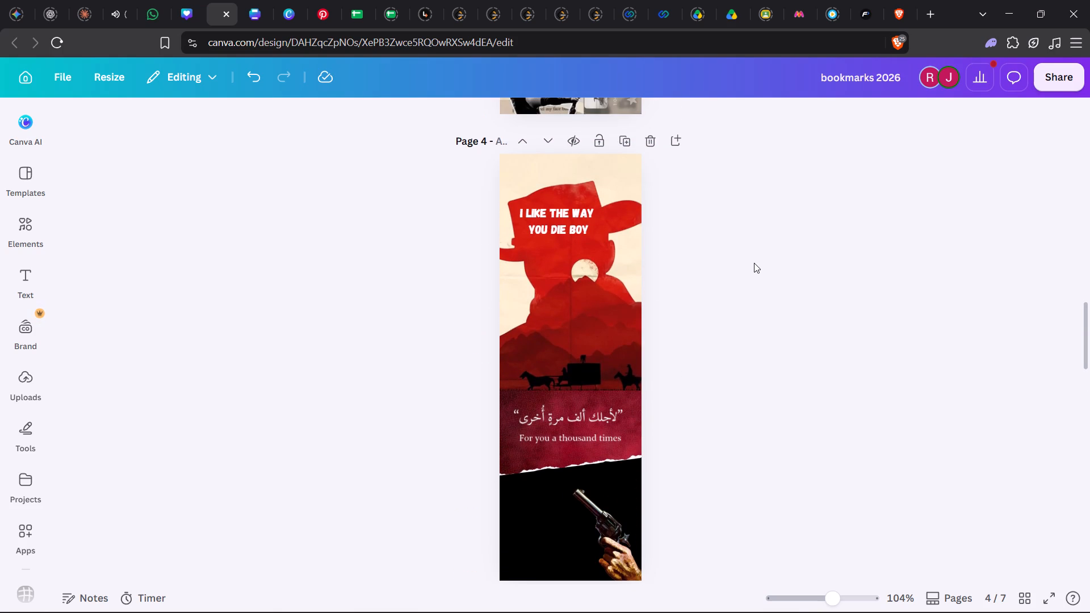
scroll(754, 263, up, 1)
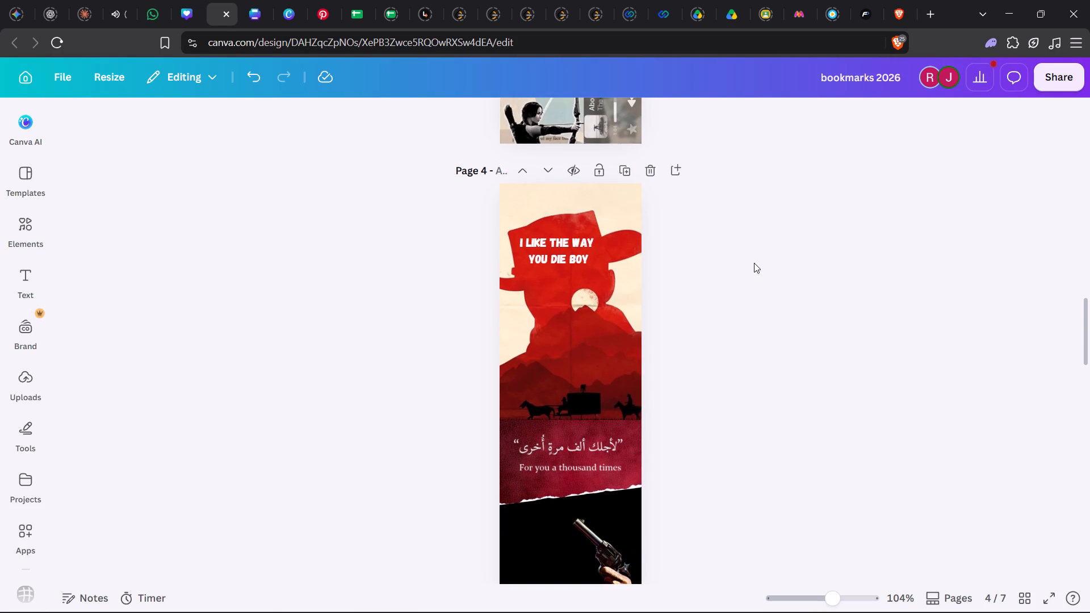
scroll(754, 263, up, 1)
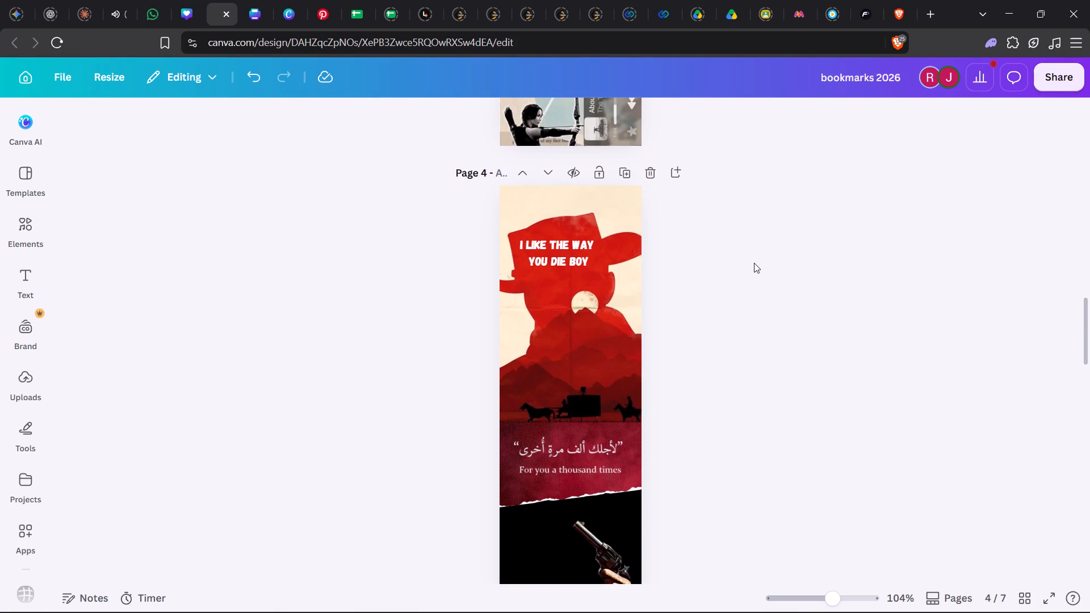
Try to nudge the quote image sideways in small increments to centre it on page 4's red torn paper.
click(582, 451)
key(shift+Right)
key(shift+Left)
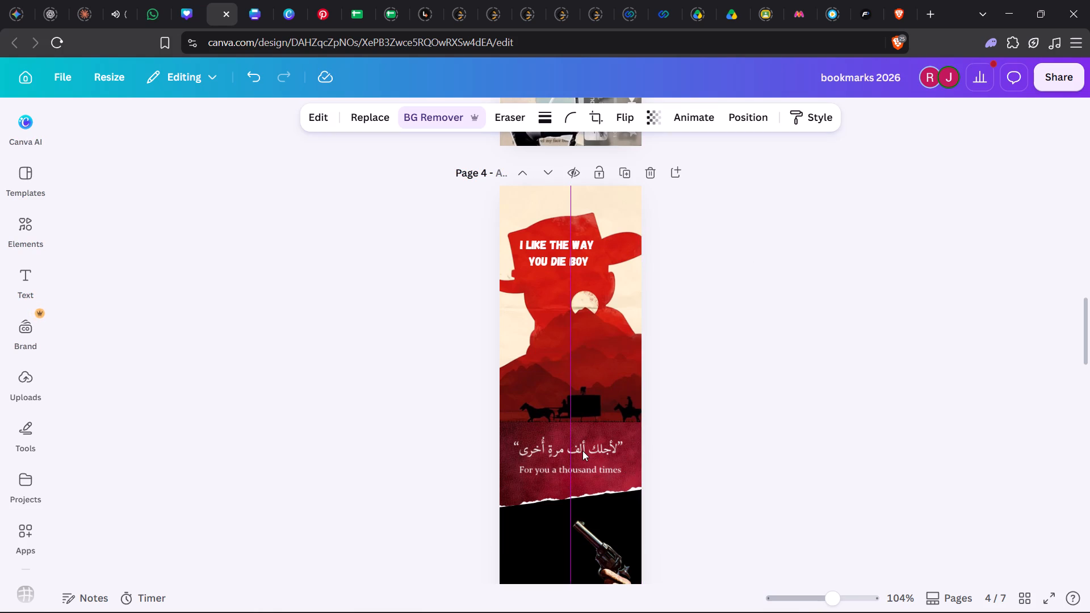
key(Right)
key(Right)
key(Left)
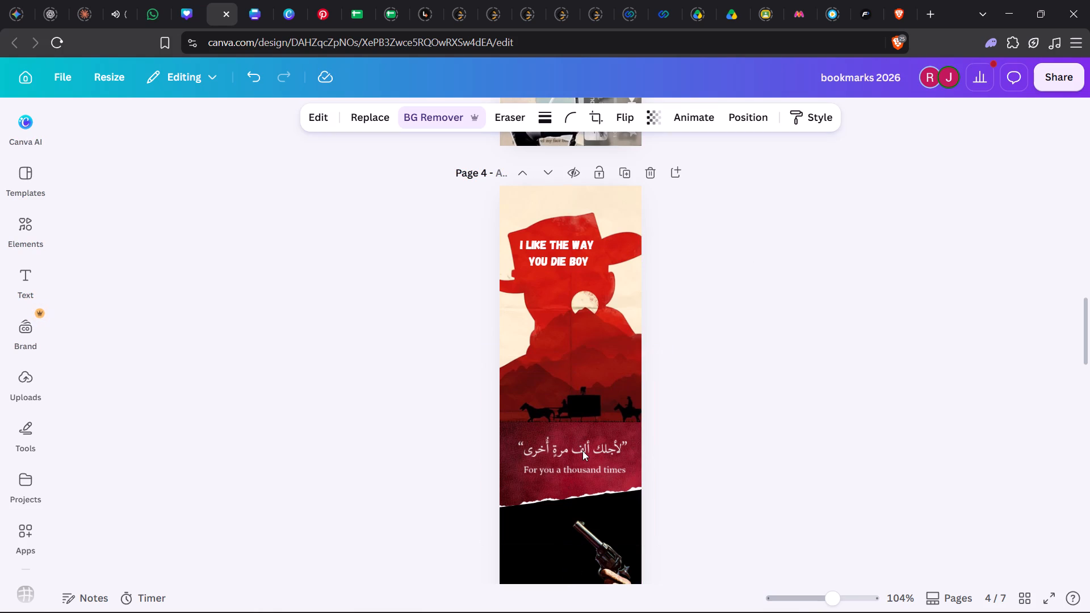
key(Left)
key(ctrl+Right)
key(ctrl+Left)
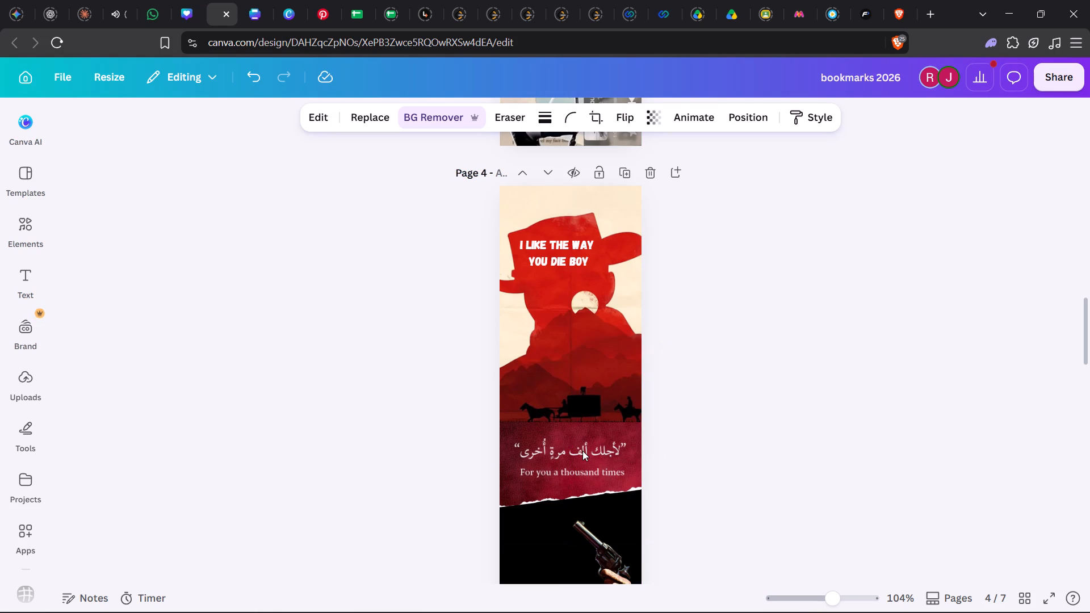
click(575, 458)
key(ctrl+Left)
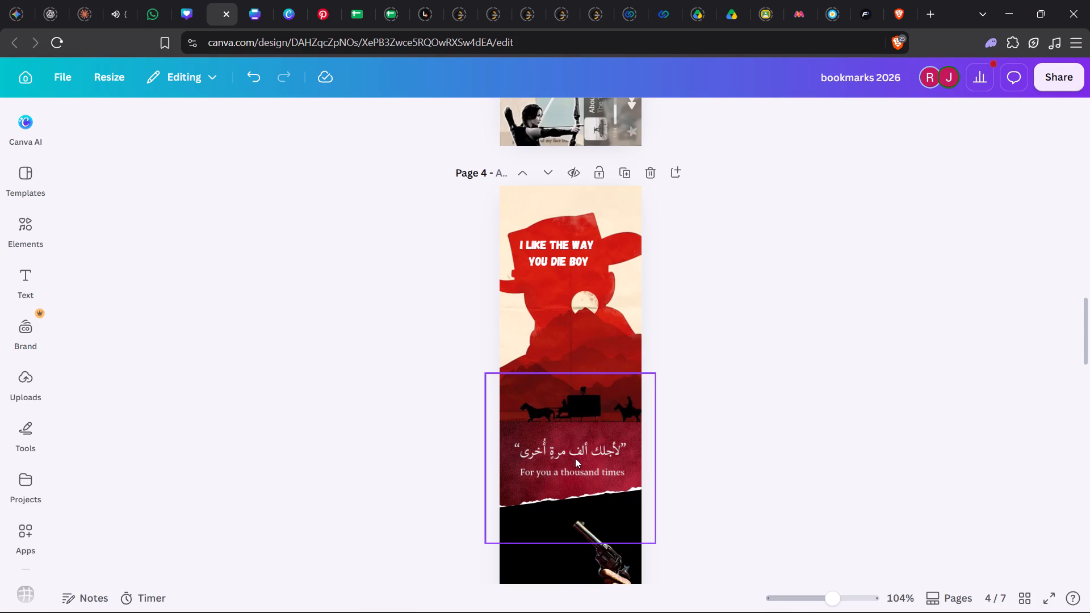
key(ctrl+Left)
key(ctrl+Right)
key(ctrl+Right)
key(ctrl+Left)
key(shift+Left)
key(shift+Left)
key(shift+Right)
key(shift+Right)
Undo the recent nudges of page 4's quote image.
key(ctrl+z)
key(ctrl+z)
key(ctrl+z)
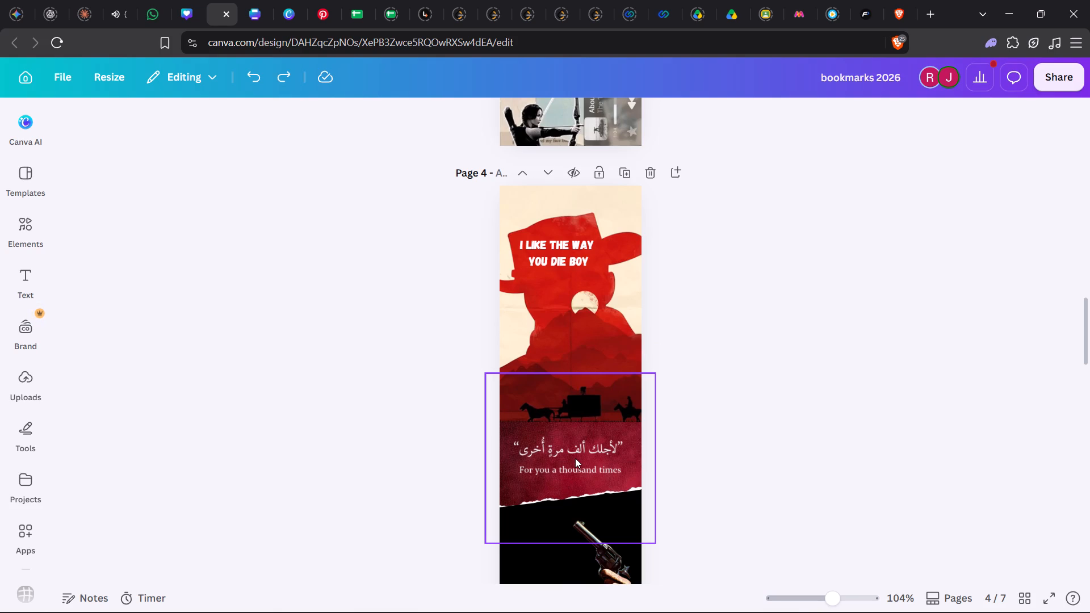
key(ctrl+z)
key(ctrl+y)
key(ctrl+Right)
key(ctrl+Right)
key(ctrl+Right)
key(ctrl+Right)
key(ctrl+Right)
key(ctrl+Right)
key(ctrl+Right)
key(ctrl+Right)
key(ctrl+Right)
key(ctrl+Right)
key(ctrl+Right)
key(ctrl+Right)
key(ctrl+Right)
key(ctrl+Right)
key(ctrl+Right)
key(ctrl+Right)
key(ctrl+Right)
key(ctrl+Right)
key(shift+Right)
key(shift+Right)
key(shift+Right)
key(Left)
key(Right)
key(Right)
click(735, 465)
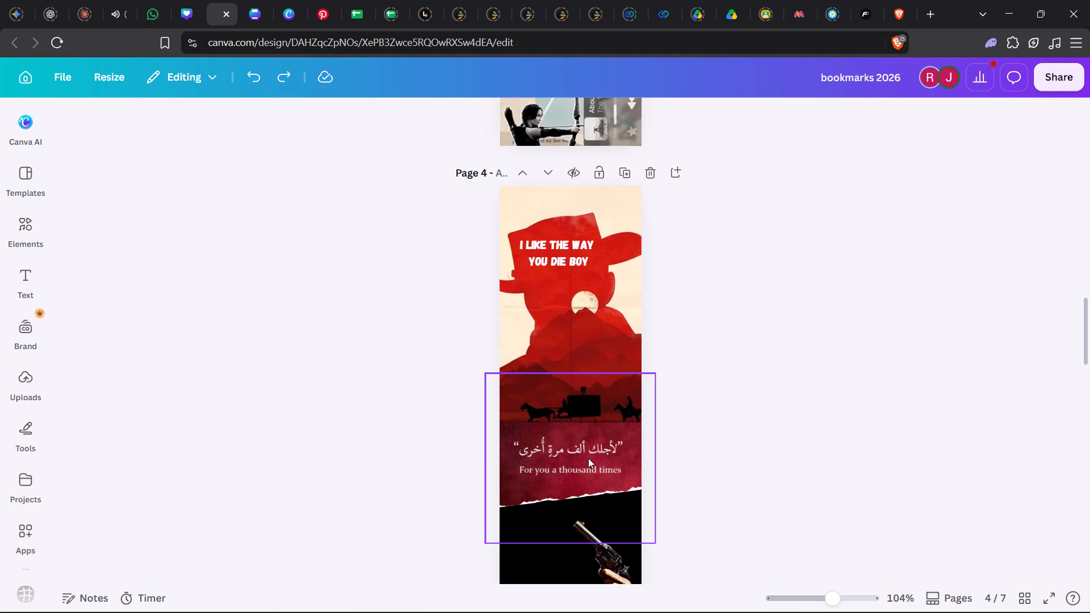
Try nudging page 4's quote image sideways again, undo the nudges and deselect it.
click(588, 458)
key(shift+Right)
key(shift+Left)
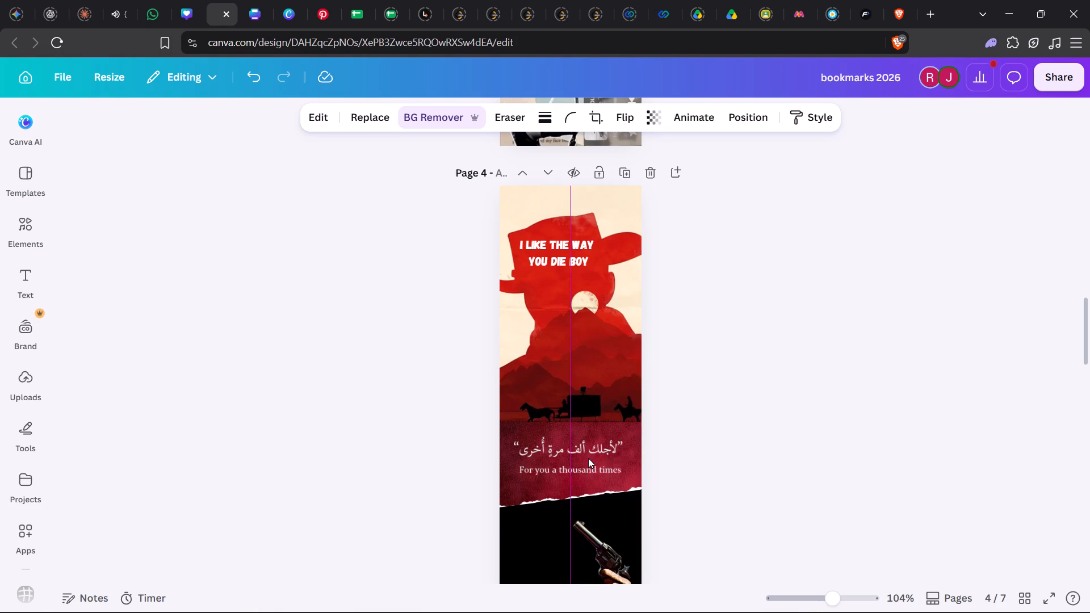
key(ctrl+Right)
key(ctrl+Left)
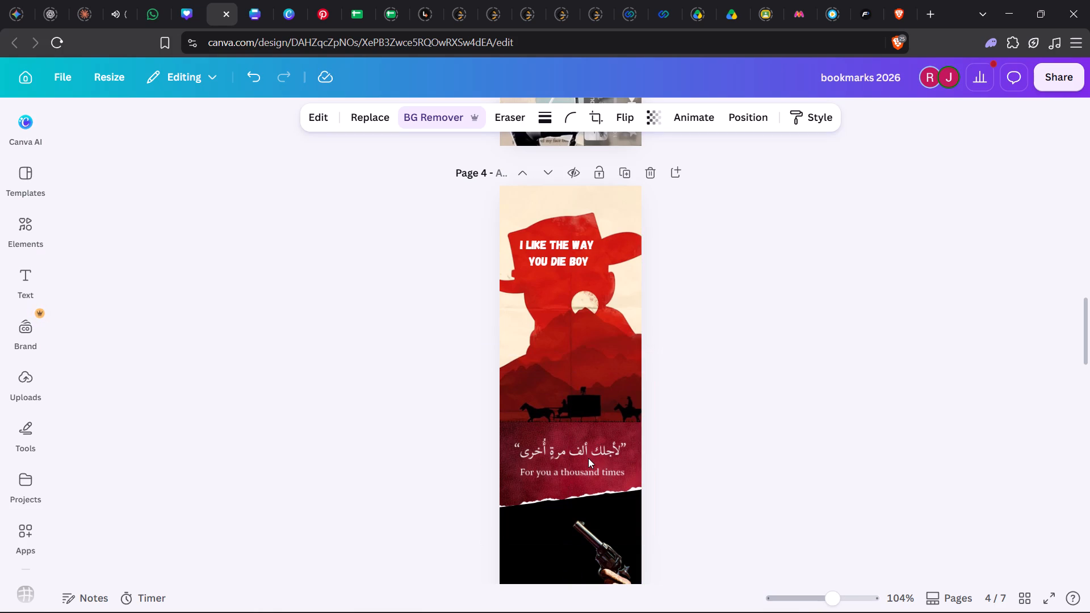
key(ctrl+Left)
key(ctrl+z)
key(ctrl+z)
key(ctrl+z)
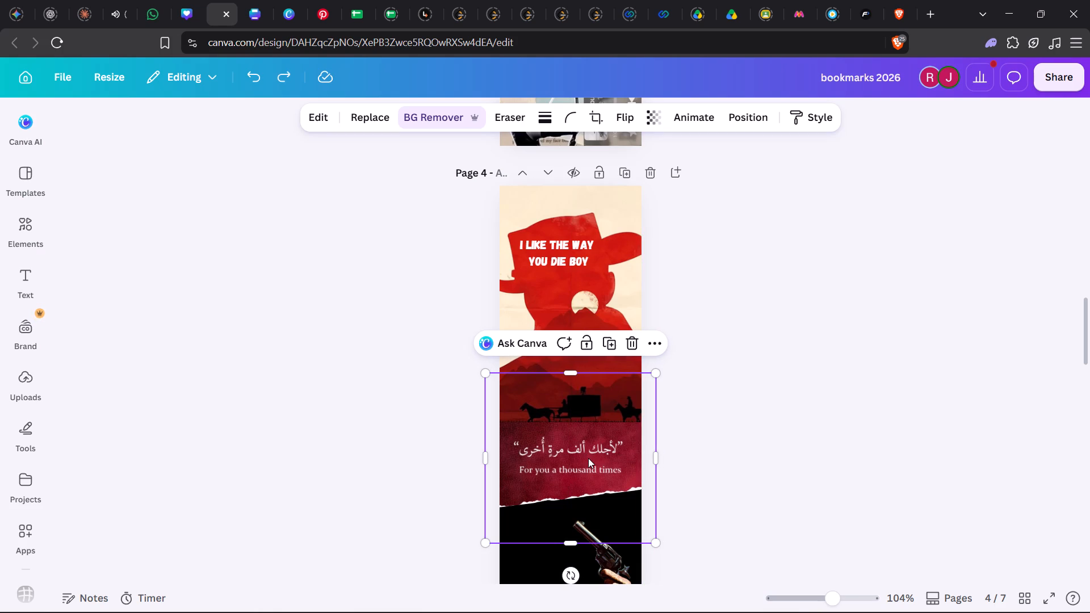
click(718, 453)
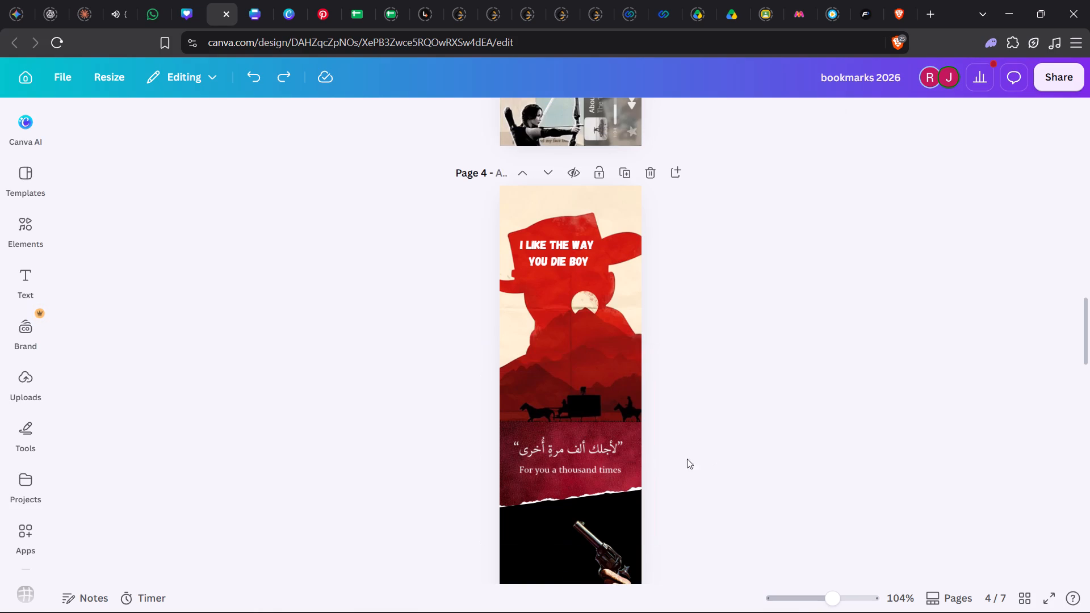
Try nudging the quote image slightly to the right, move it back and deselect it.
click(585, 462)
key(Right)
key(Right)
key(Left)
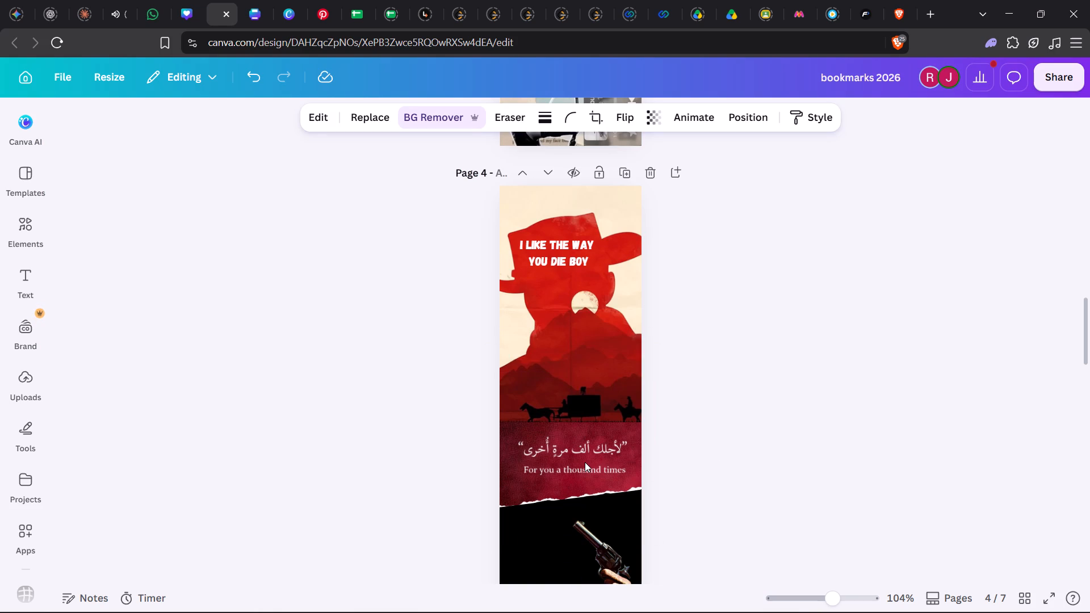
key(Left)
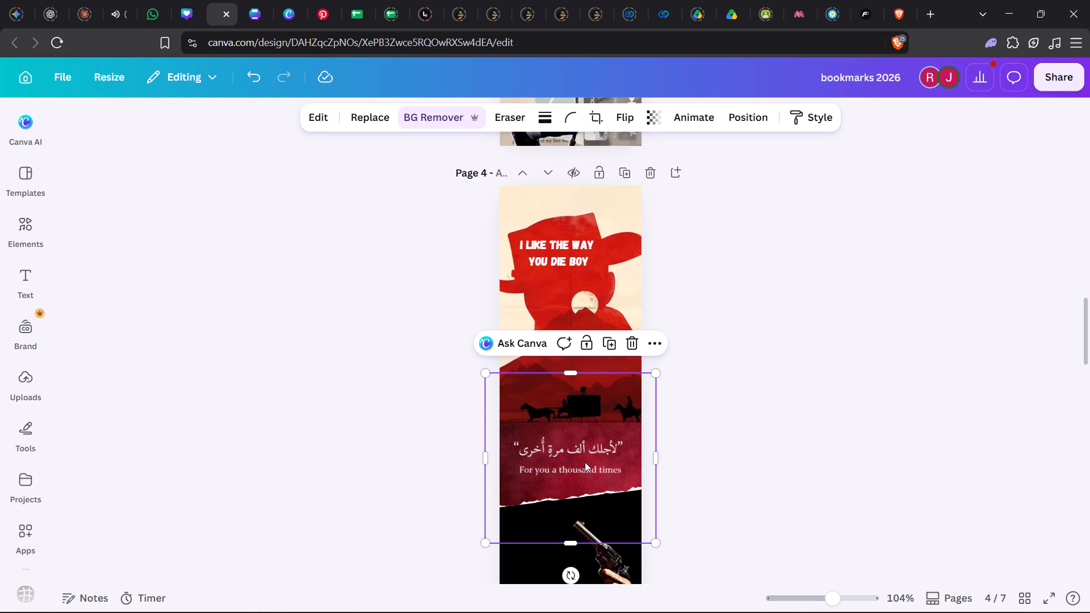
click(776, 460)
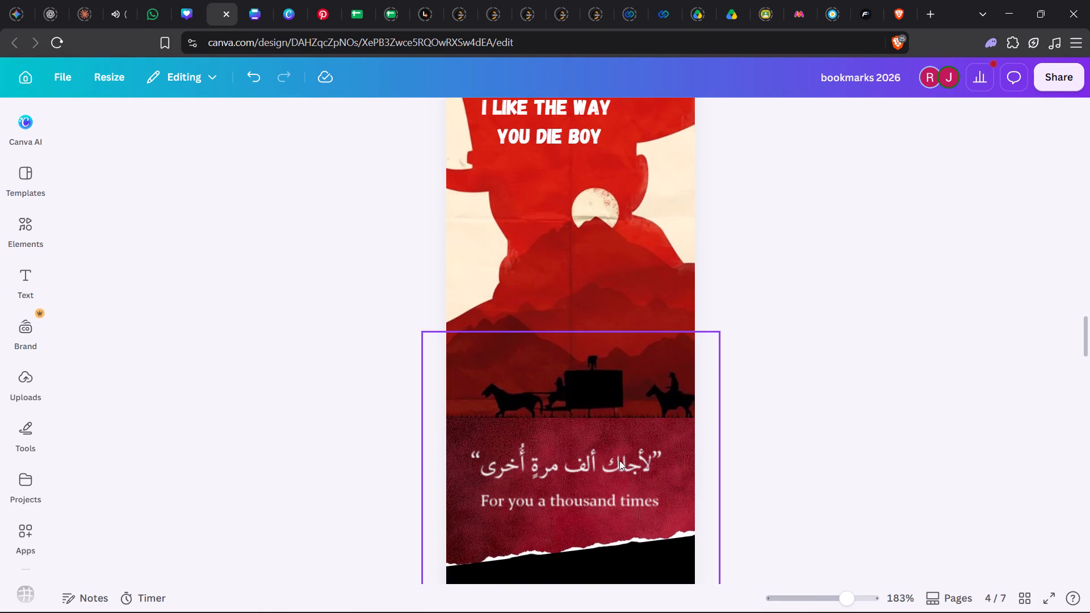
Zoom in and move the quote image slightly right and up on page 4's red torn paper, and deselect it.
drag(605, 465, 610, 463)
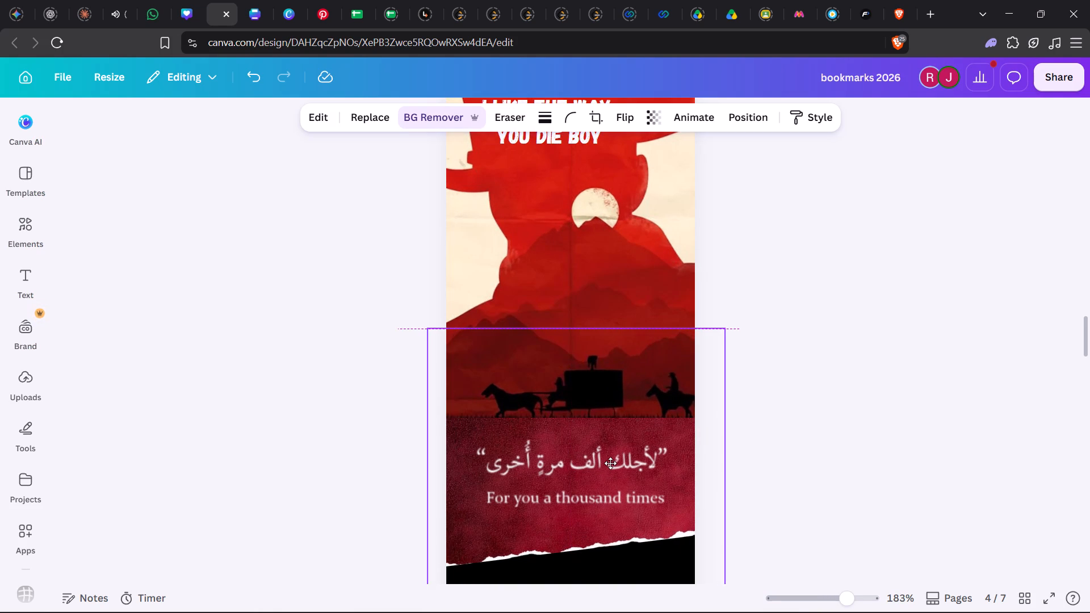
drag(610, 463, 610, 459)
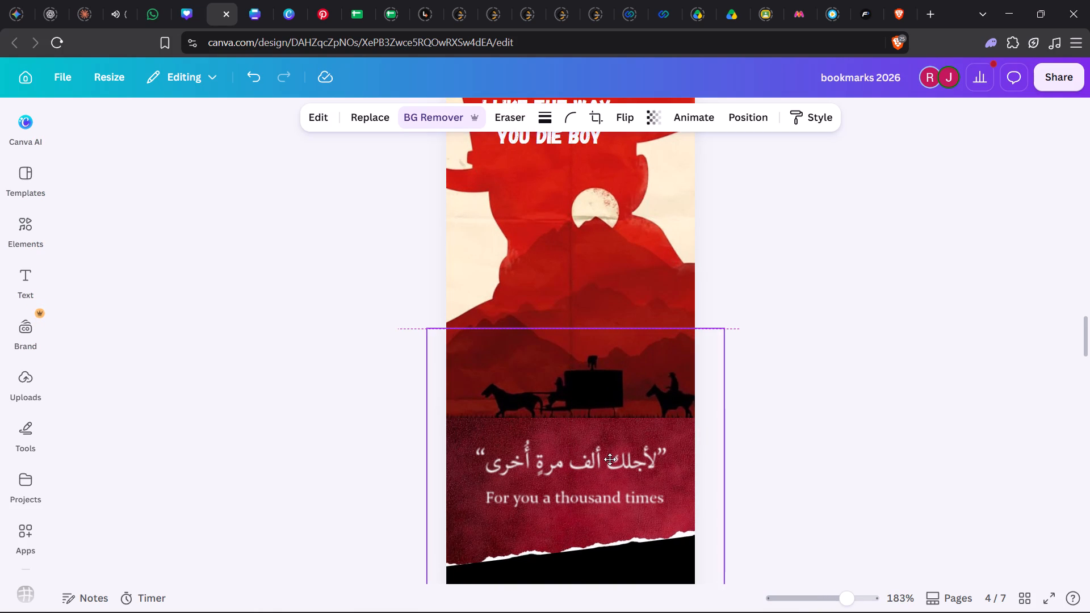
drag(610, 459, 610, 463)
drag(610, 463, 610, 468)
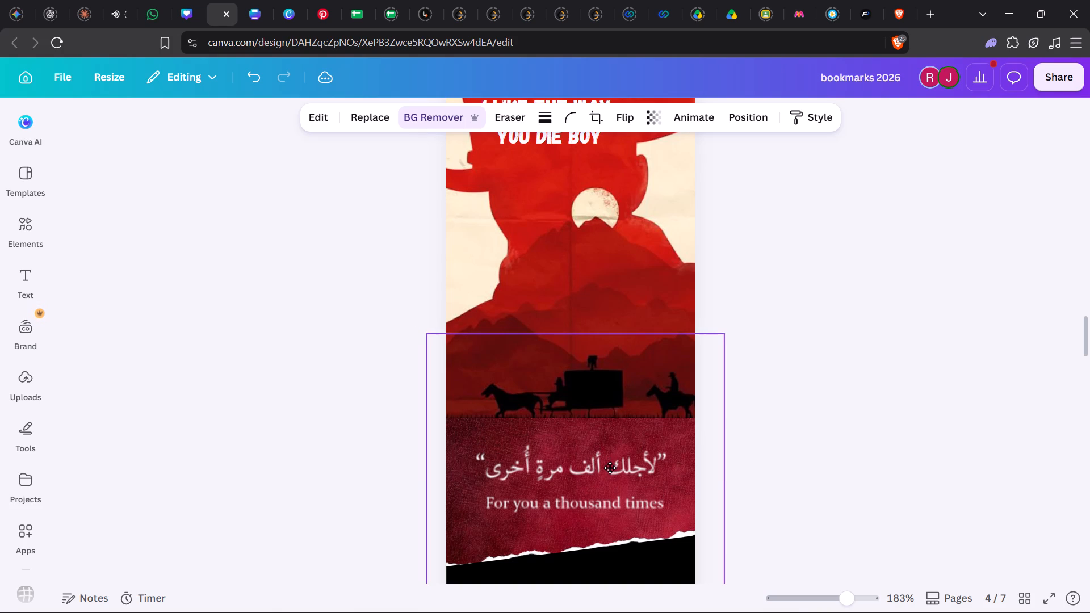
drag(610, 468, 610, 466)
click(814, 436)
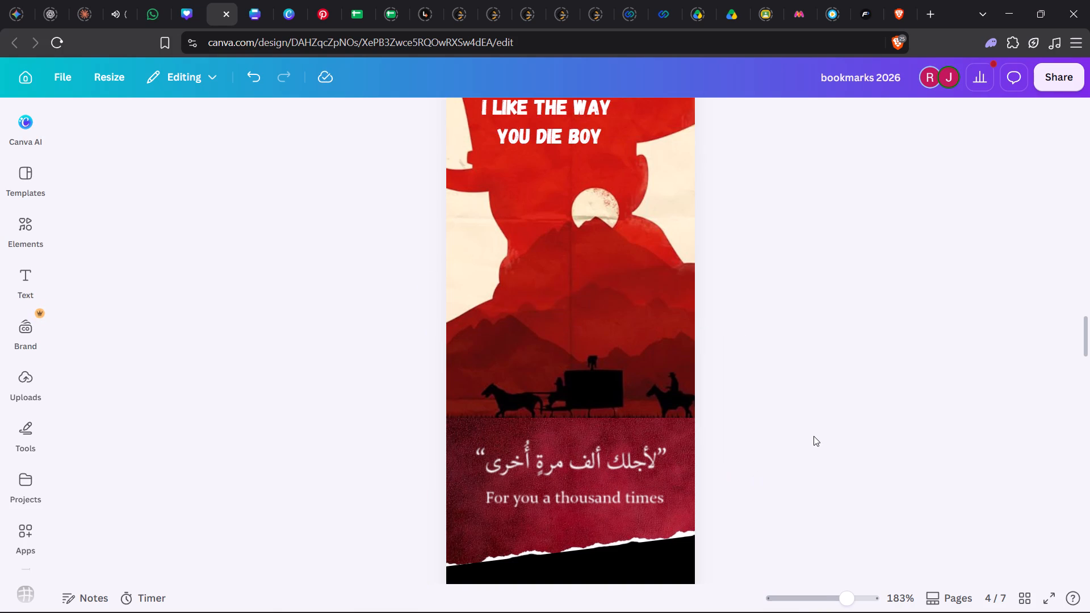
Review the page 3 collage alongside page 4 to check the quote's new placement.
scroll(814, 436, up, 4)
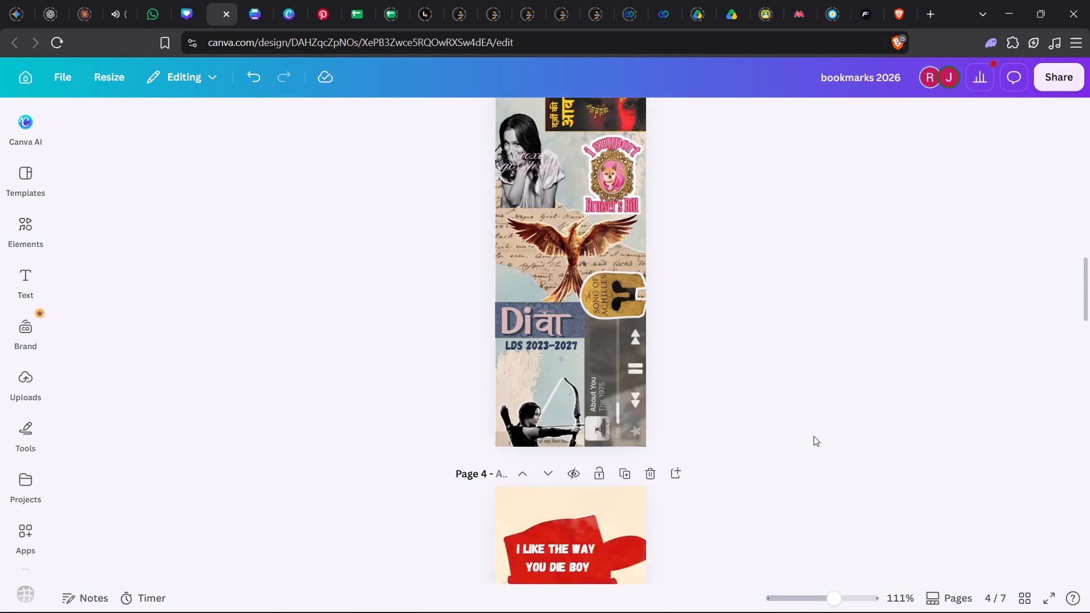
scroll(814, 436, up, 1)
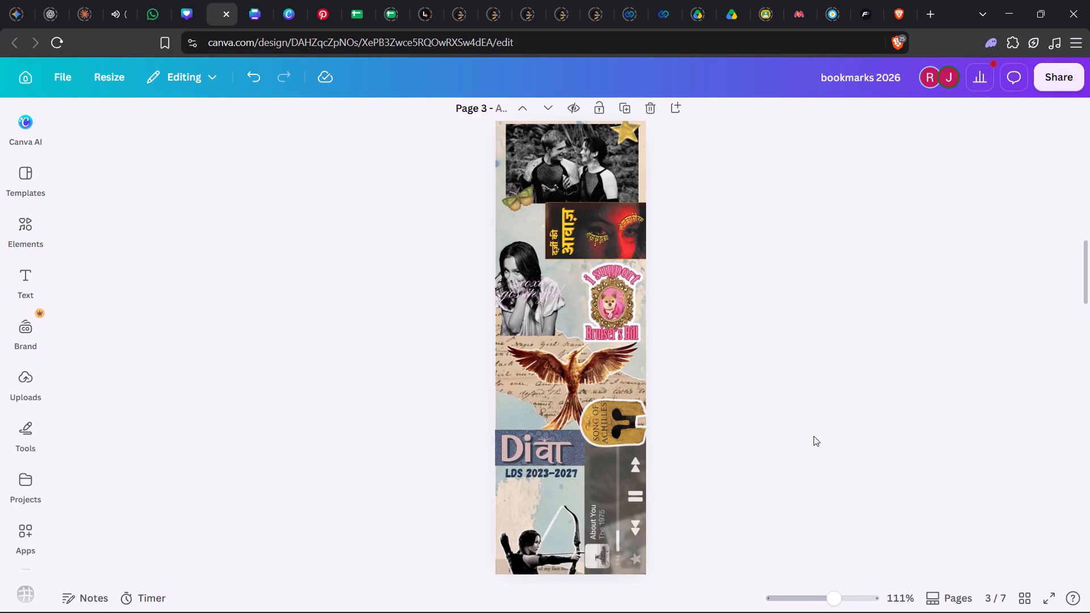
scroll(814, 436, down, 6)
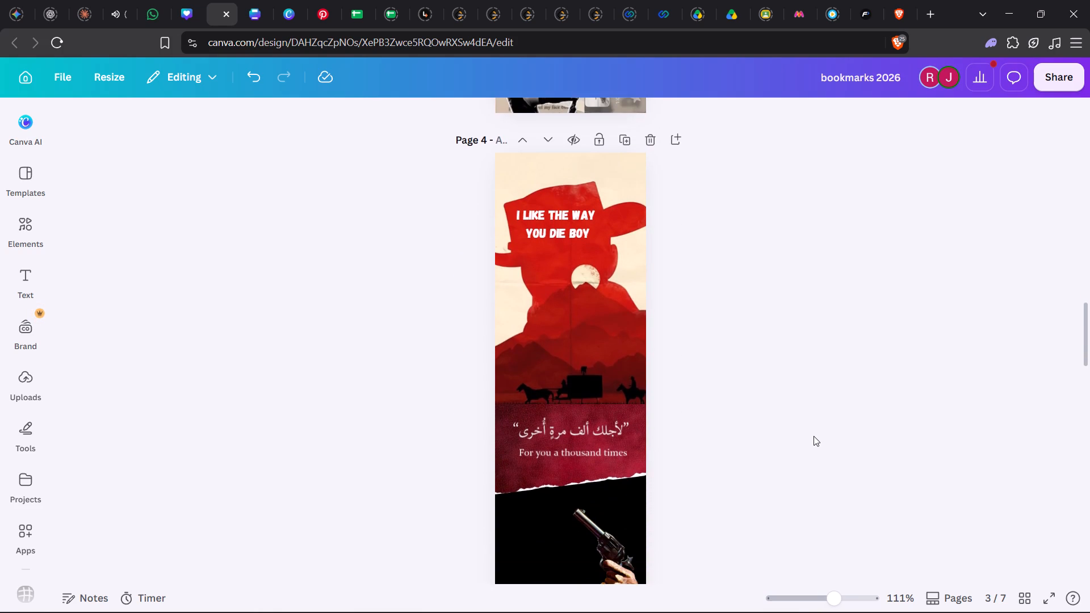
Switch to the Neeji jaankari form responses spreadsheet and check the latest respondents' favourite movie, character and book.
scroll(814, 436, down, 1)
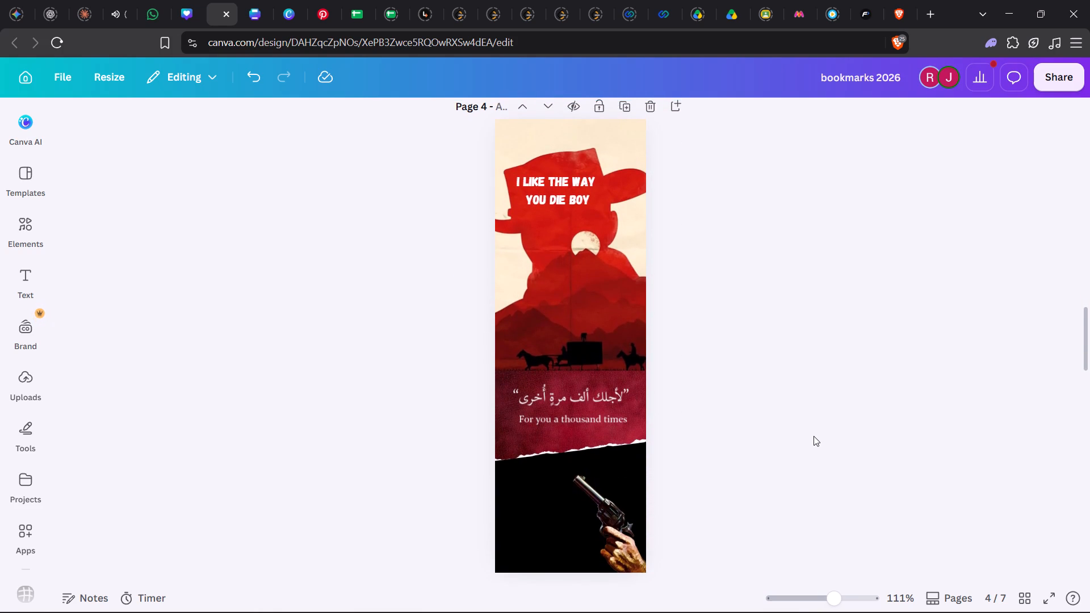
click(363, 15)
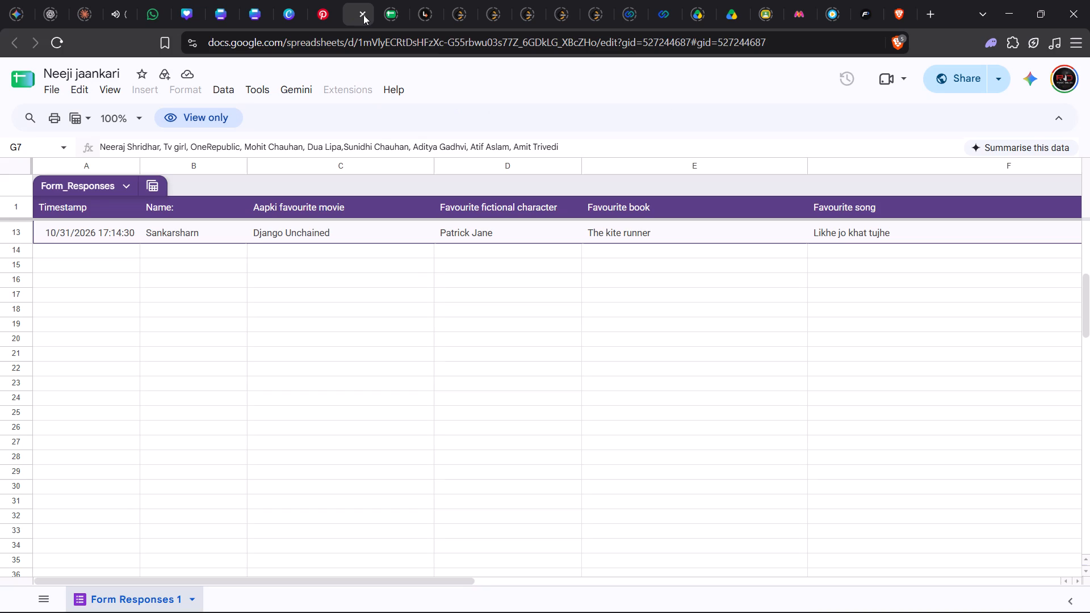
scroll(438, 257, up, 1)
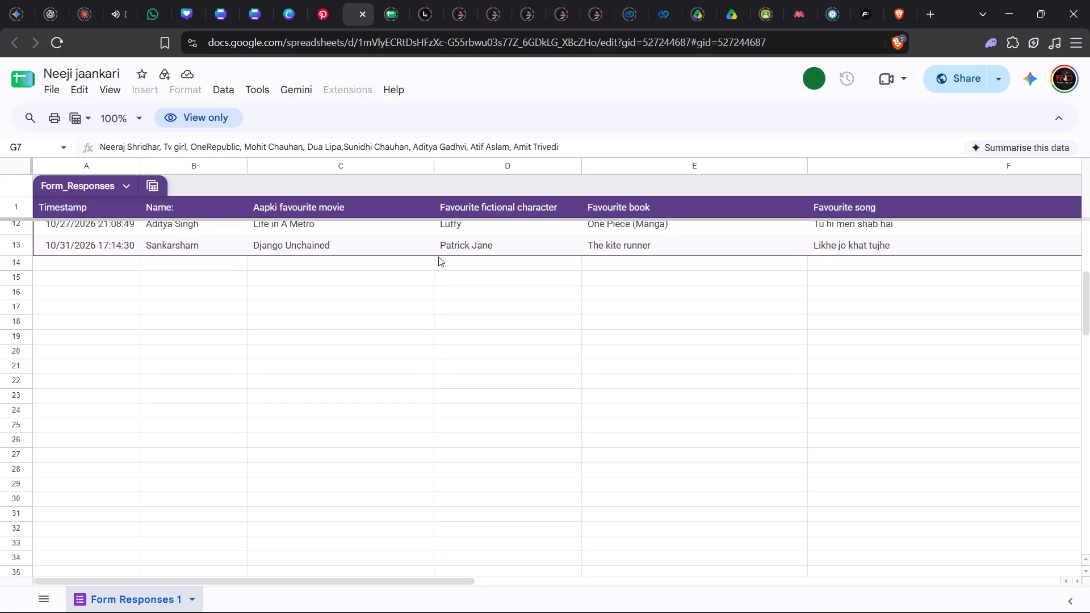
scroll(438, 257, up, 1)
scroll(488, 320, up, 1)
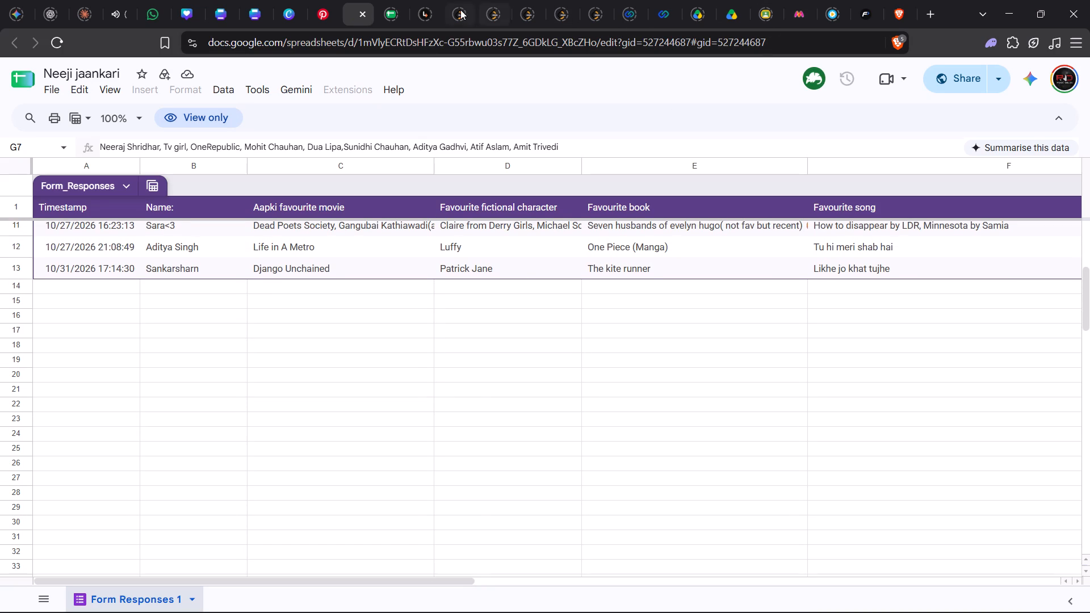
Search Pinterest for "patrick jane", open the black-and-white portrait pin on red, and compare it with the page 4 bookmark.
click(316, 23)
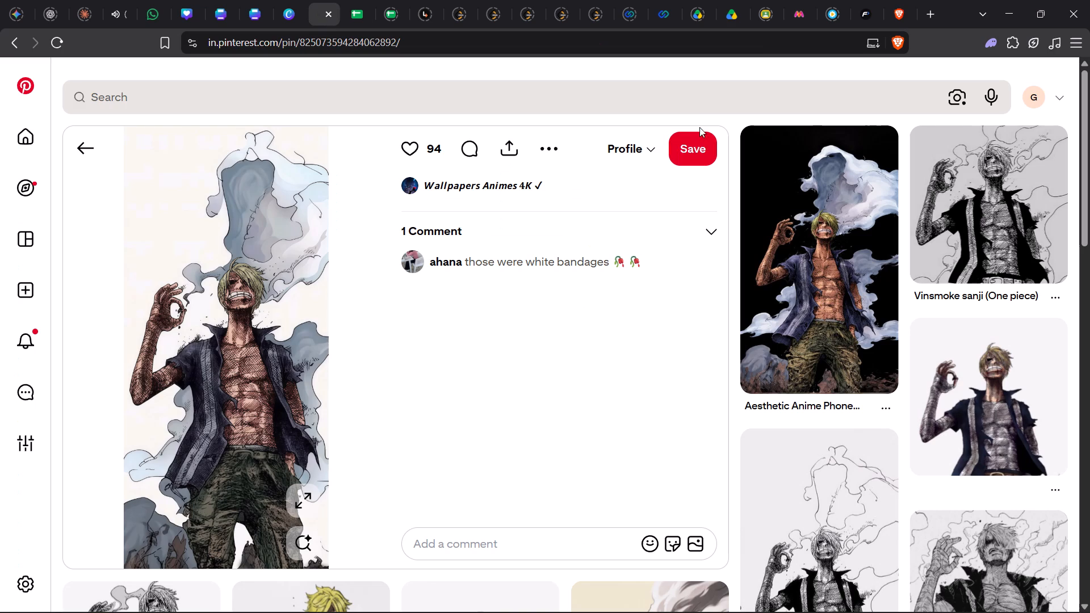
click(698, 106)
text(patrick jane)
key(Return)
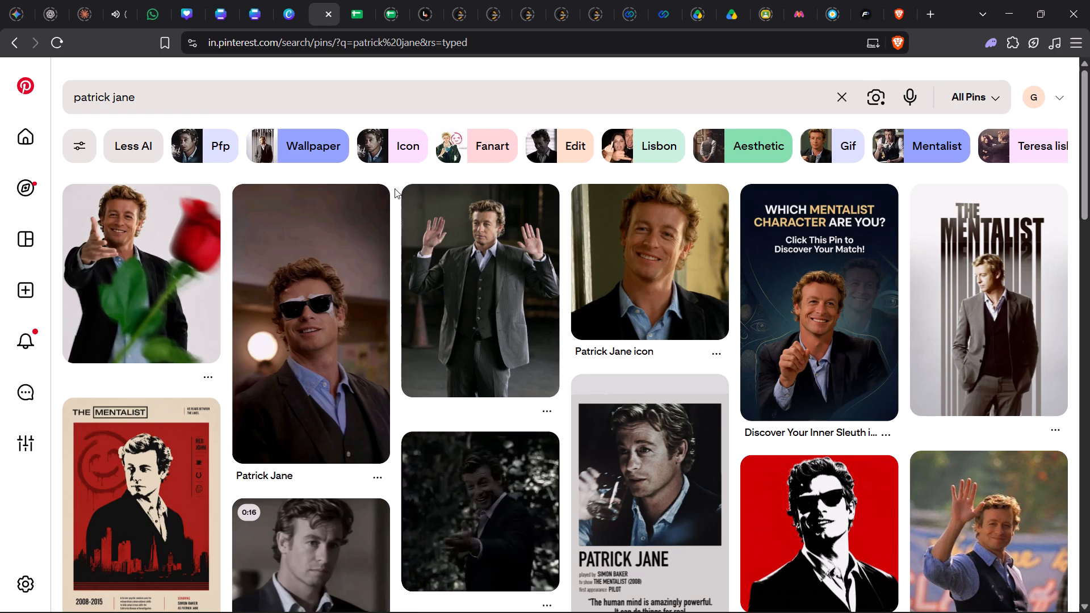
click(765, 532)
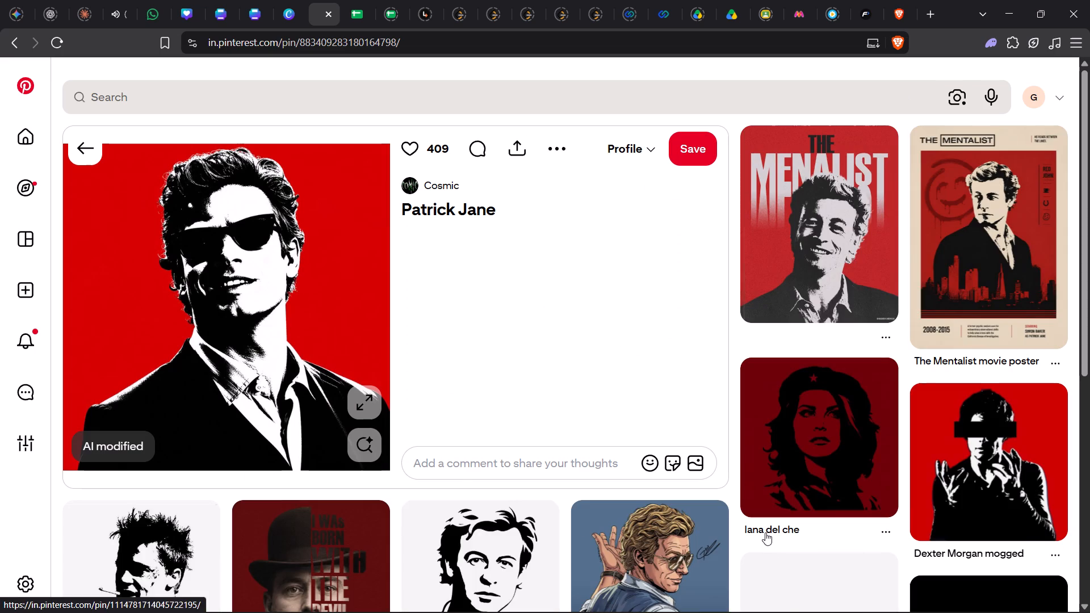
scroll(453, 327, up, 1)
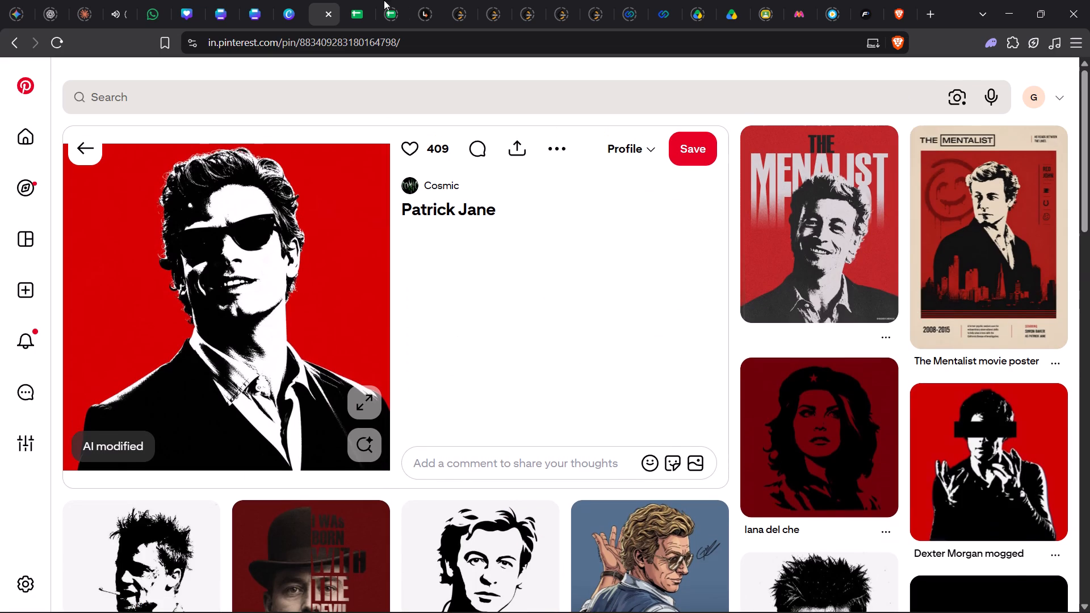
click(217, 12)
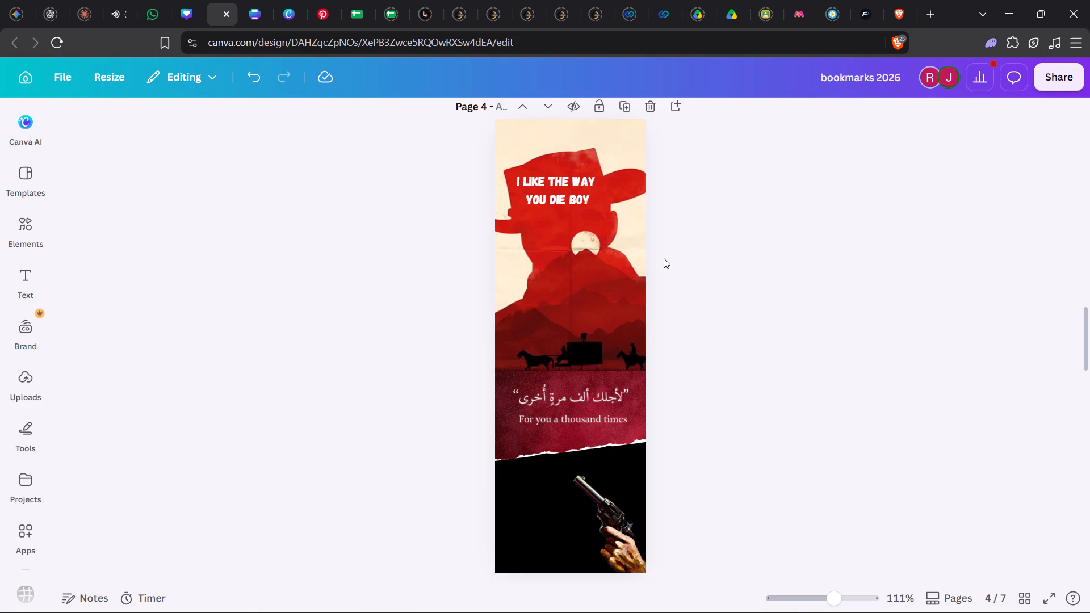
click(328, 20)
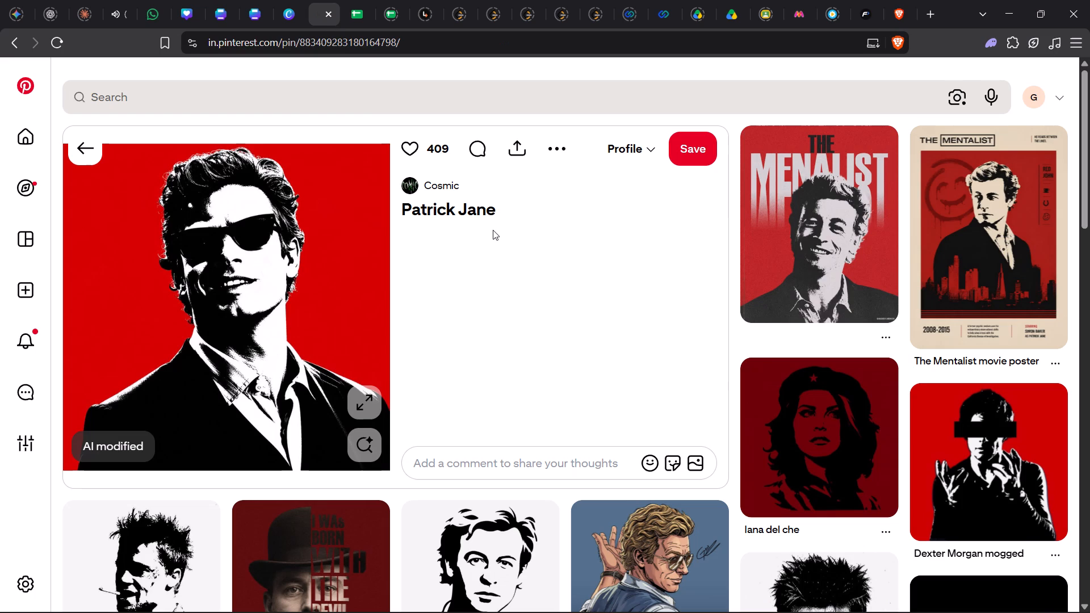
Go back through the earlier Pinterest pages to the Arabic "For you a thousand times" quote pin.
scroll(493, 230, up, 4)
scroll(493, 230, right, 9)
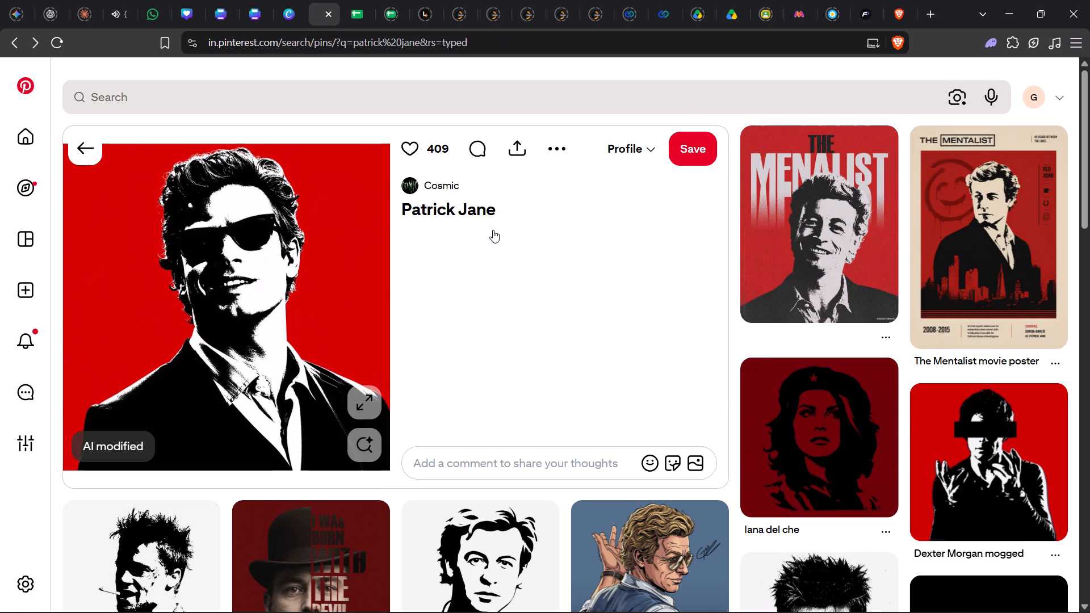
scroll(493, 230, right, 6)
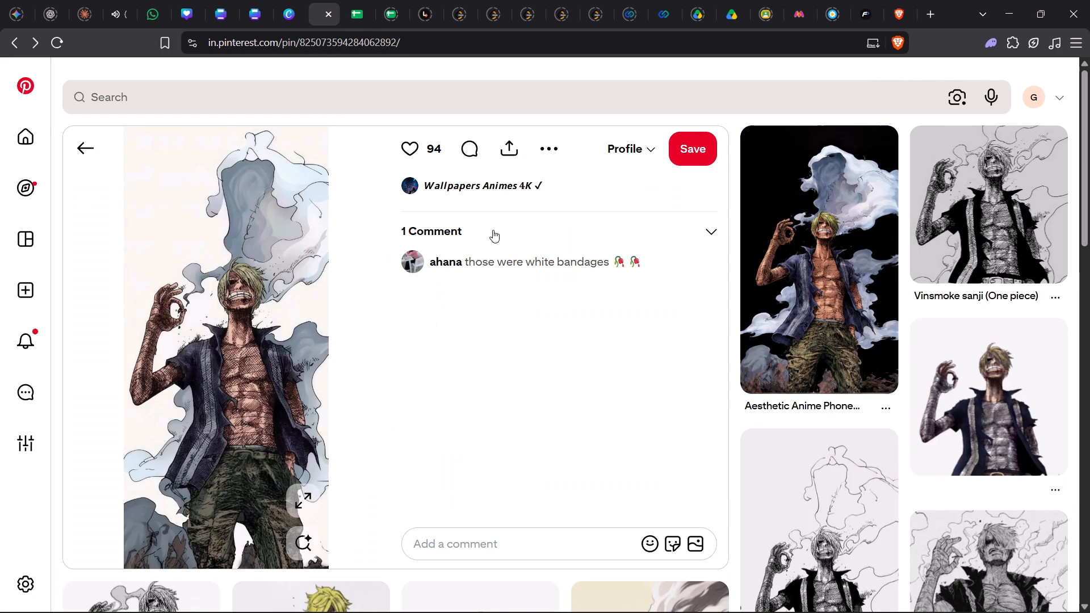
scroll(493, 230, right, 6)
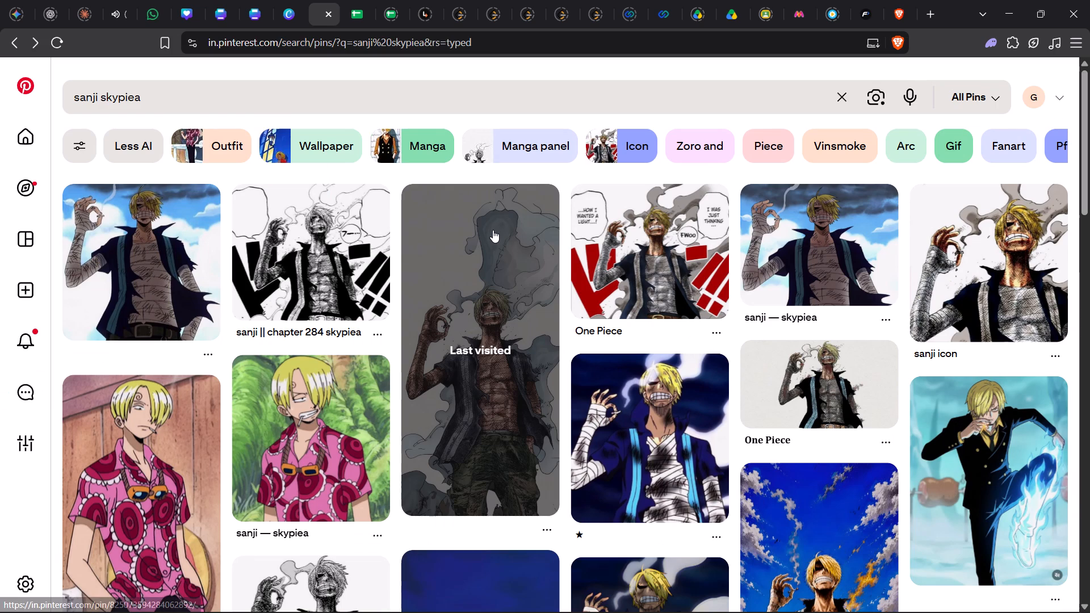
scroll(493, 230, right, 6)
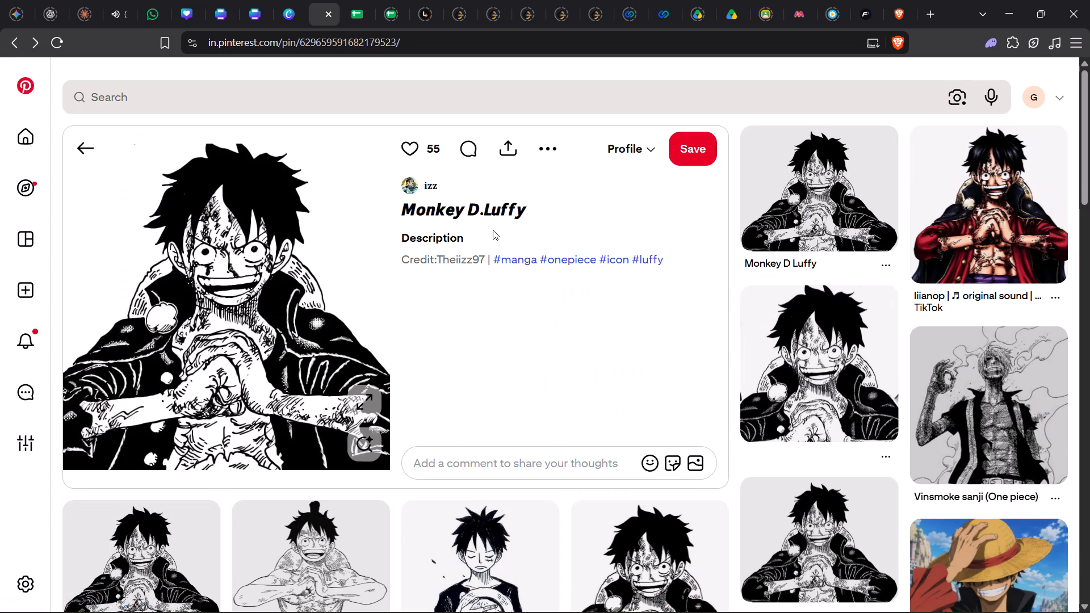
scroll(493, 230, right, 14)
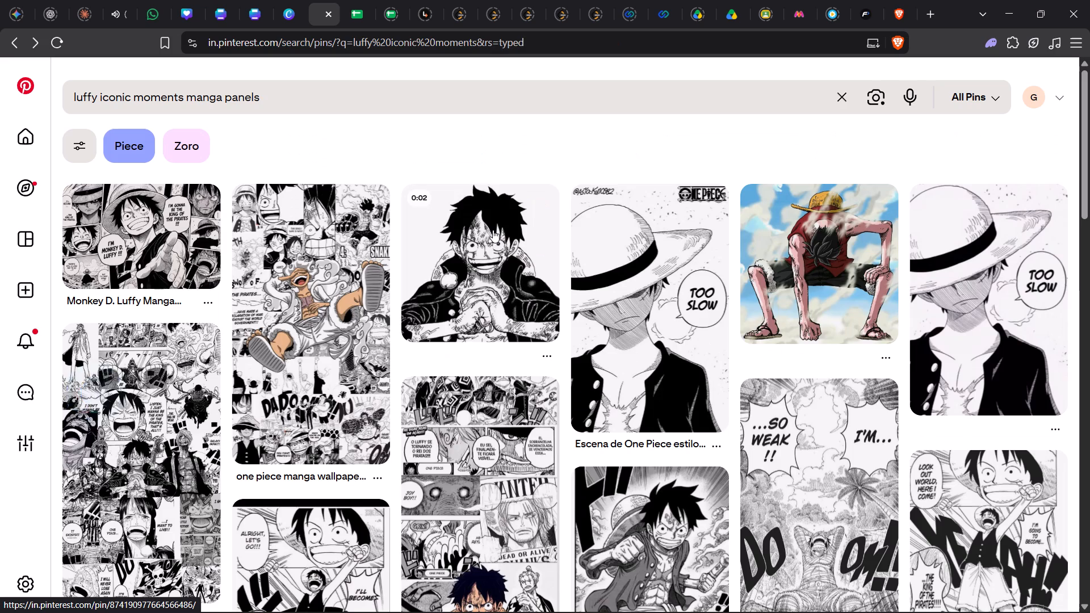
scroll(493, 230, right, 3)
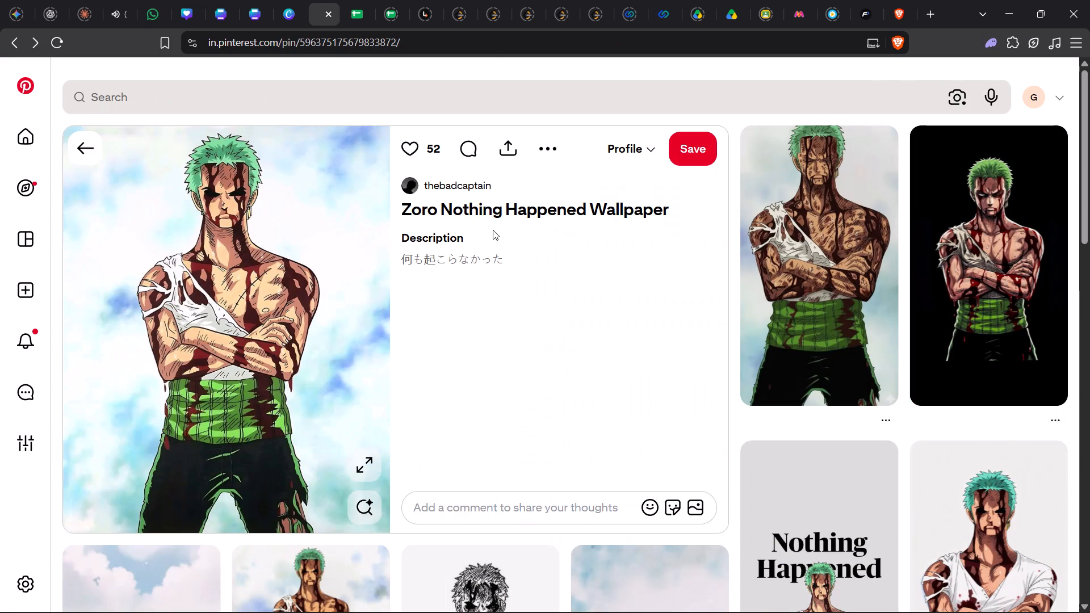
scroll(493, 230, right, 8)
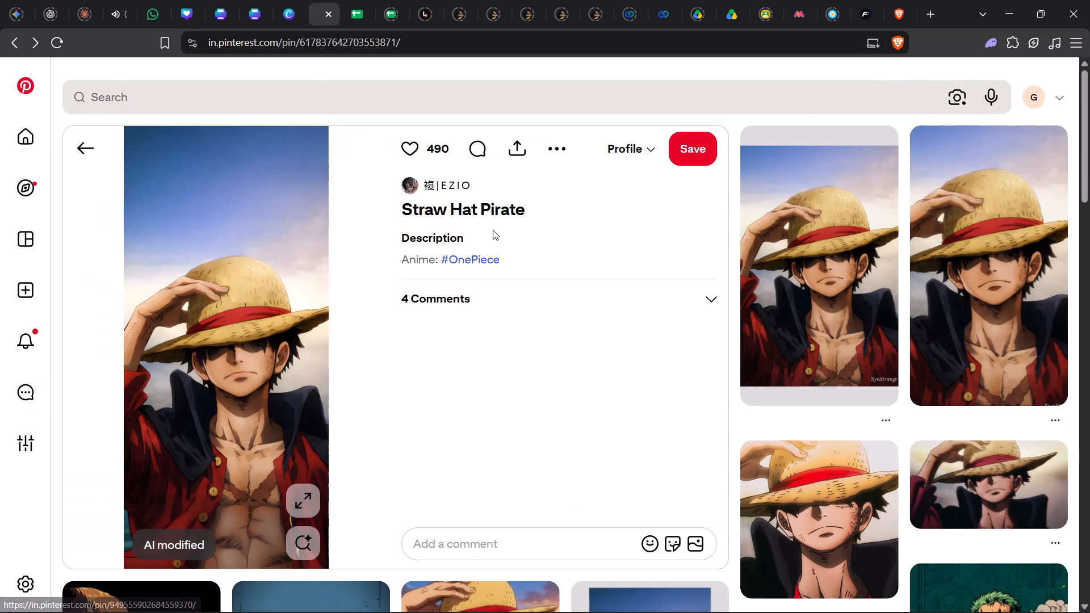
scroll(493, 230, right, 9)
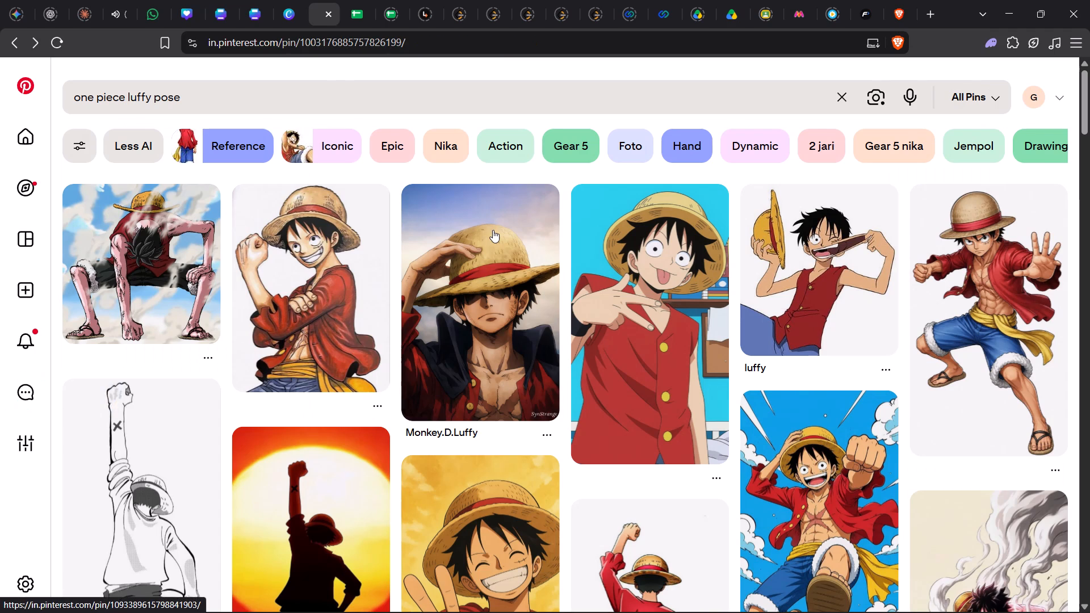
scroll(493, 230, right, 10)
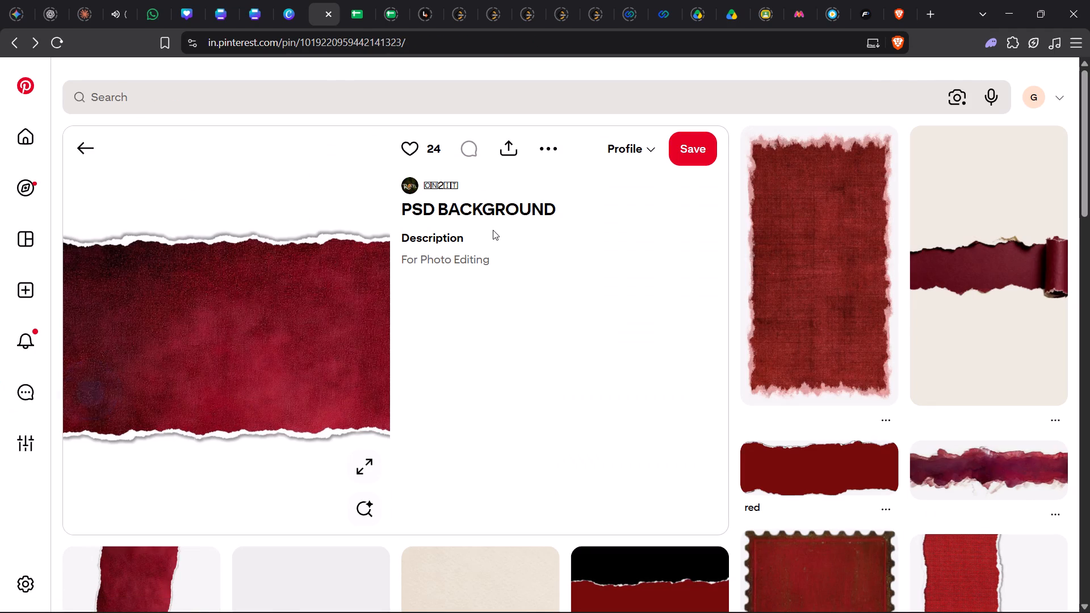
scroll(493, 230, right, 4)
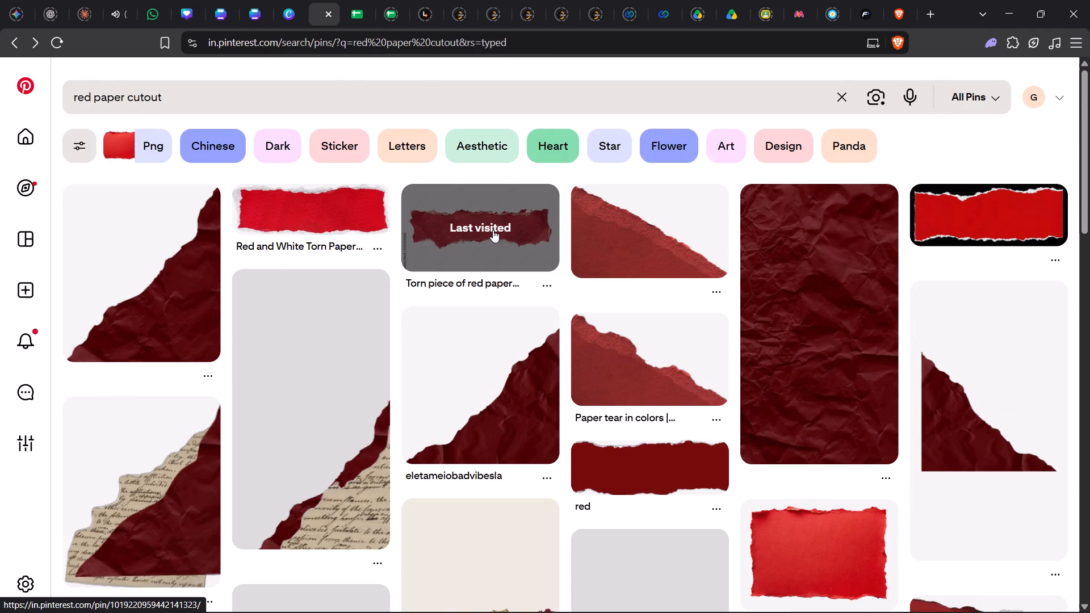
scroll(493, 230, right, 9)
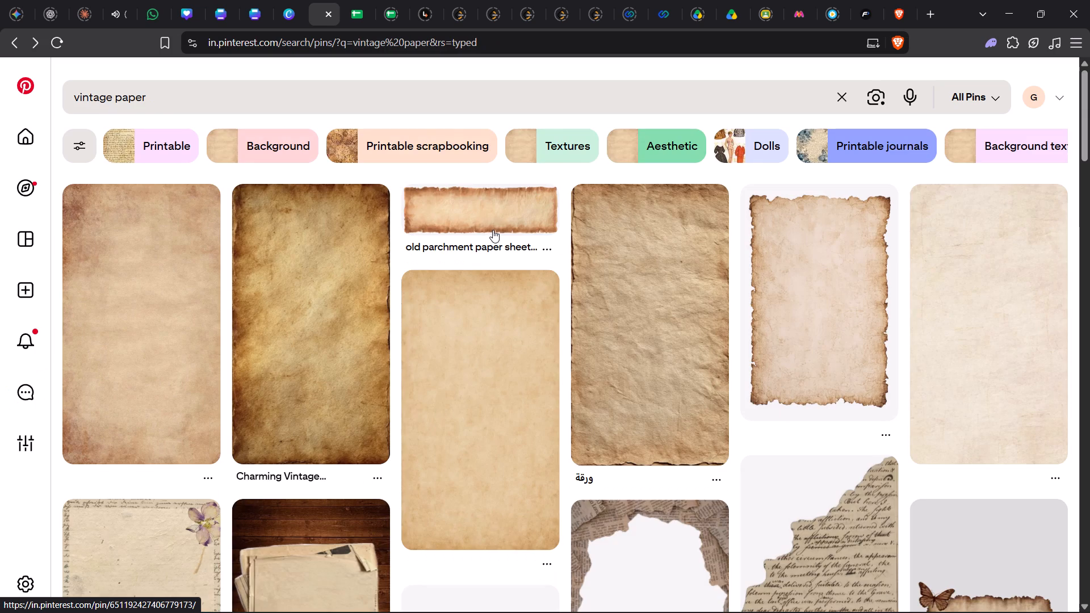
scroll(493, 230, right, 10)
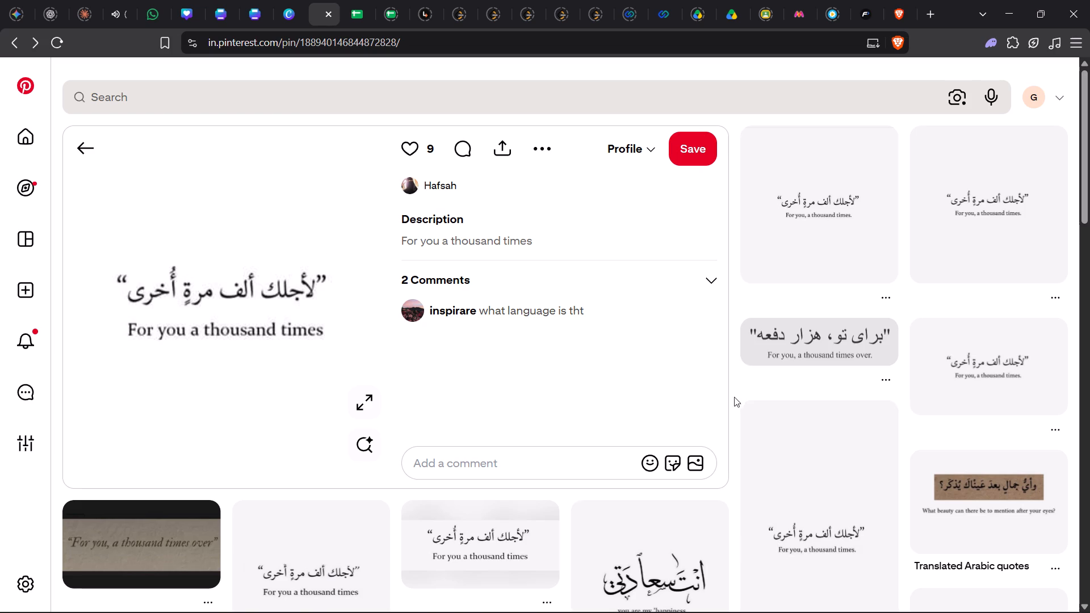
Find the Persian version of the quote reading "For you, a thousand times over." on Pinterest and copy its image.
scroll(733, 388, down, 1)
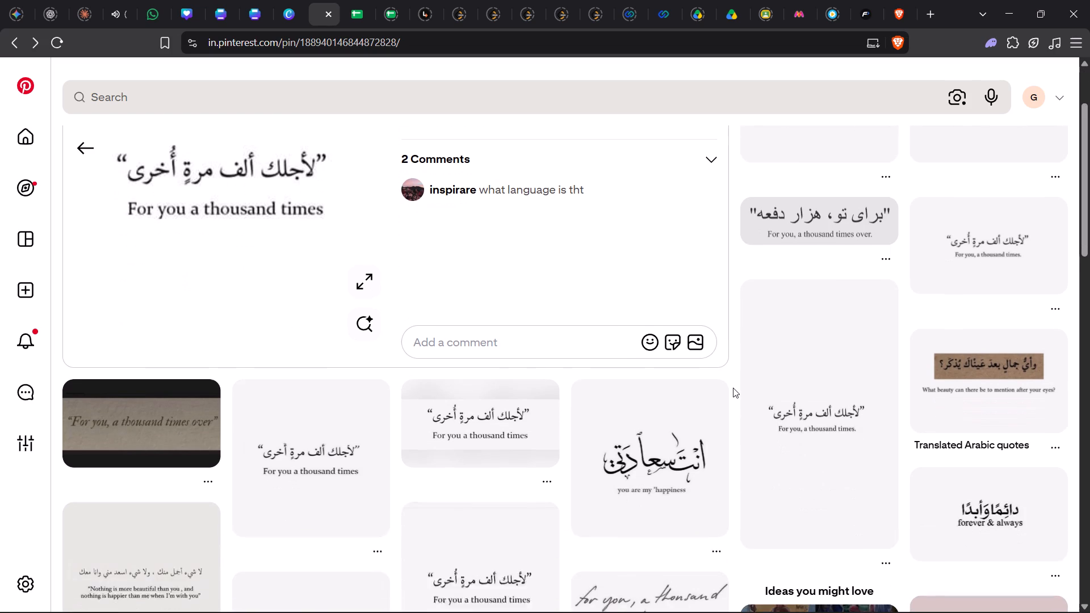
scroll(733, 388, down, 2)
scroll(733, 388, right, 4)
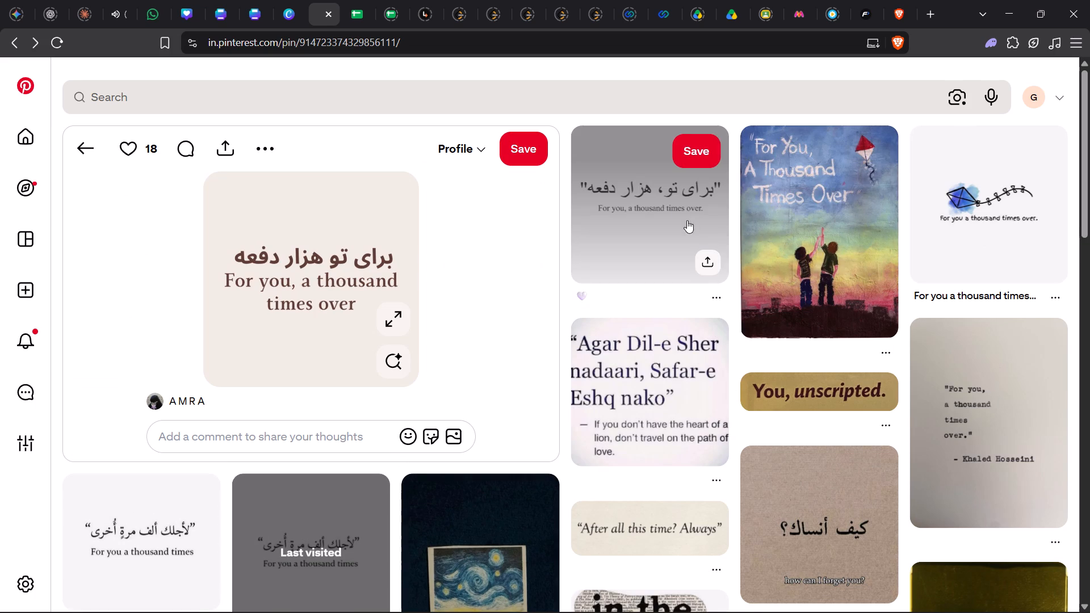
click(660, 205)
right_click(223, 287)
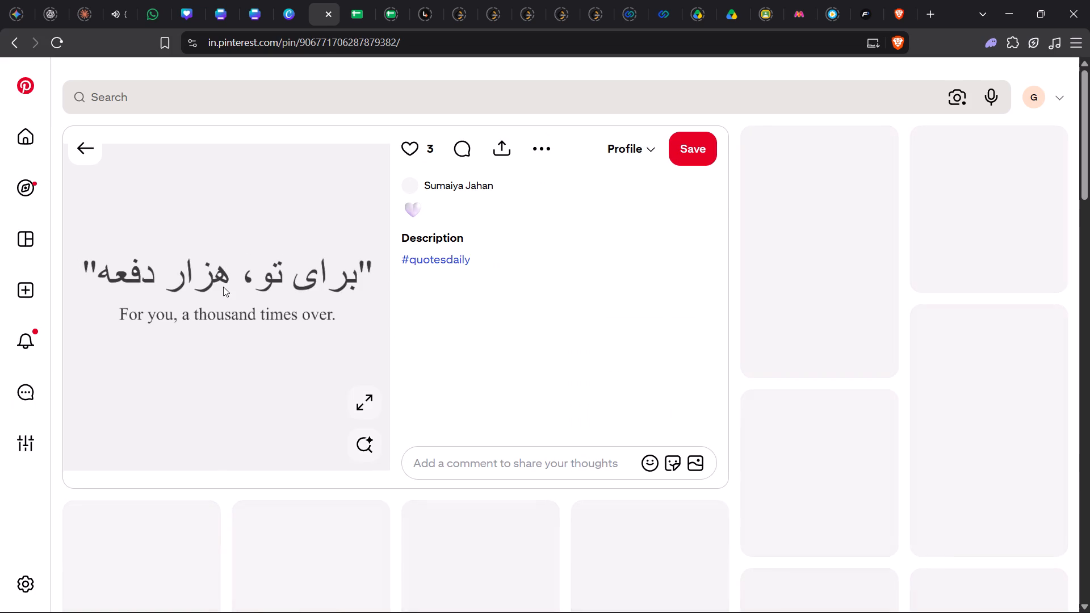
click(273, 345)
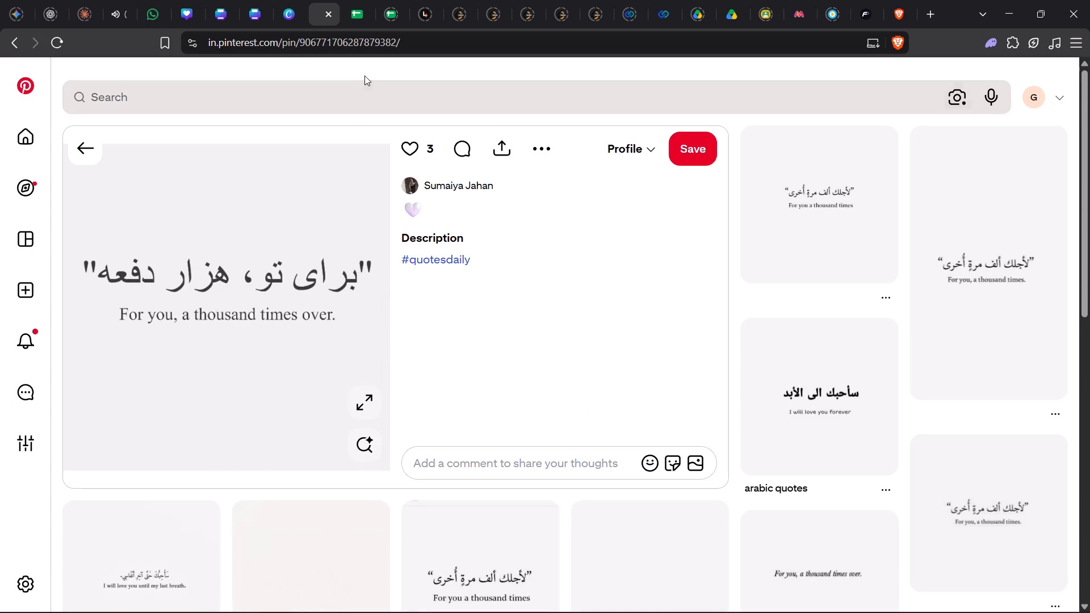
Paste the copied Persian quote image onto page 4 of the Canva bookmarks design and remove its background.
click(219, 17)
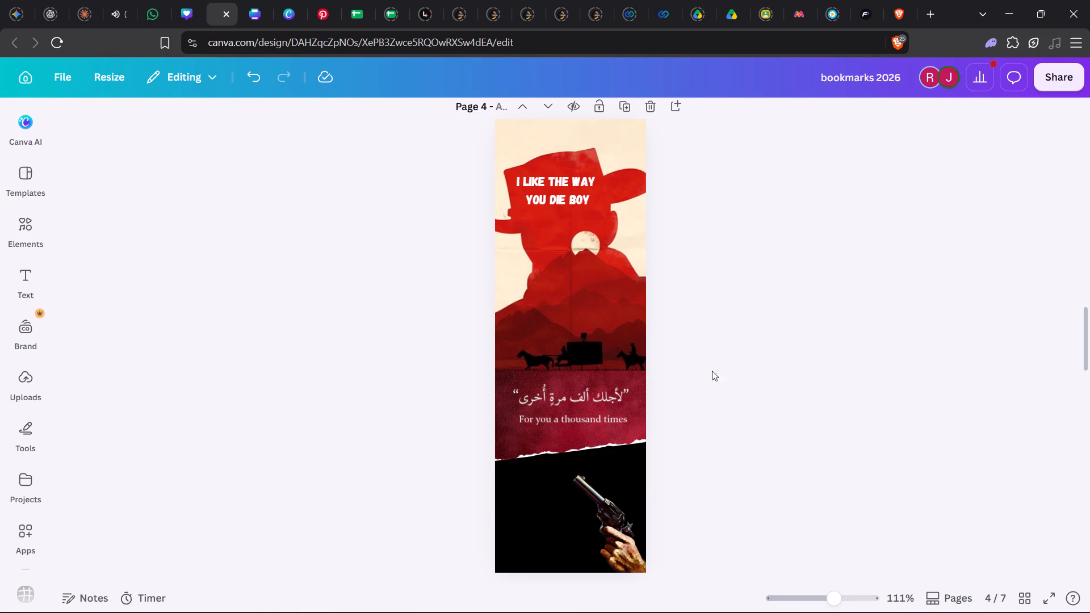
key(ctrl+v)
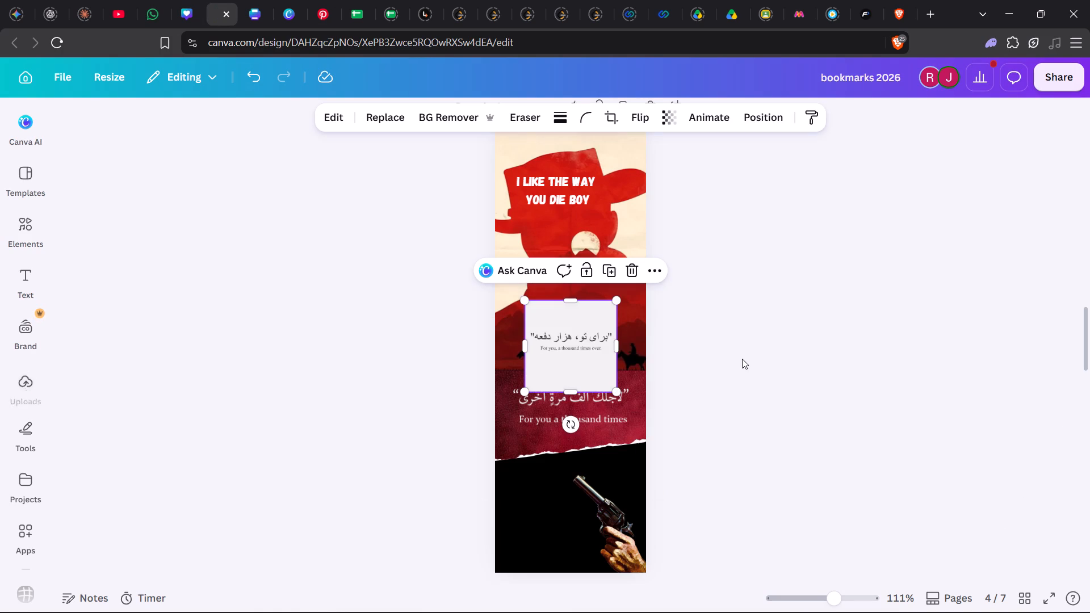
click(441, 116)
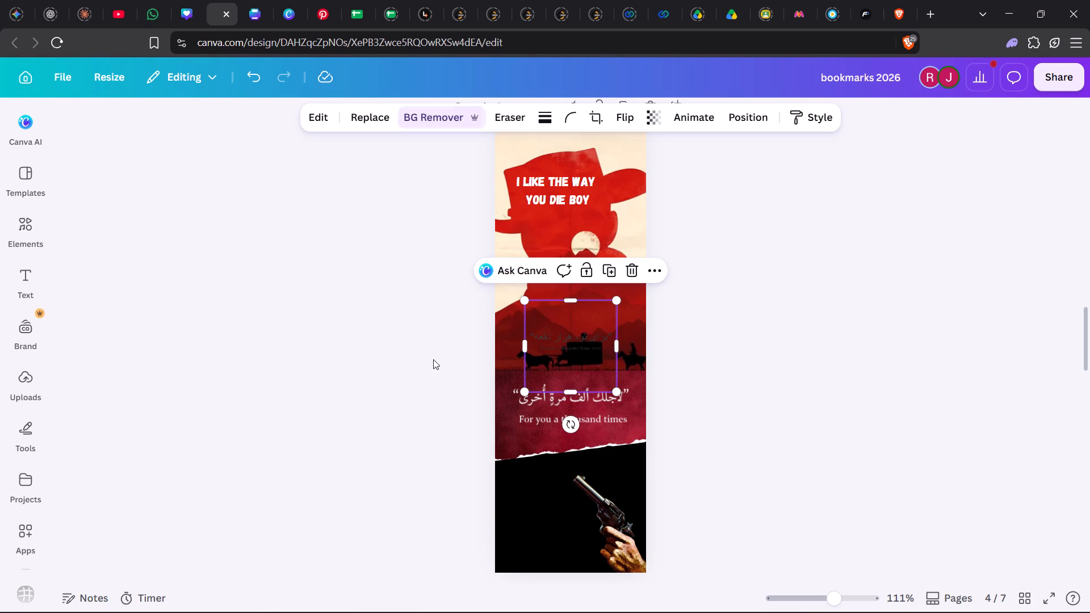
Delete the white Arabic "For you a thousand times" quote image from page 4's red torn paper.
click(544, 418)
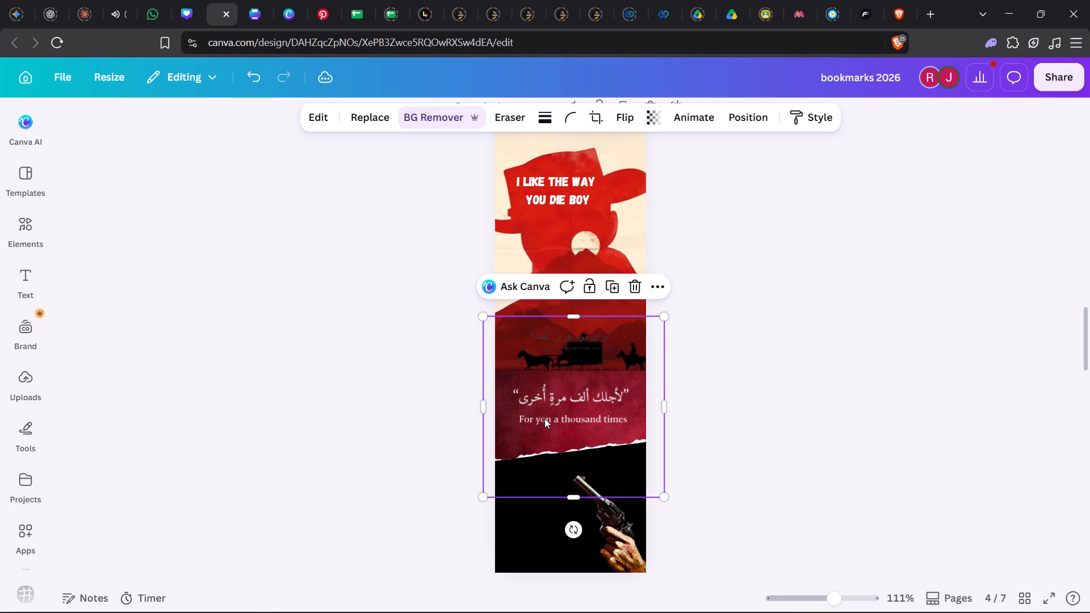
key(Delete)
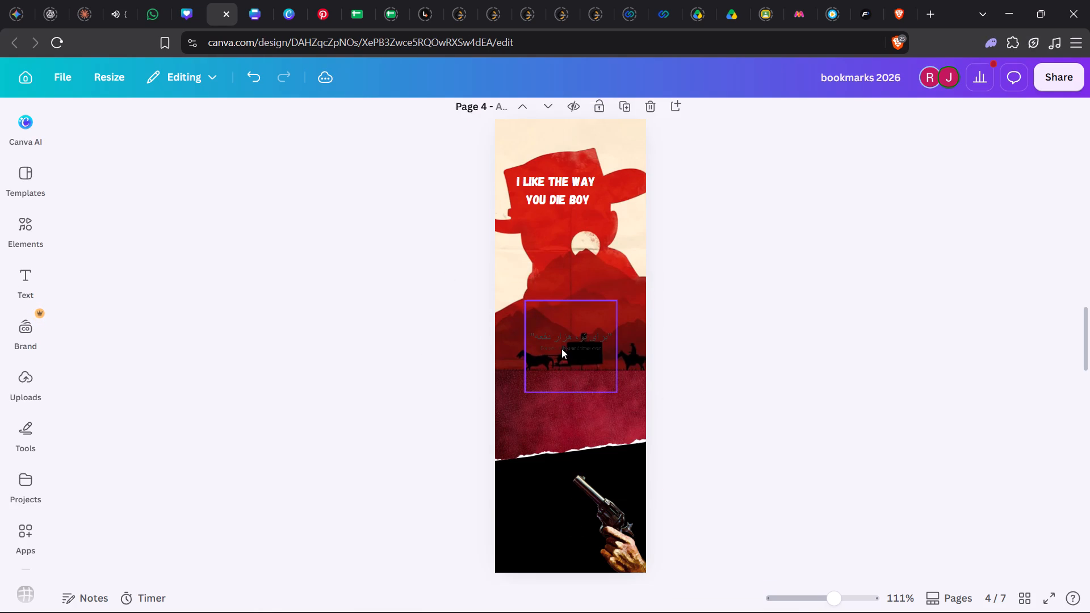
Move the Persian quote image onto page 4's red torn paper and enlarge it to nearly the page width.
drag(561, 349, 560, 417)
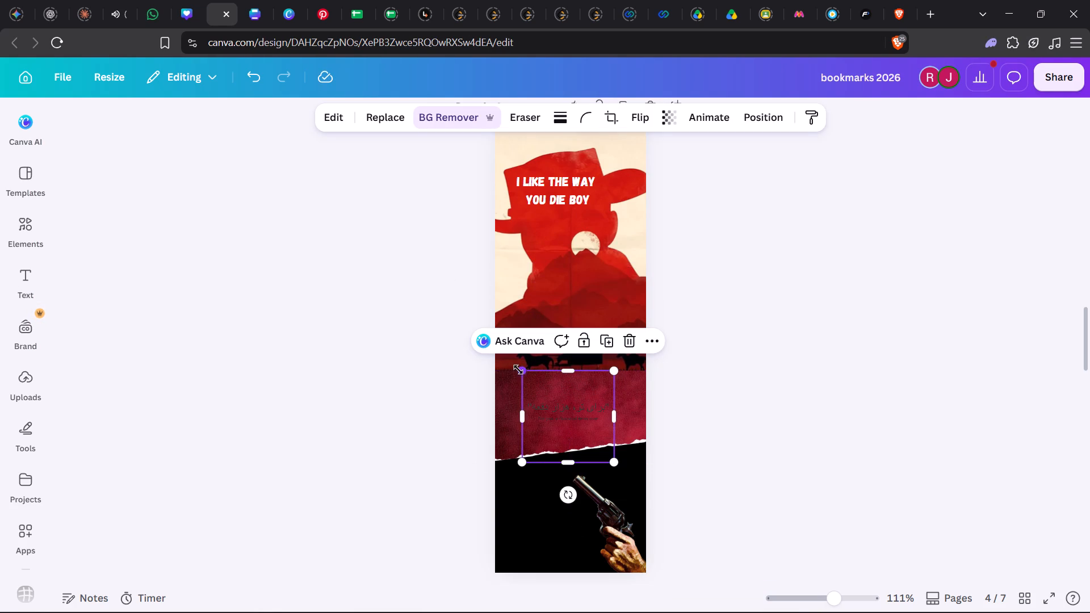
drag(518, 370, 385, 289)
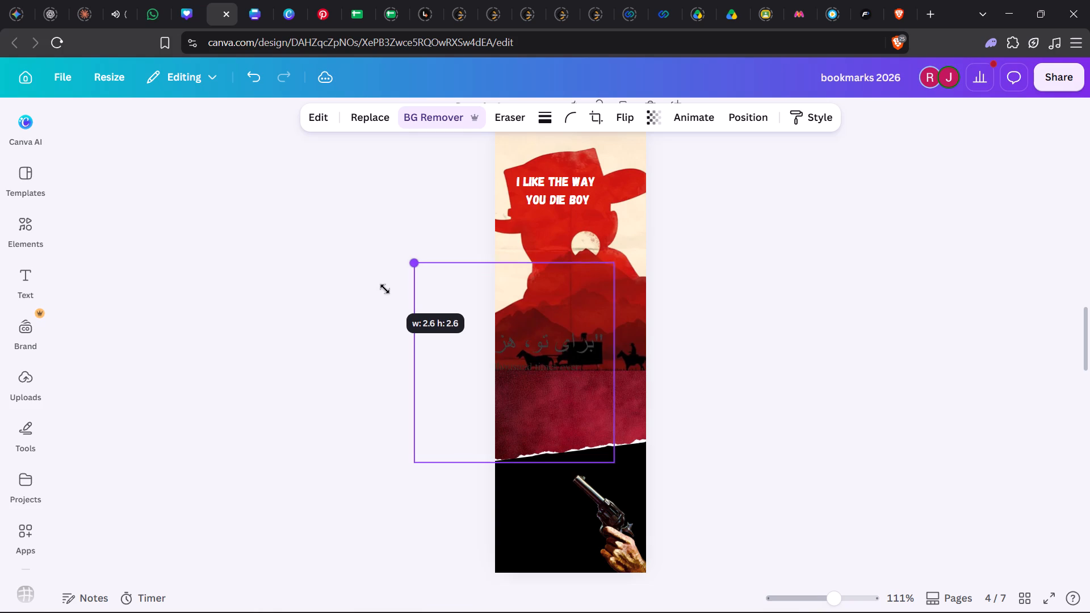
drag(385, 289, 389, 292)
drag(534, 359, 576, 394)
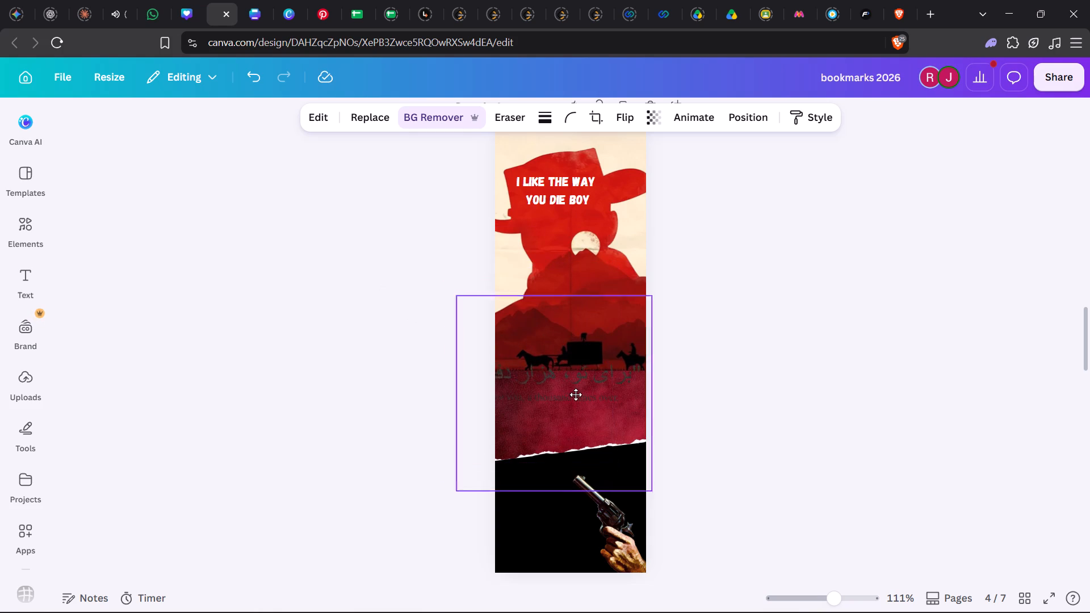
drag(576, 394, 580, 404)
drag(661, 312, 628, 361)
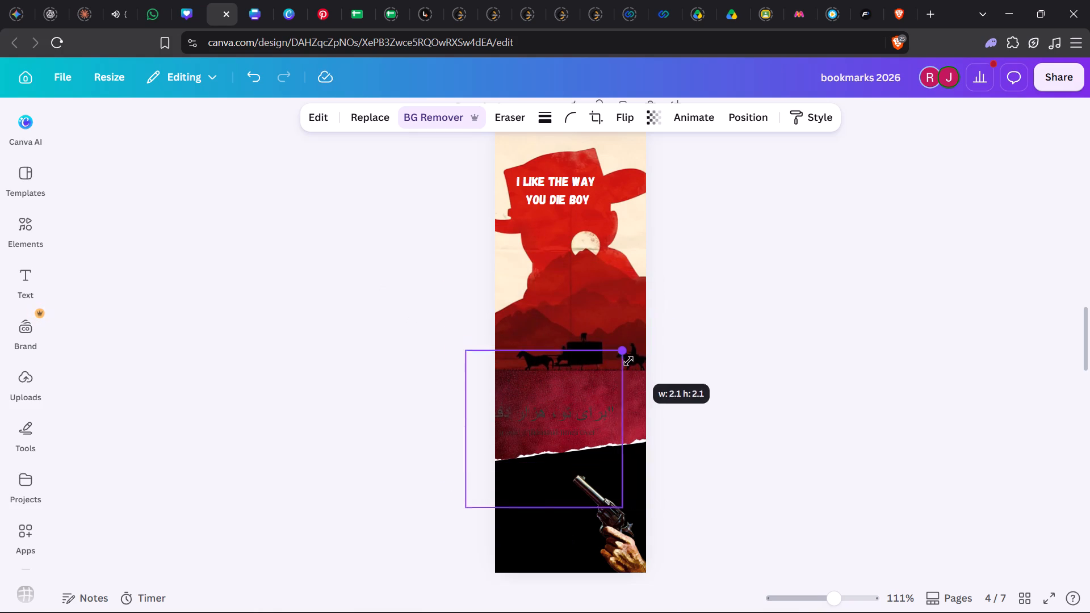
drag(628, 361, 624, 365)
drag(550, 430, 591, 410)
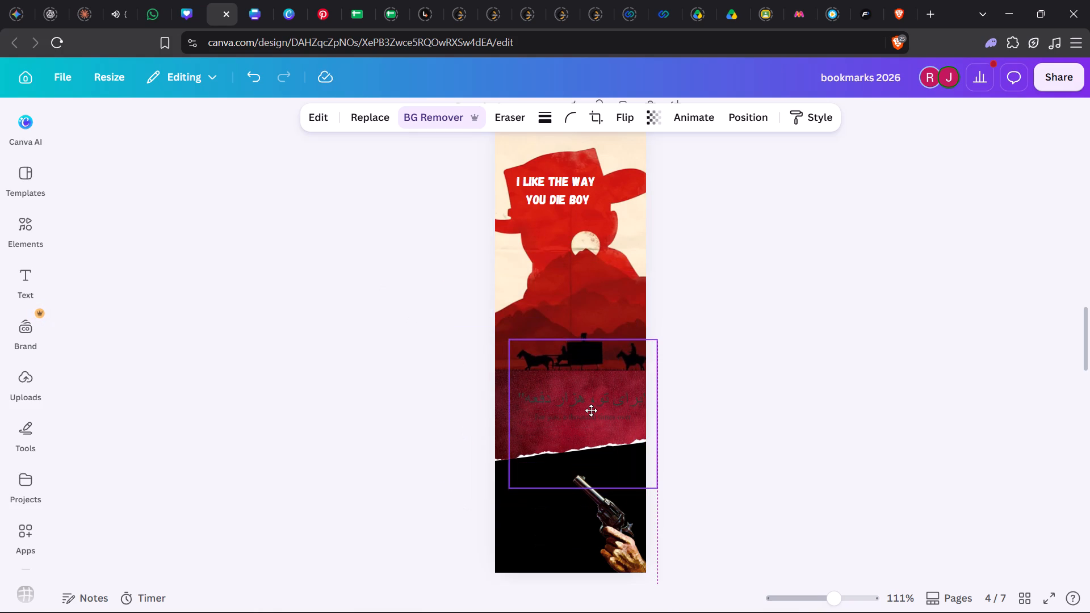
drag(591, 410, 581, 409)
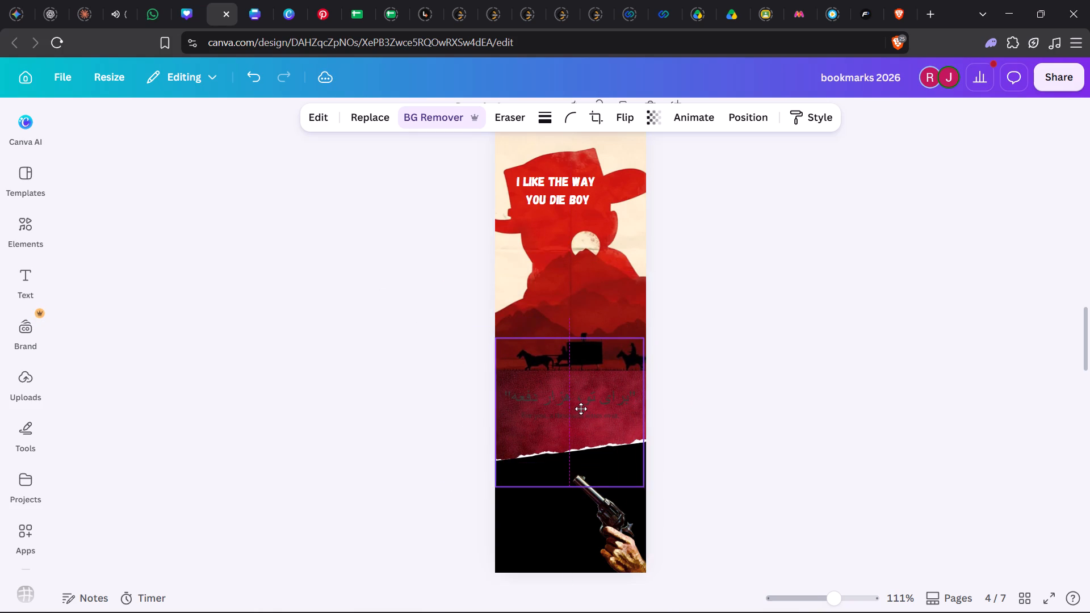
drag(581, 409, 583, 411)
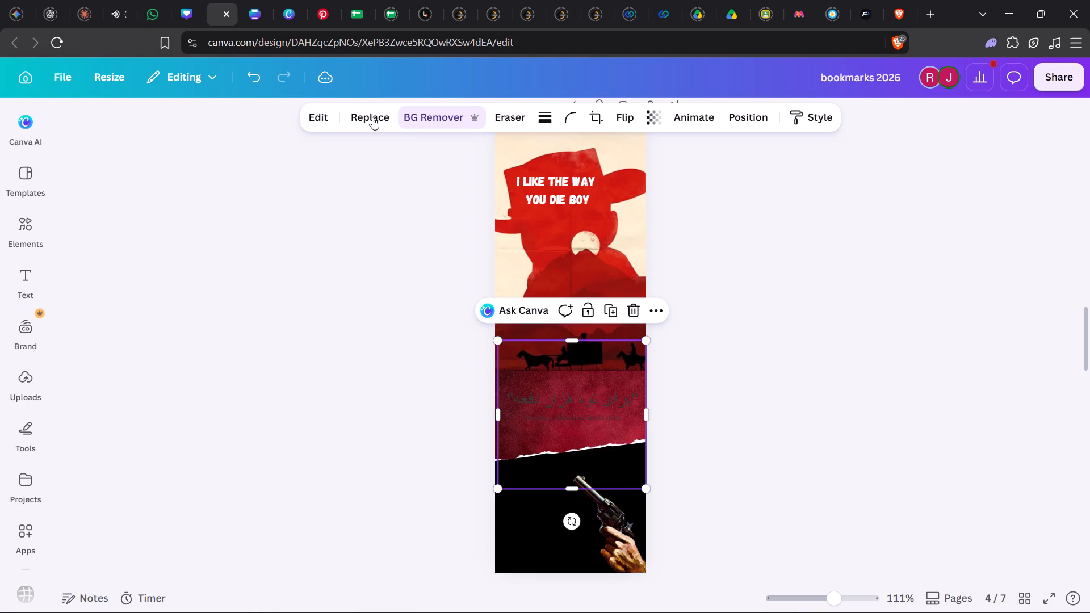
Invert the colours of the Persian quote image so its dark text turns light.
click(319, 119)
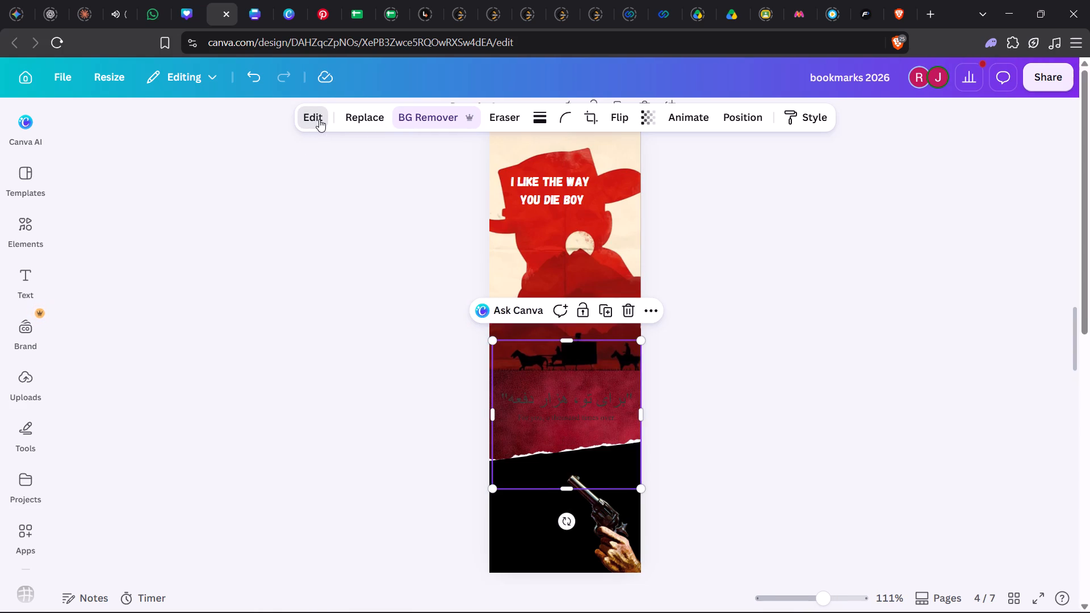
click(270, 260)
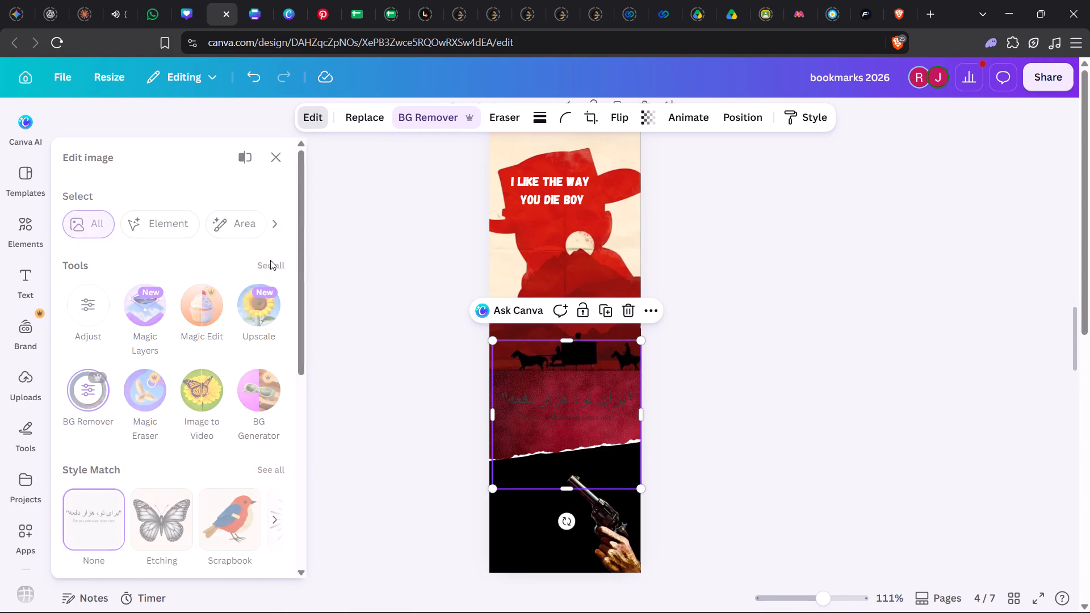
click(81, 222)
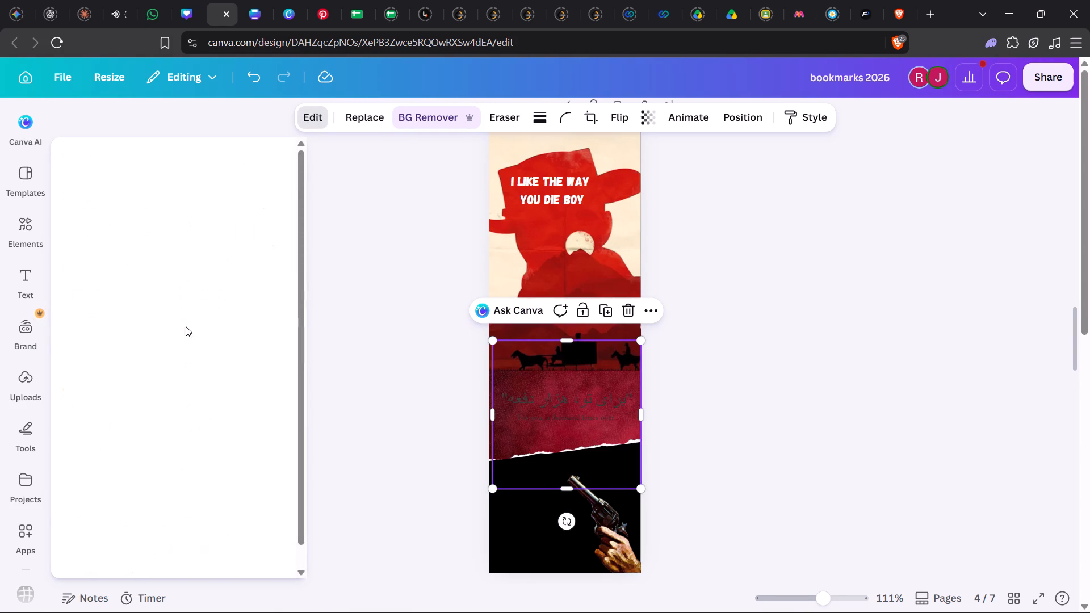
scroll(233, 379, down, 4)
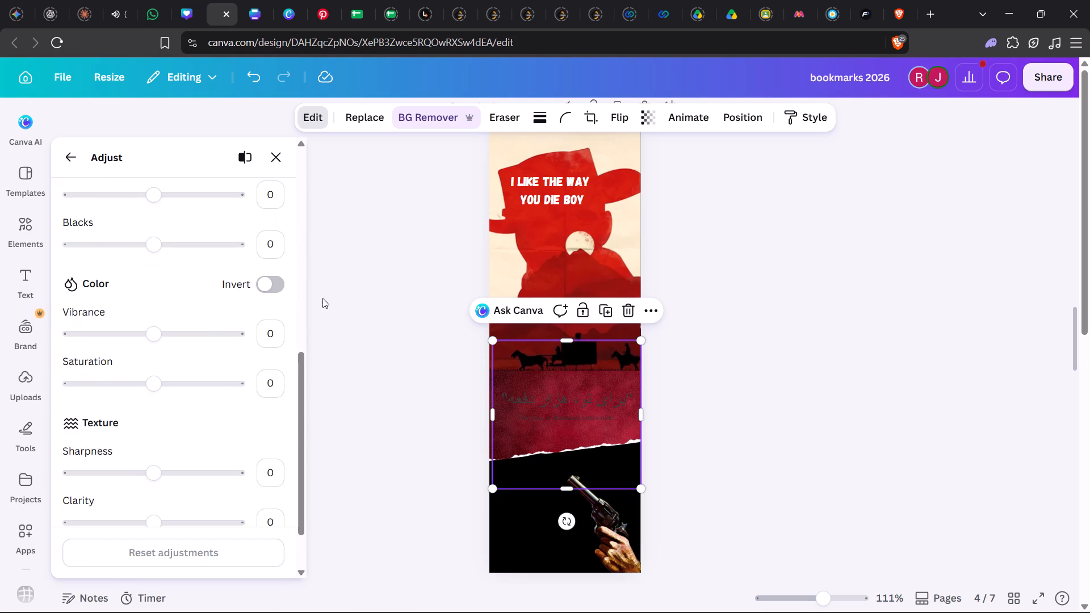
click(263, 284)
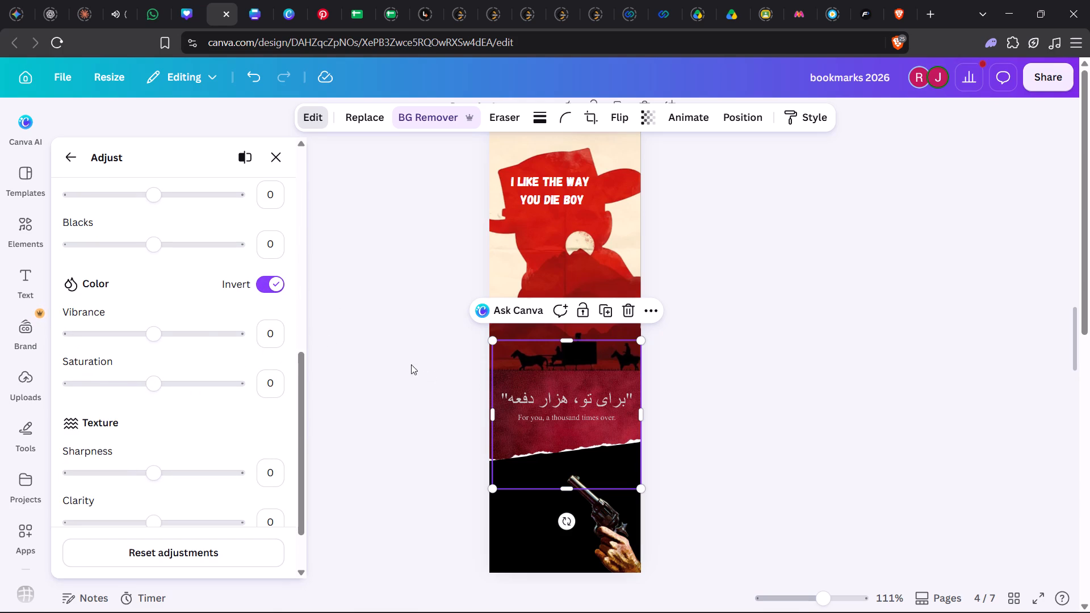
click(408, 362)
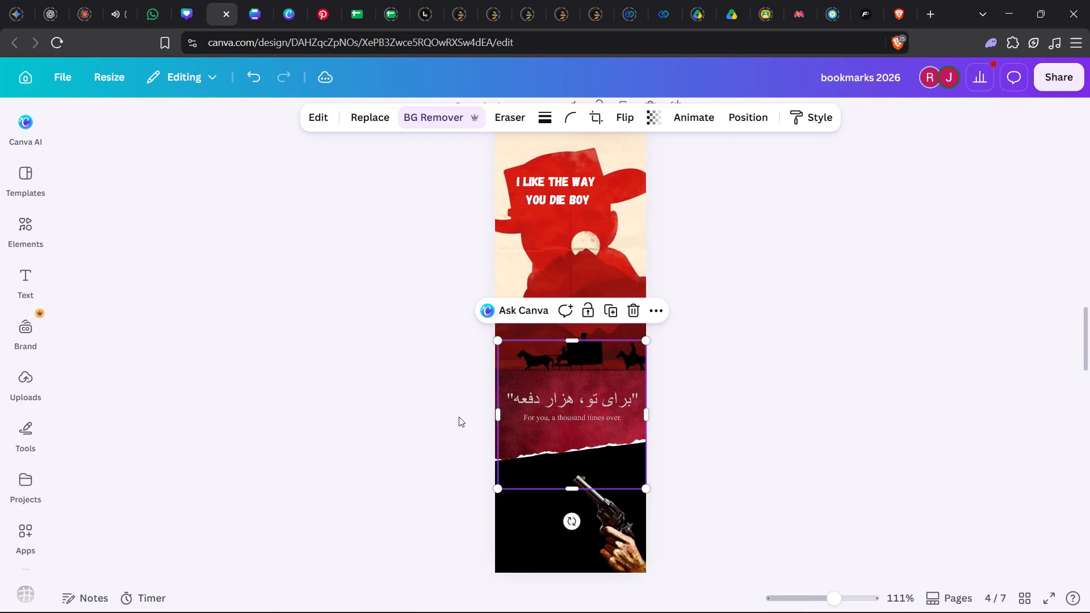
Stretch the Persian quote image to the full page width and centre its text on the red torn paper.
click(459, 417)
click(574, 413)
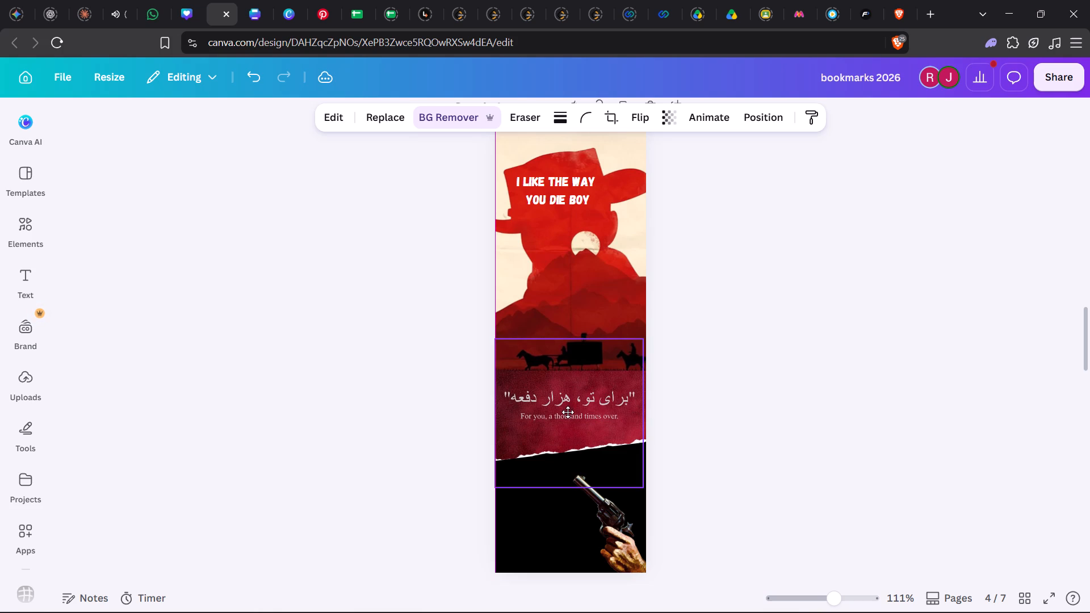
click(645, 342)
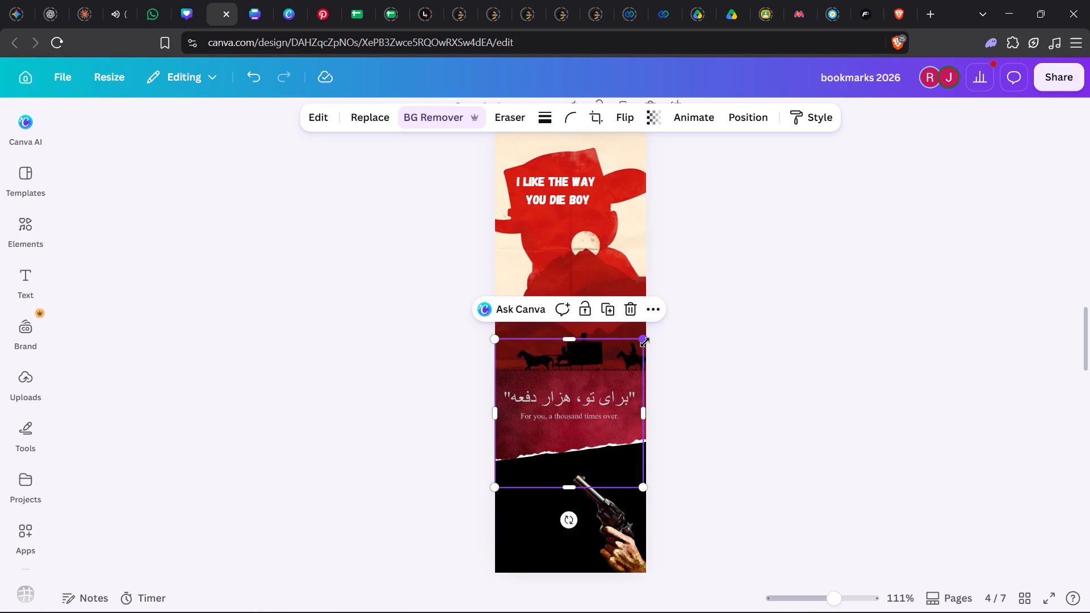
click(575, 418)
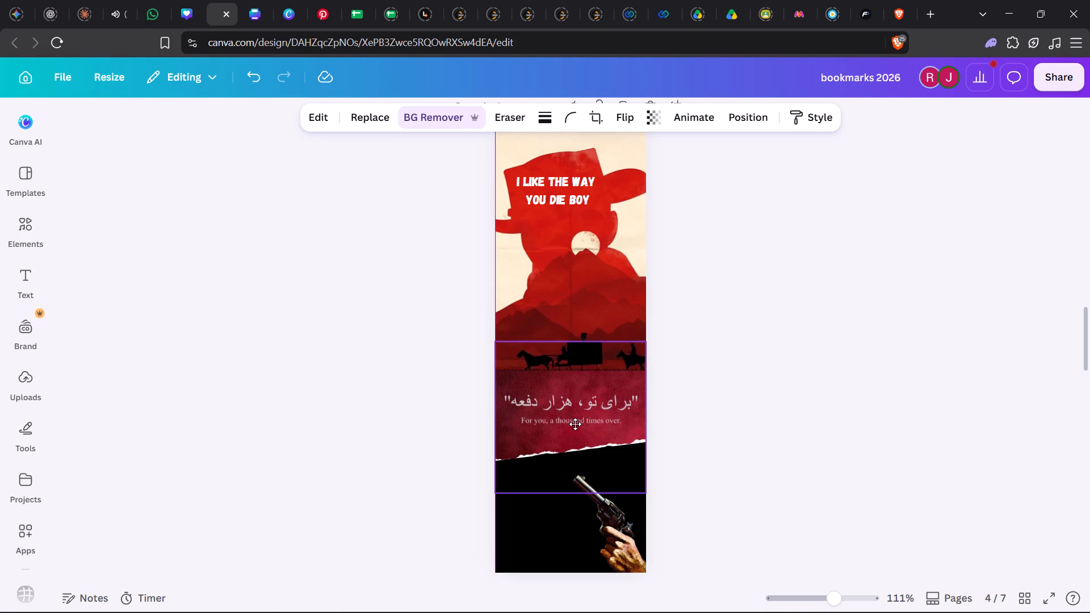
click(709, 393)
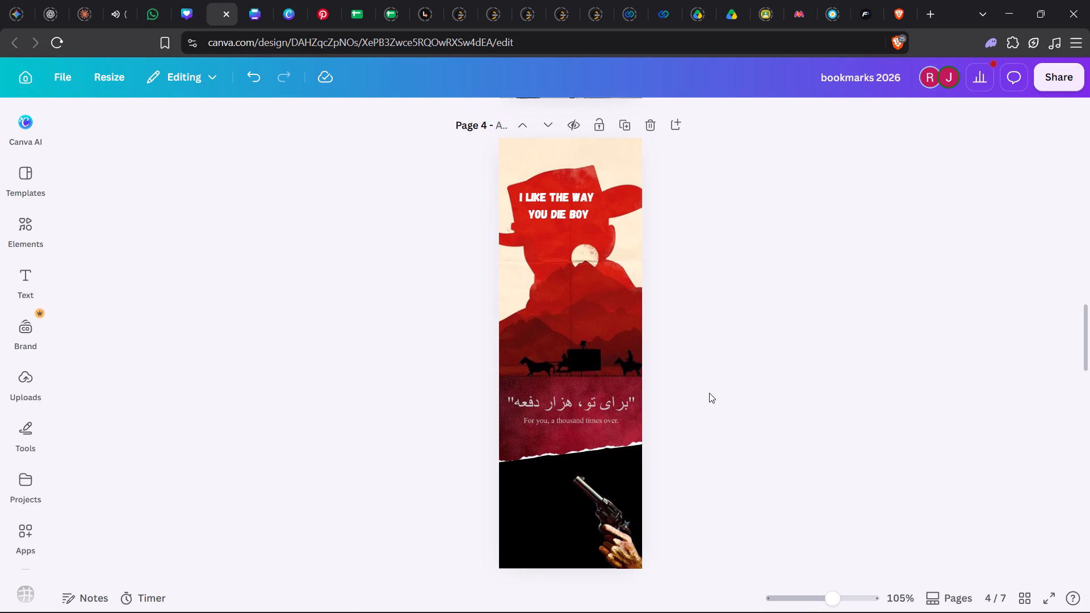
Nudge the hand holding the revolver slightly closer to page 4's lower-right corner.
drag(609, 542, 617, 545)
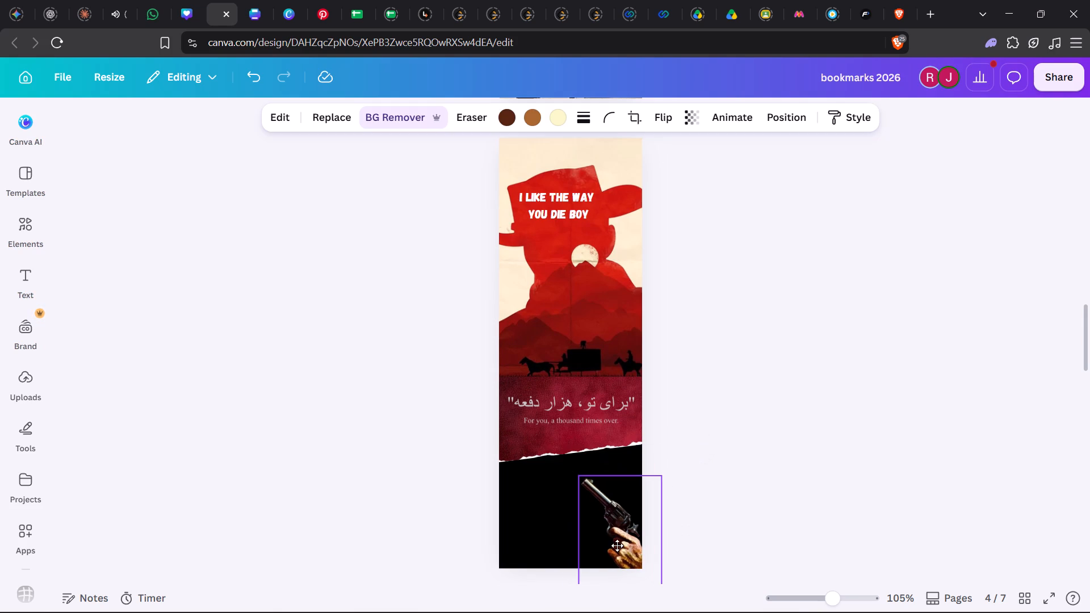
drag(617, 545, 614, 544)
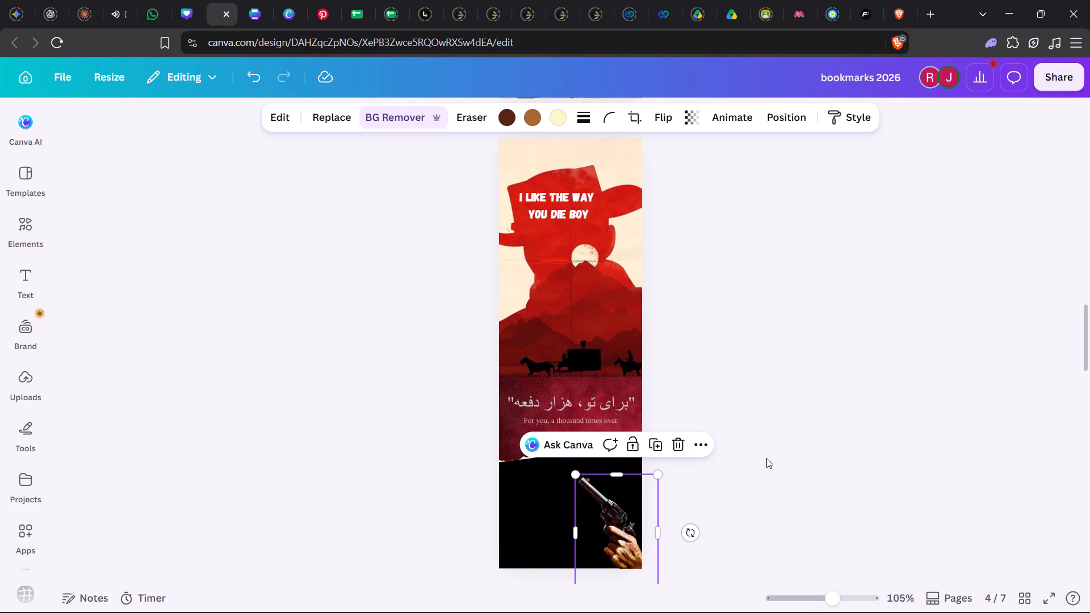
click(766, 458)
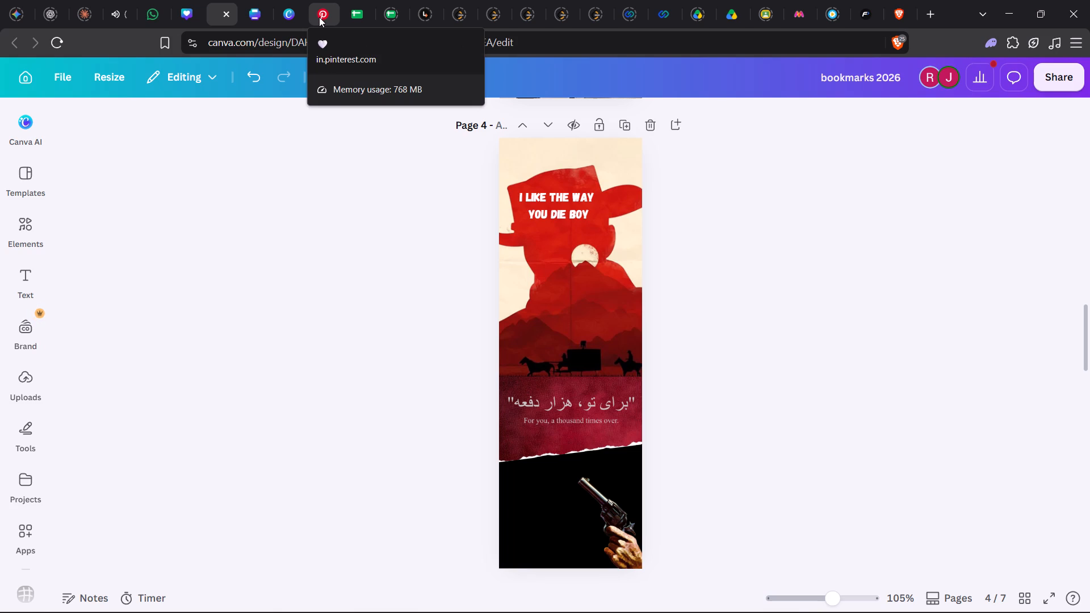
Review the collage on page 3 and compare it with the Django-themed layout on page 4.
scroll(635, 208, up, 3)
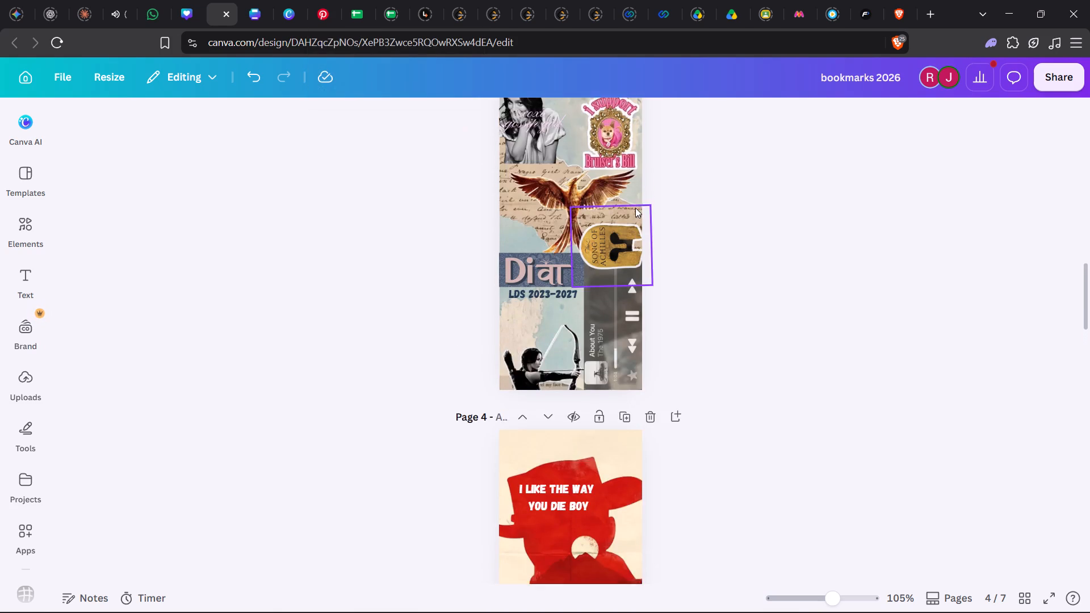
scroll(635, 208, up, 3)
scroll(635, 208, right, 1)
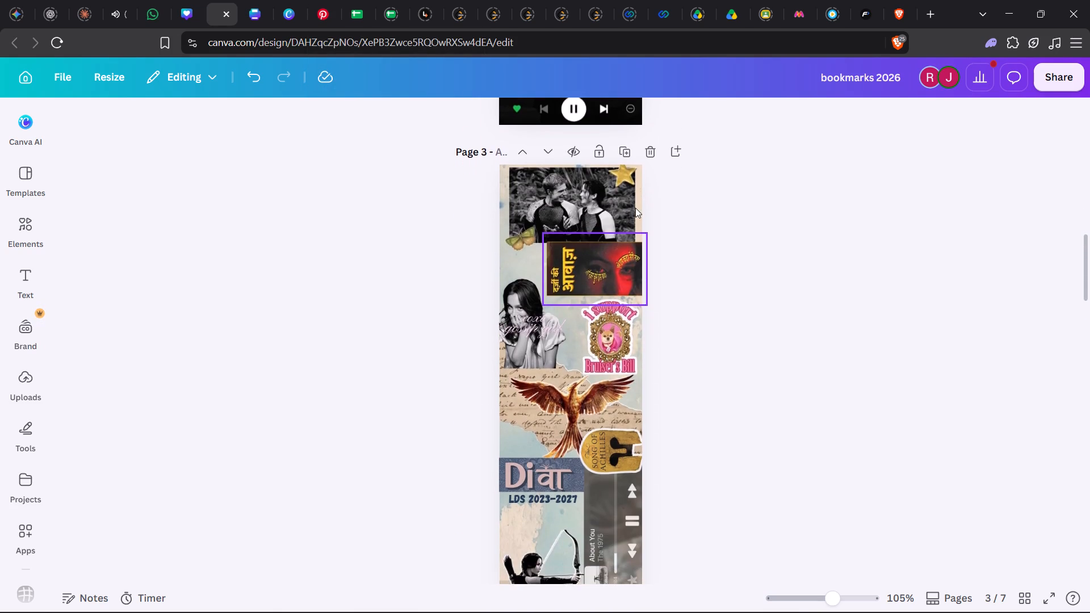
scroll(799, 308, down, 4)
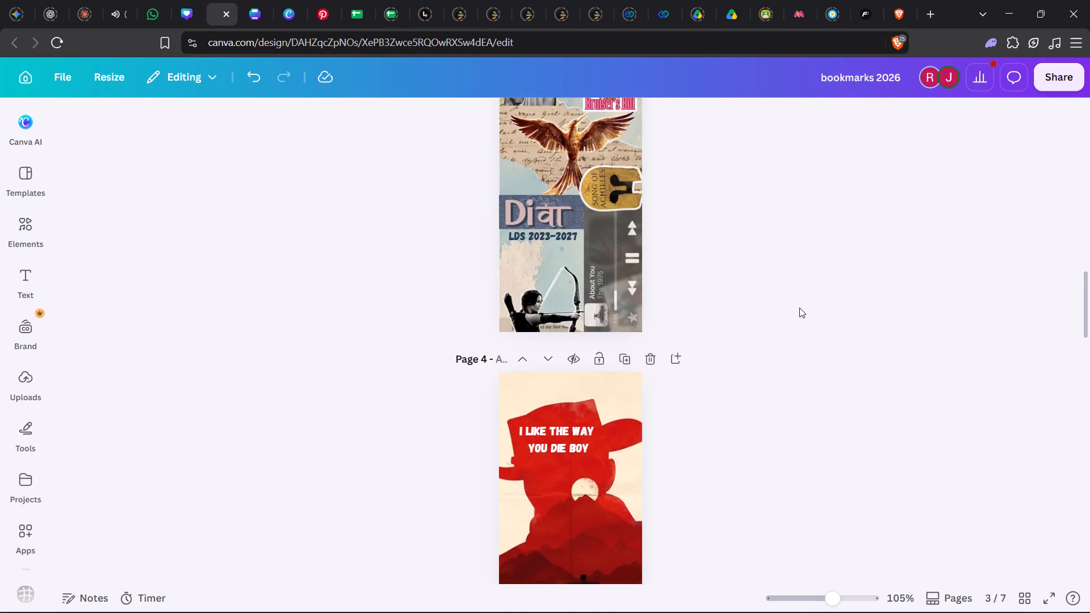
scroll(799, 308, down, 2)
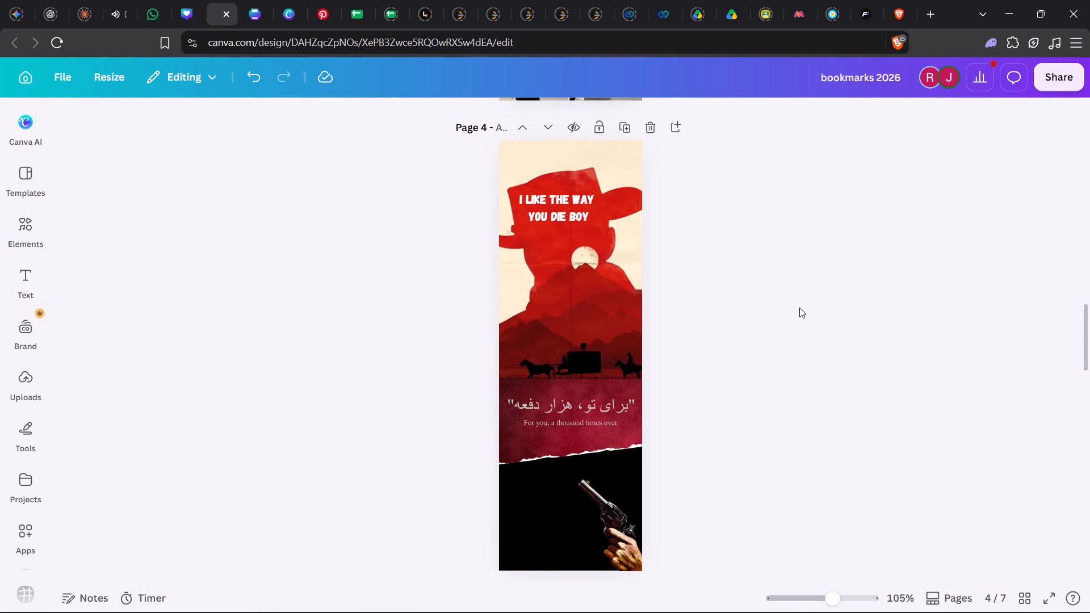
scroll(799, 308, down, 1)
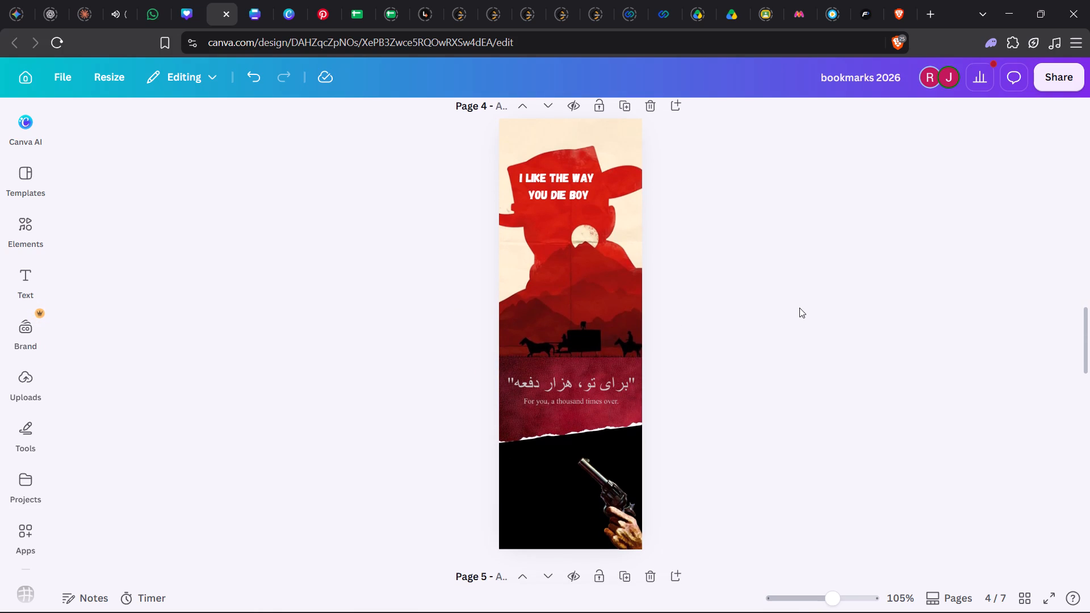
Switch to Pinterest and search for "separation element".
click(326, 12)
click(520, 100)
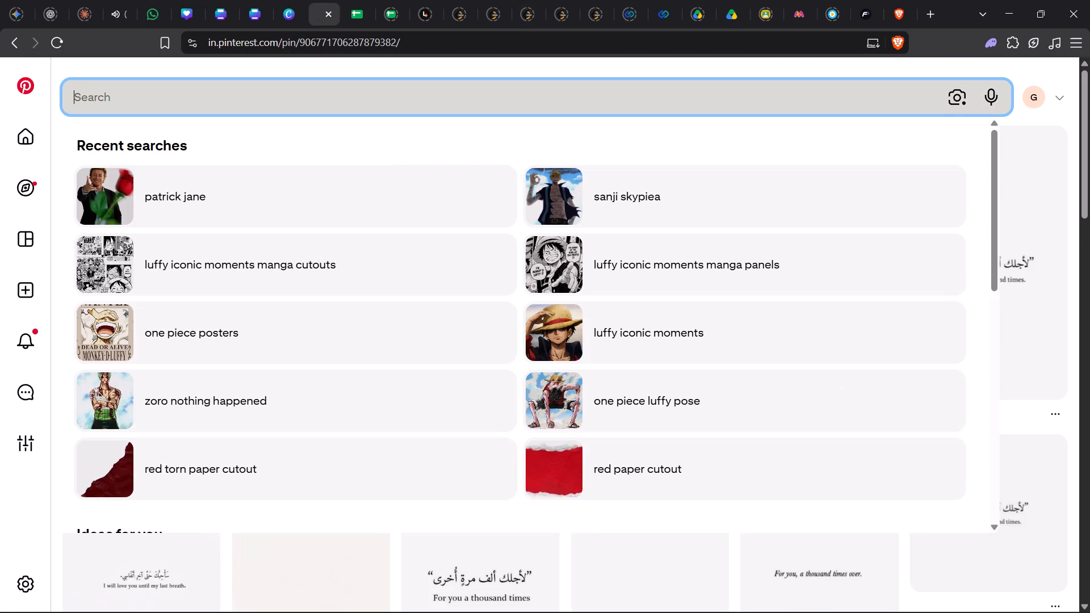
text(separation l)
key(BackSpace)
text(element)
key(Return)
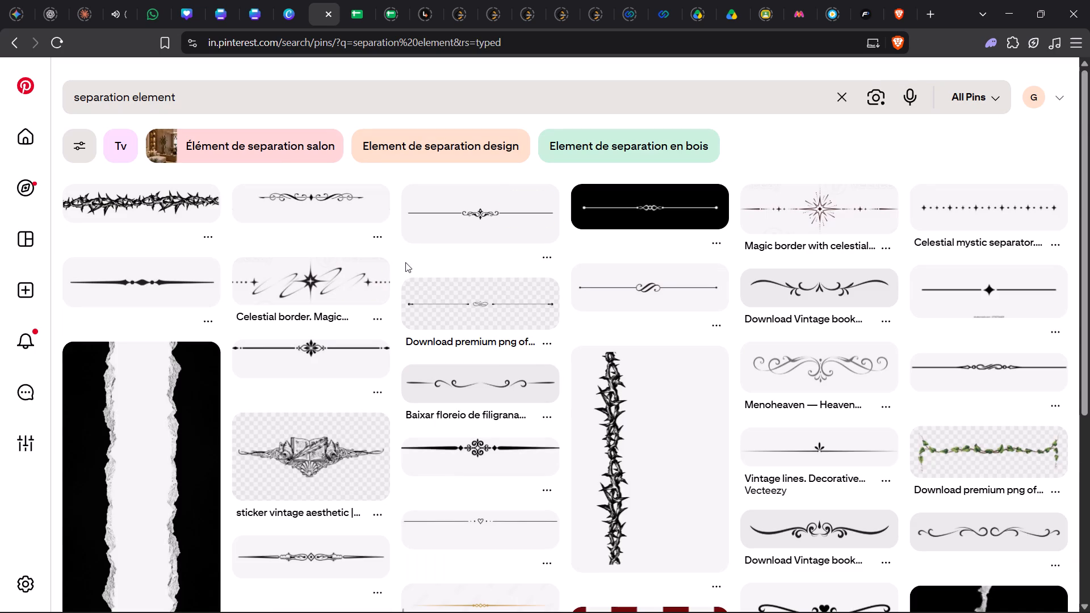
Look through the separation element results for a divider that suits the bookmark.
scroll(395, 264, down, 2)
scroll(395, 264, up, 1)
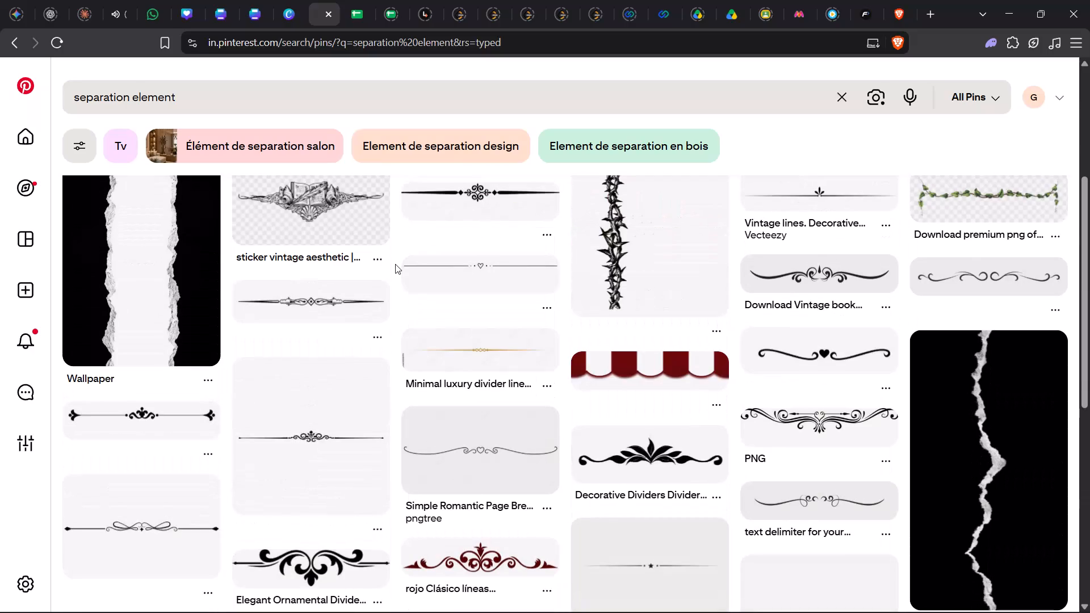
scroll(395, 264, up, 1)
scroll(395, 264, down, 3)
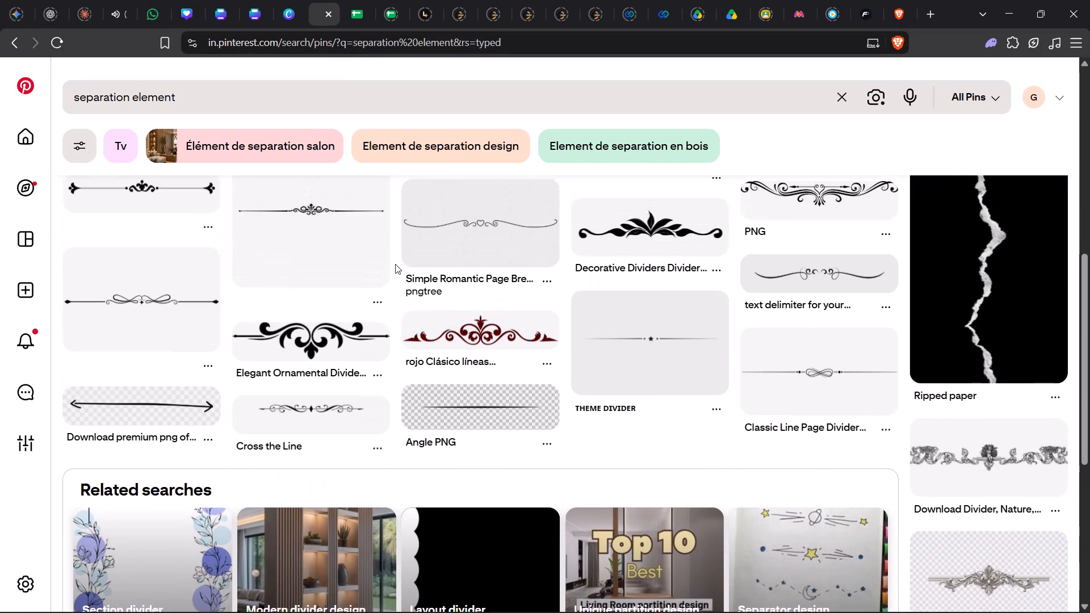
scroll(395, 264, down, 2)
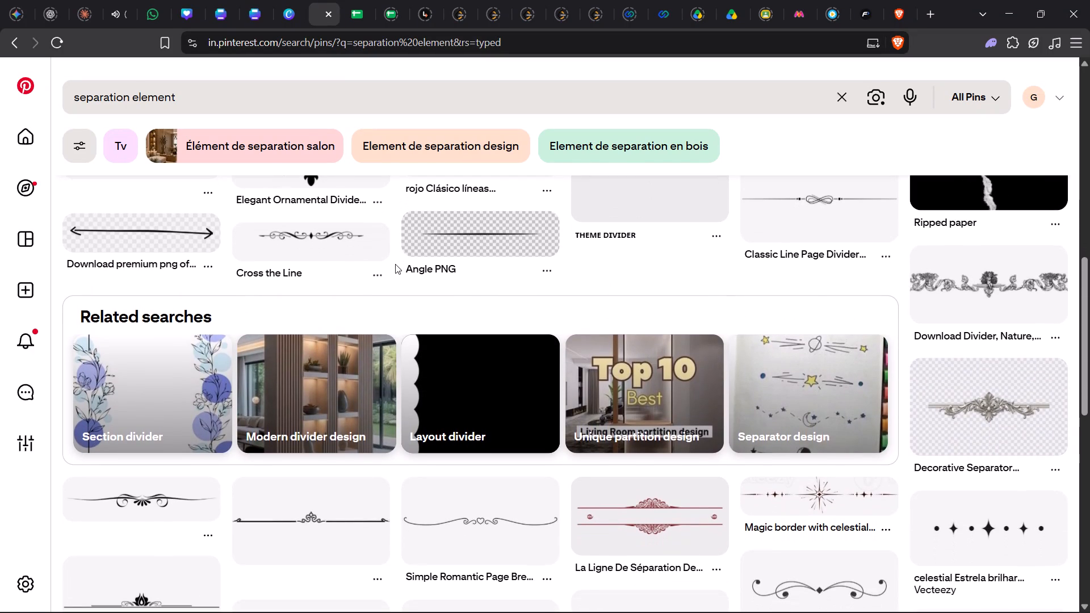
scroll(395, 264, down, 1)
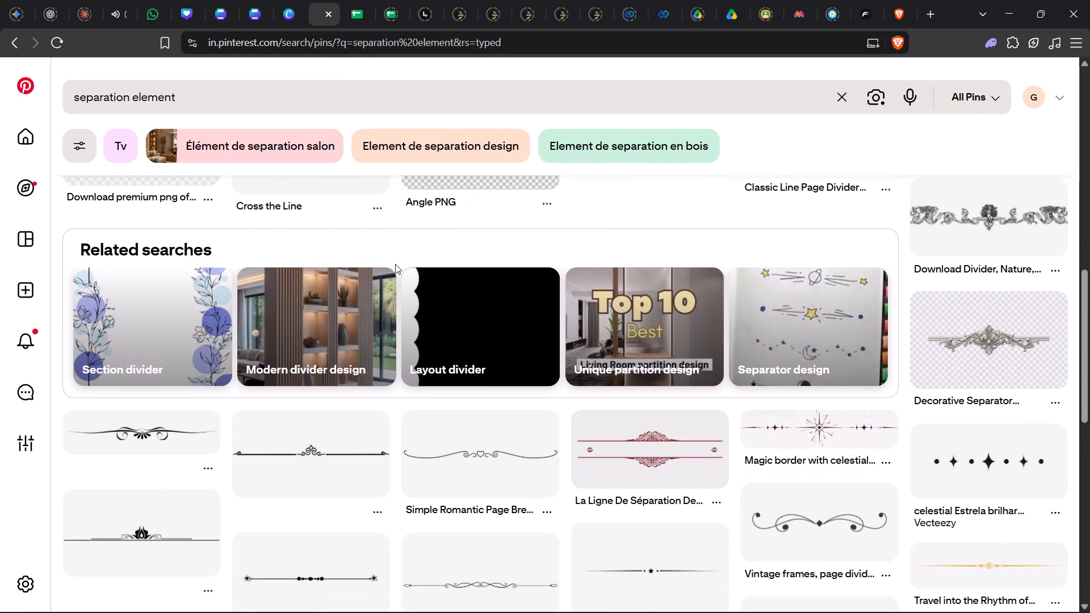
scroll(395, 264, up, 2)
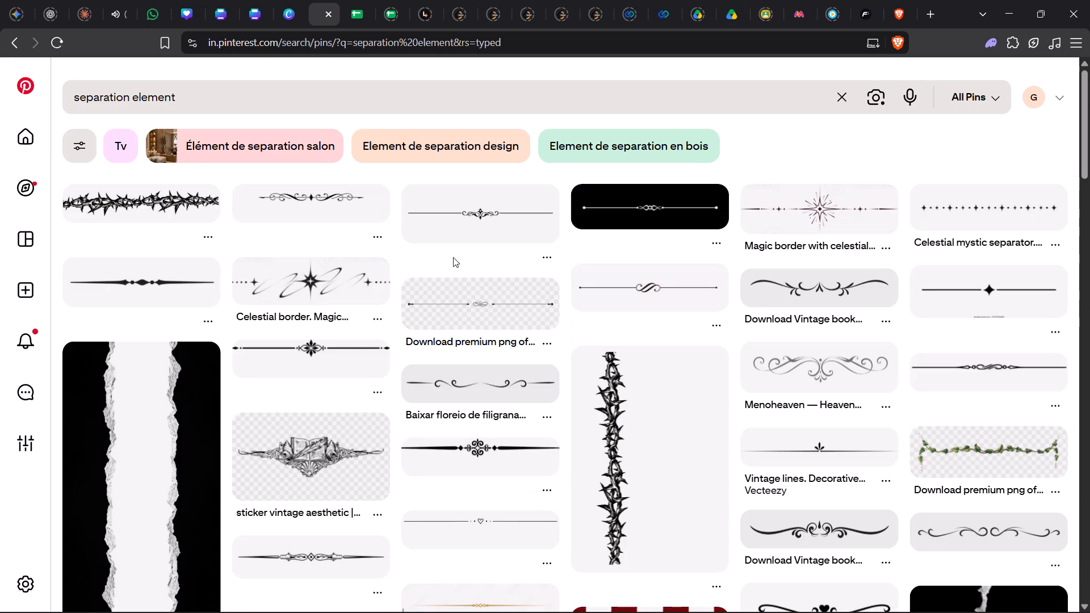
Inspect the thin line divider pin with the small central flourish, and return to the separation element results.
click(477, 229)
right_click(251, 321)
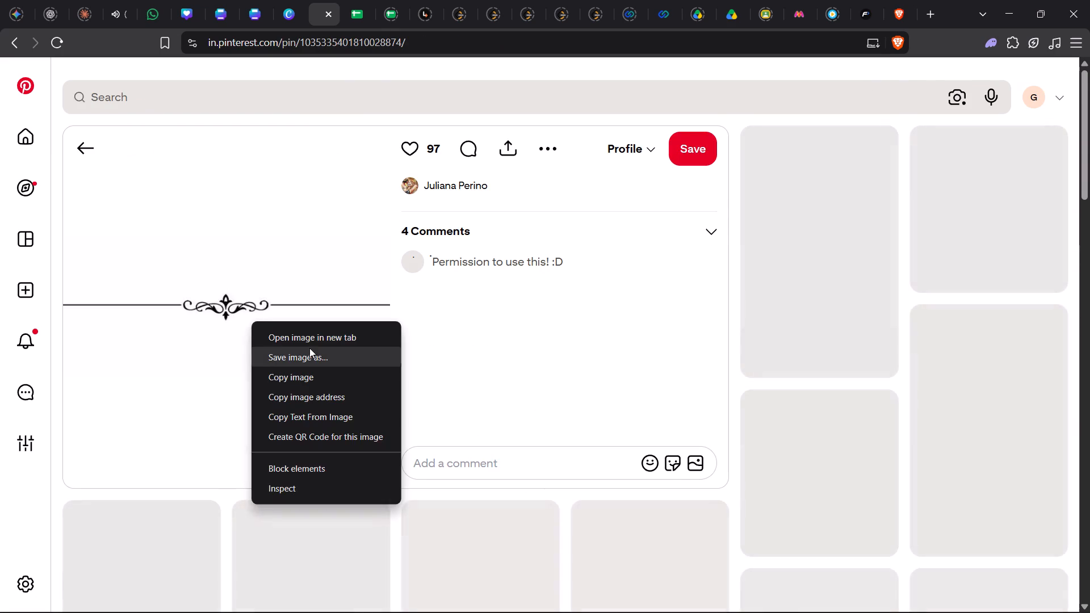
click(734, 278)
scroll(734, 278, down, 1)
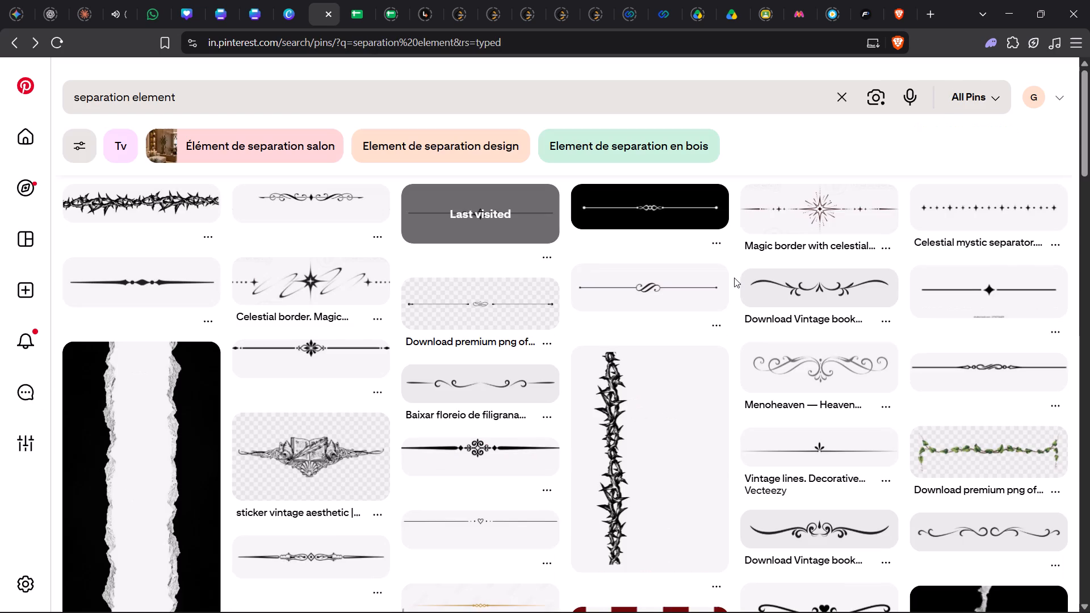
scroll(734, 278, down, 1)
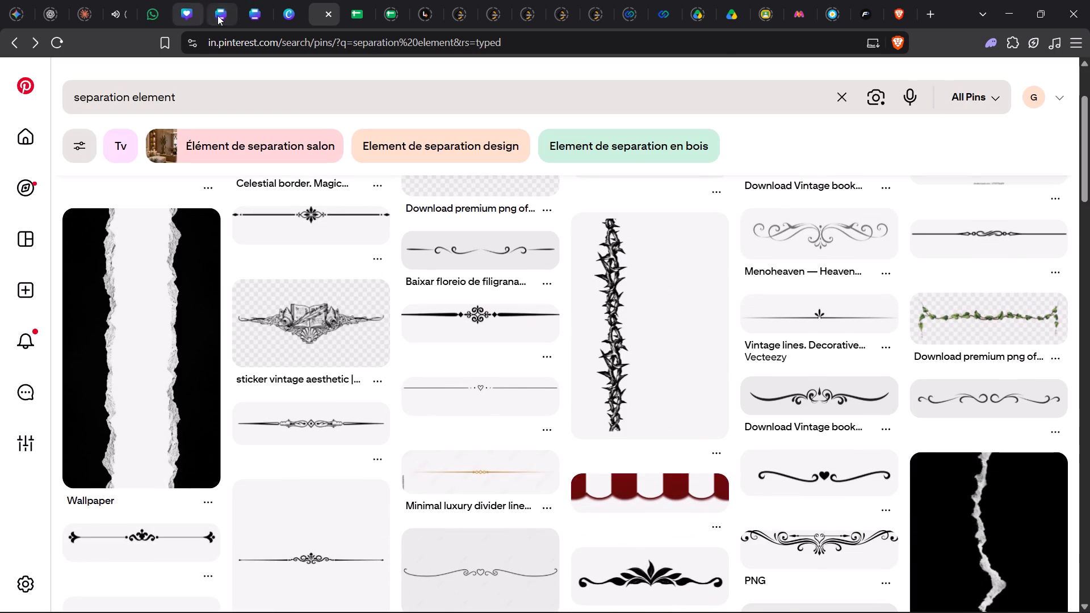
Switch to the bookmarks 2026 design in Canva and review the bookmark pages from page 4 to page 7.
click(217, 15)
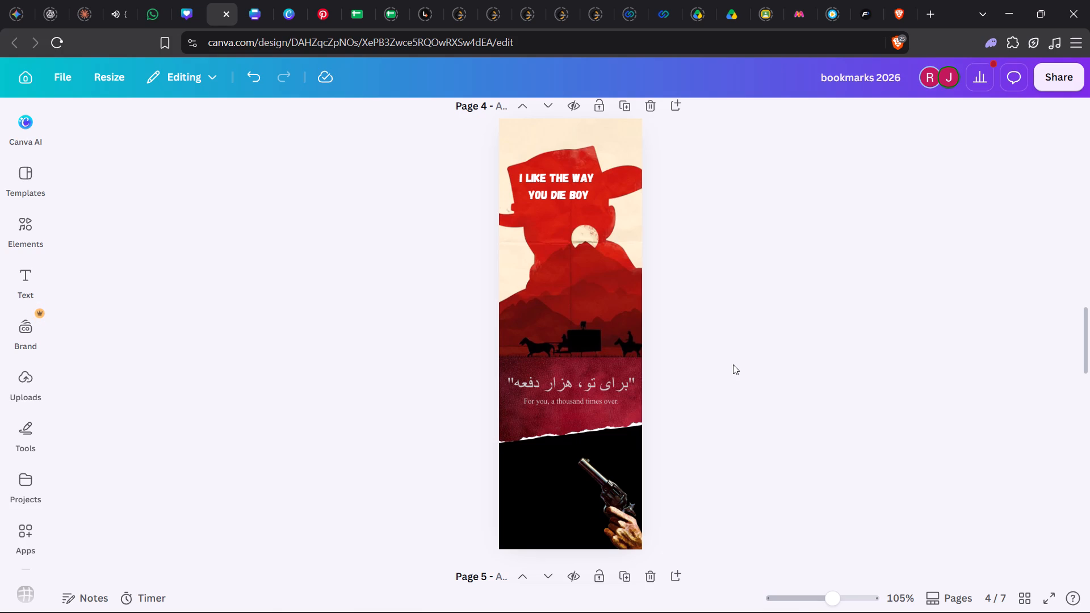
scroll(733, 364, down, 4)
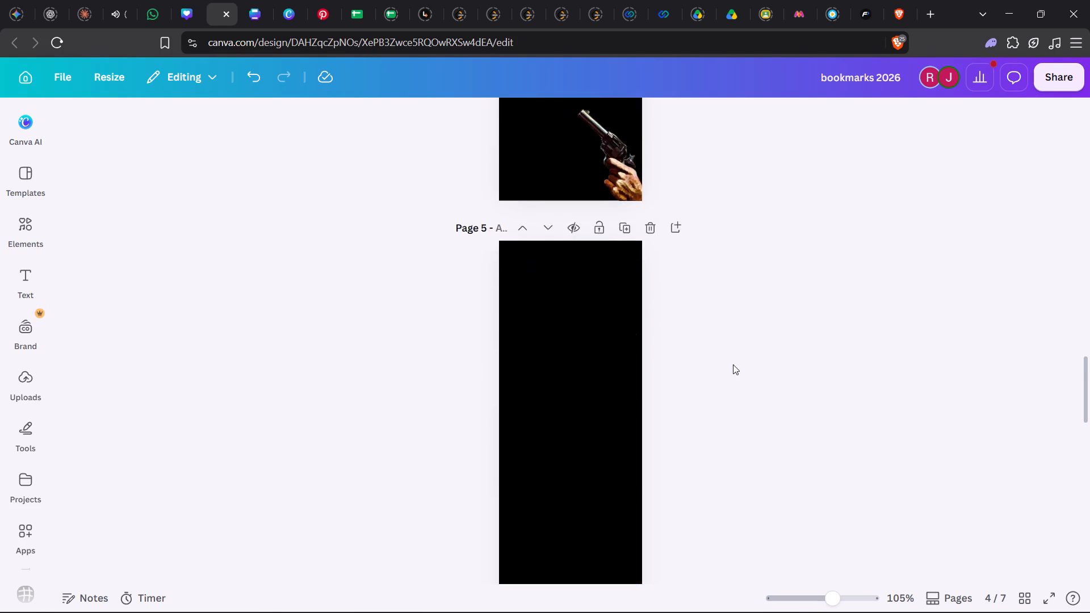
scroll(733, 364, down, 6)
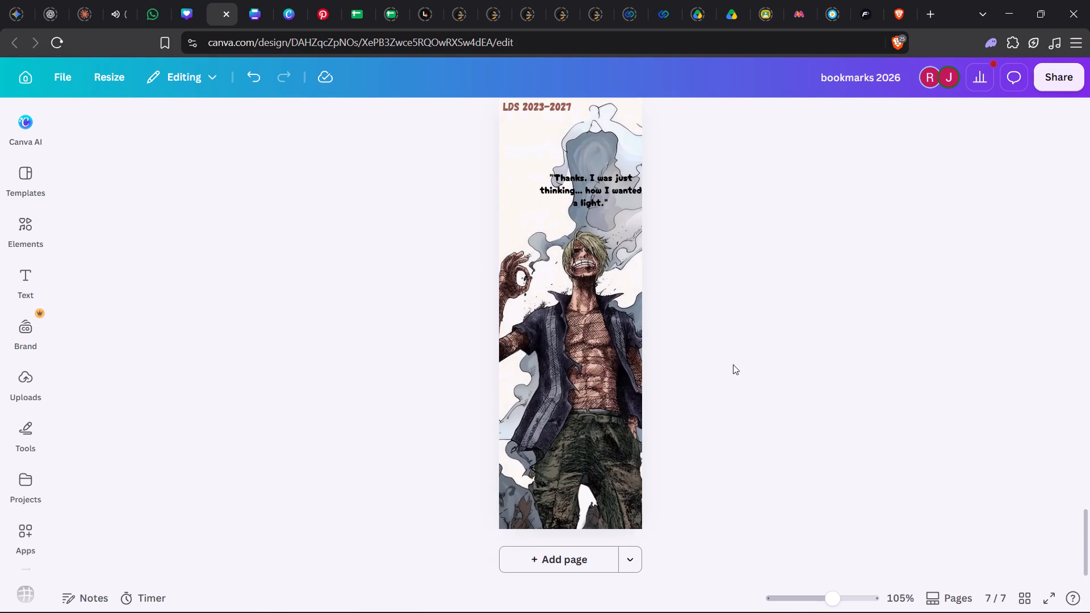
scroll(733, 364, down, 3)
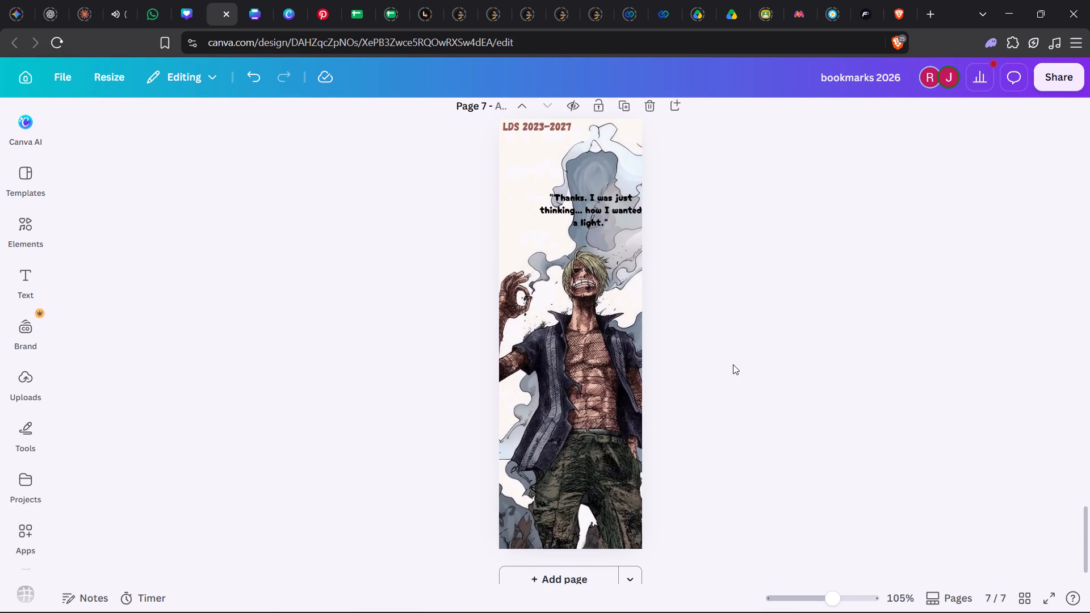
scroll(733, 364, down, 1)
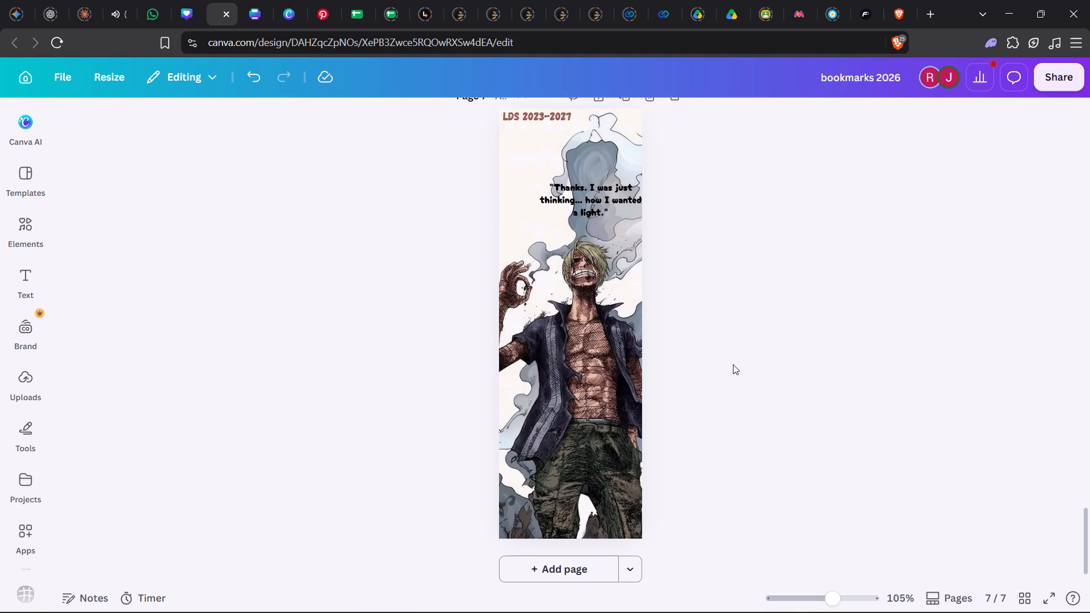
scroll(733, 364, up, 3)
scroll(733, 364, down, 2)
scroll(733, 364, up, 1)
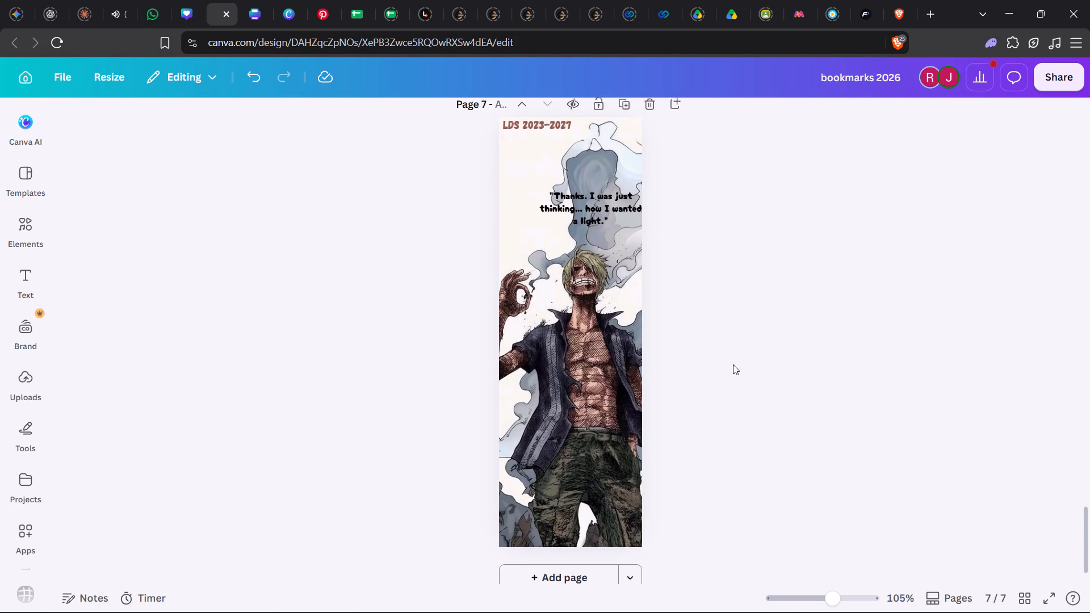
scroll(733, 364, up, 1)
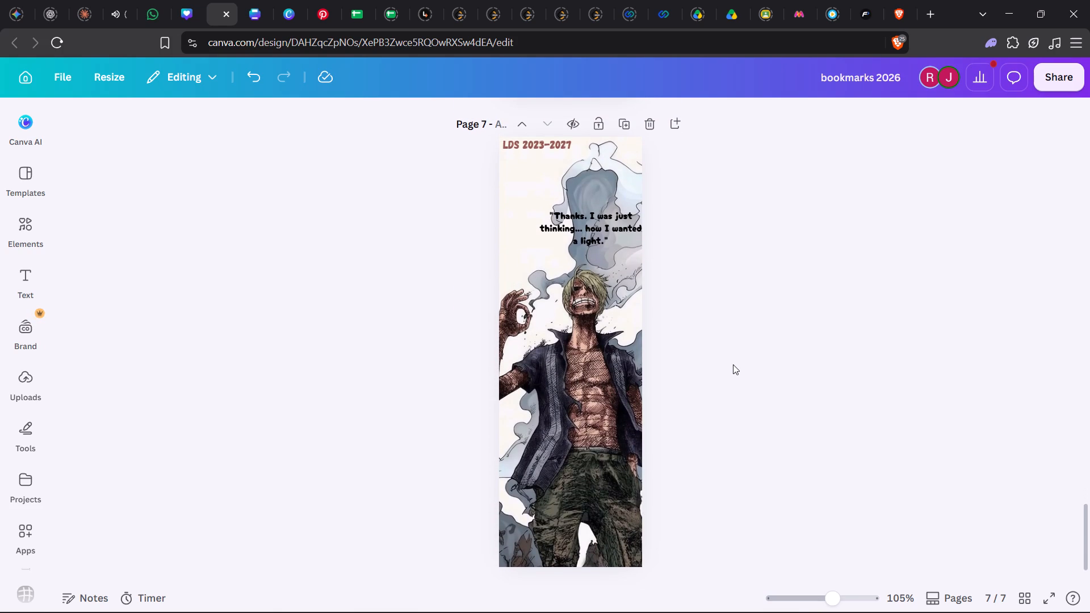
scroll(733, 364, up, 10)
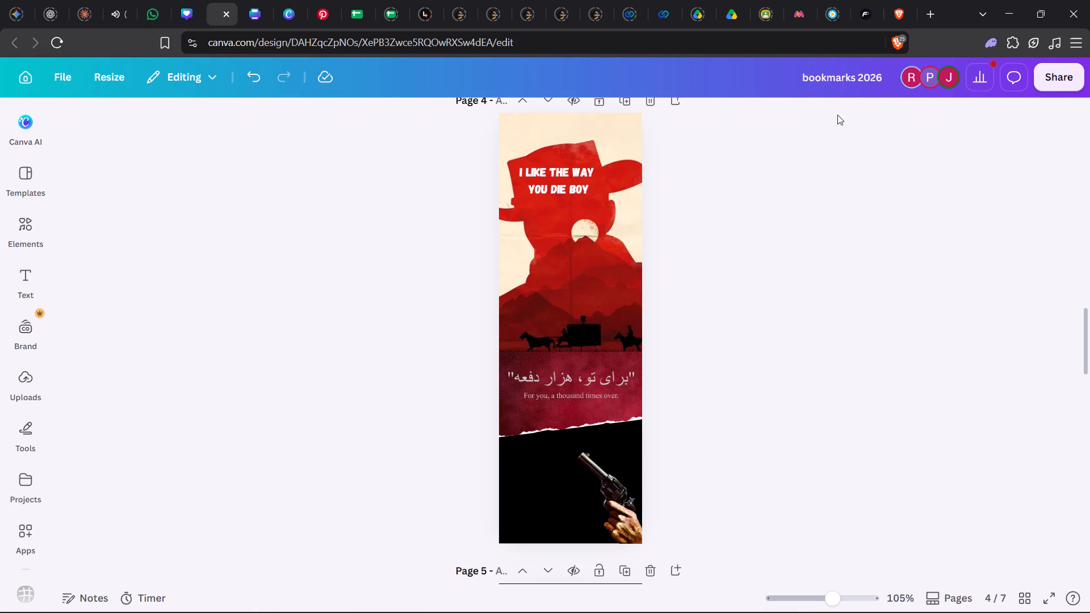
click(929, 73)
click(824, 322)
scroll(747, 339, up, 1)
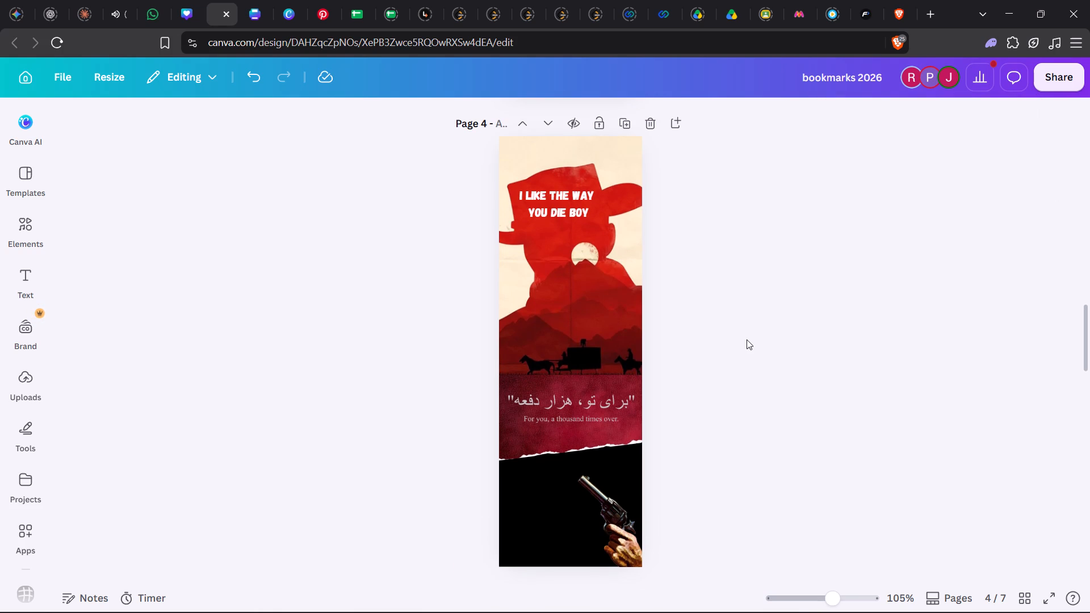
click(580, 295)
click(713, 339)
Delete the "I LIKE THE WAY YOU DIE BOY" text from the hat silhouette on page 4.
click(552, 203)
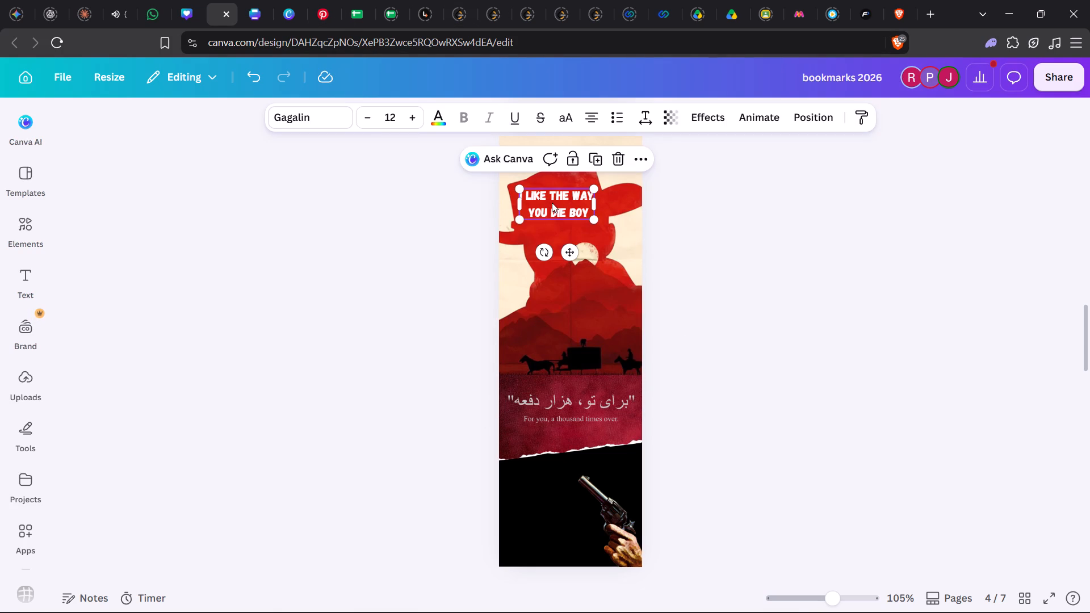
key(Delete)
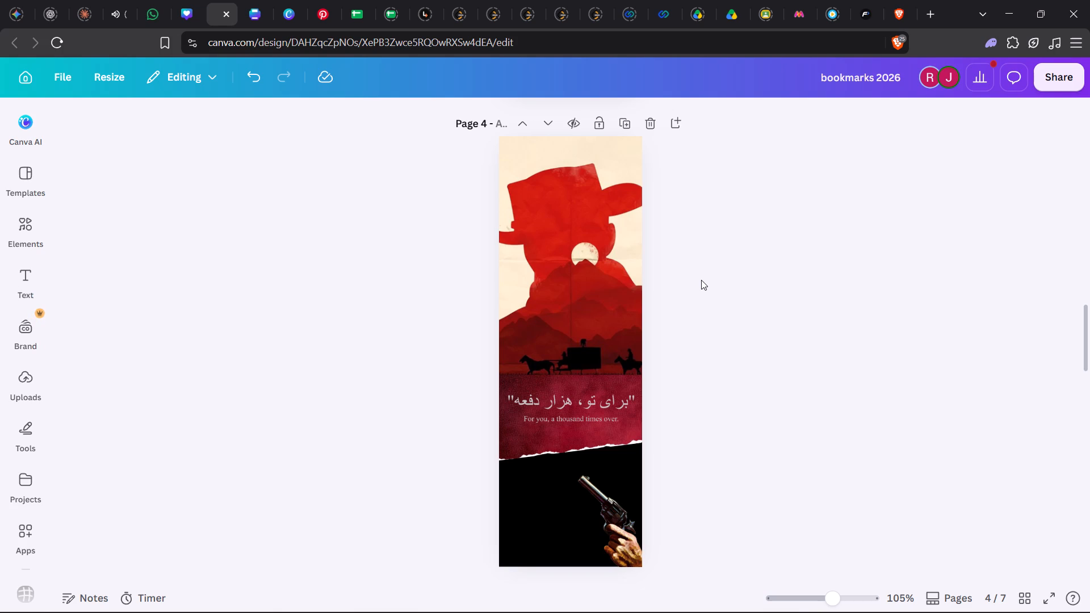
Compare page 4 with and without the white English quote by undoing and redoing its deletion, ending with it deleted.
key(ctrl+z)
key(ctrl+y)
key(ctrl+z)
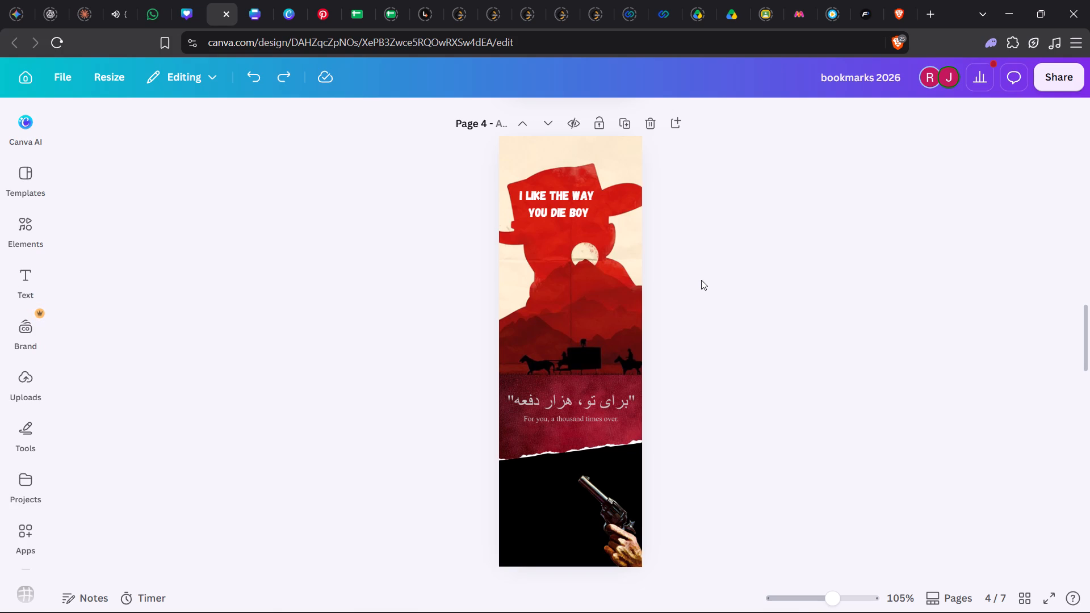
key(ctrl+y)
scroll(705, 271, up, 1)
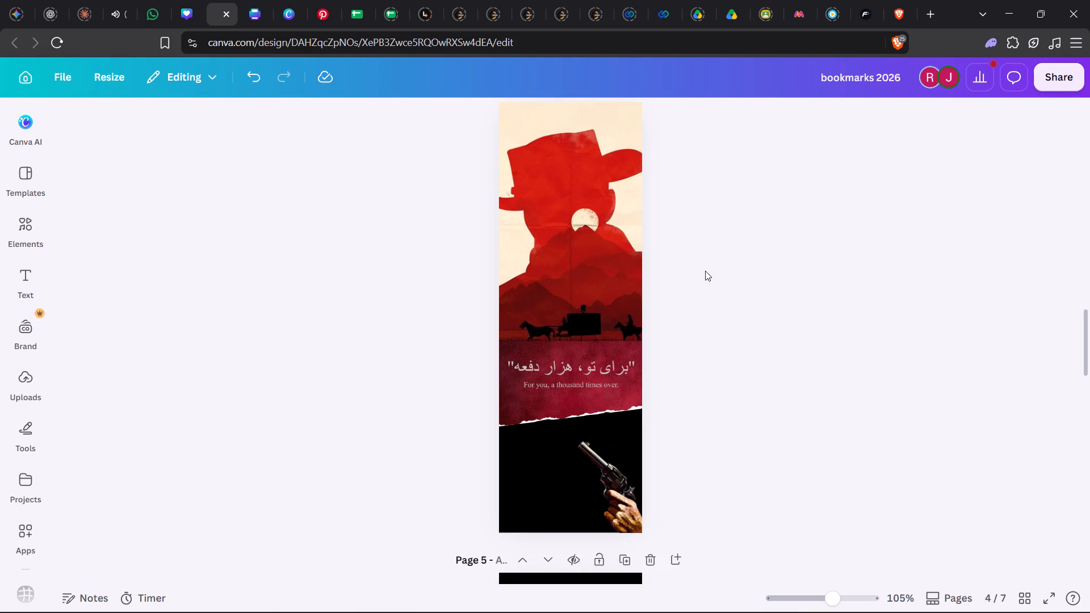
scroll(705, 271, up, 1)
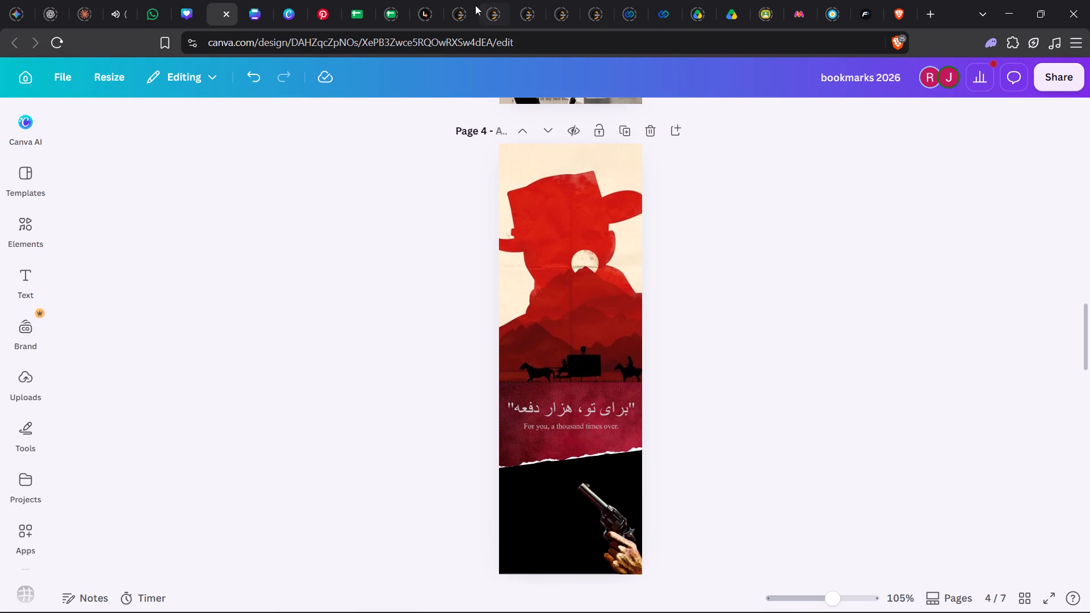
Switch to YouTube and search for "tangerines".
click(119, 22)
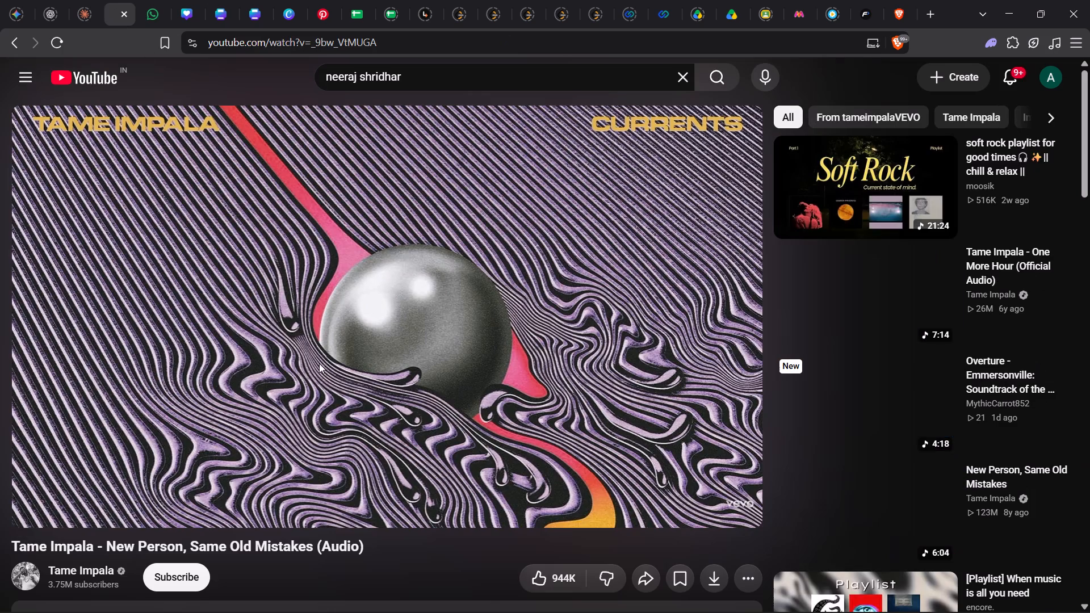
scroll(662, 320, down, 1)
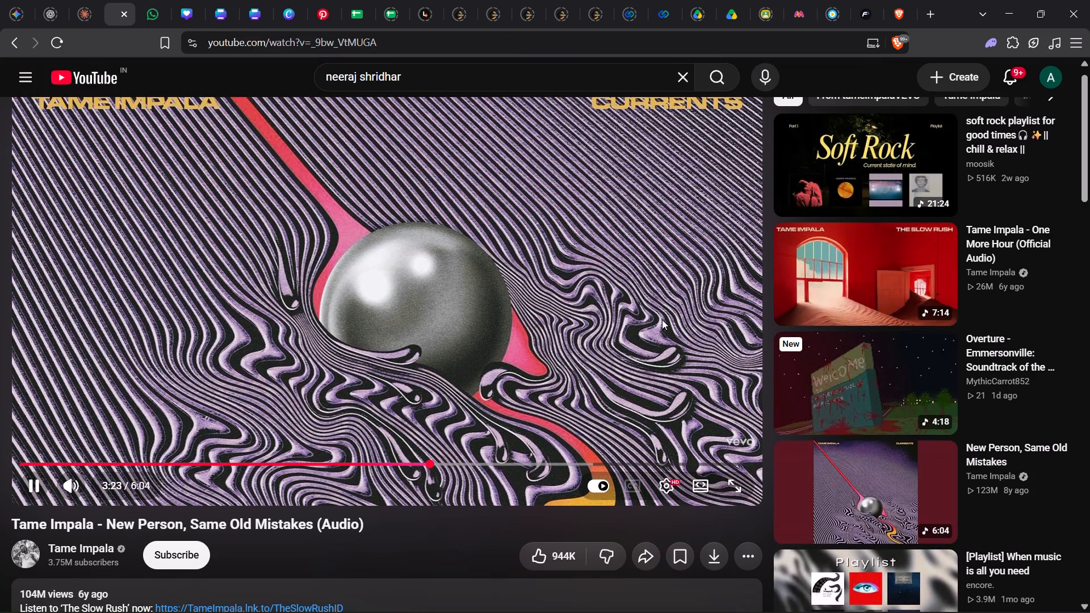
scroll(699, 334, down, 2)
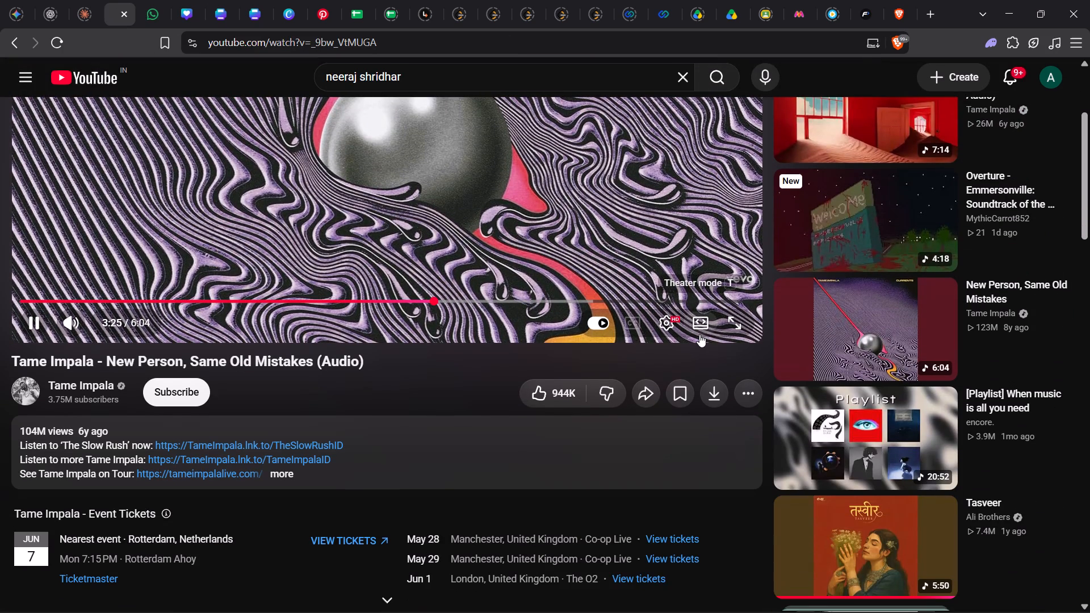
scroll(699, 334, down, 1)
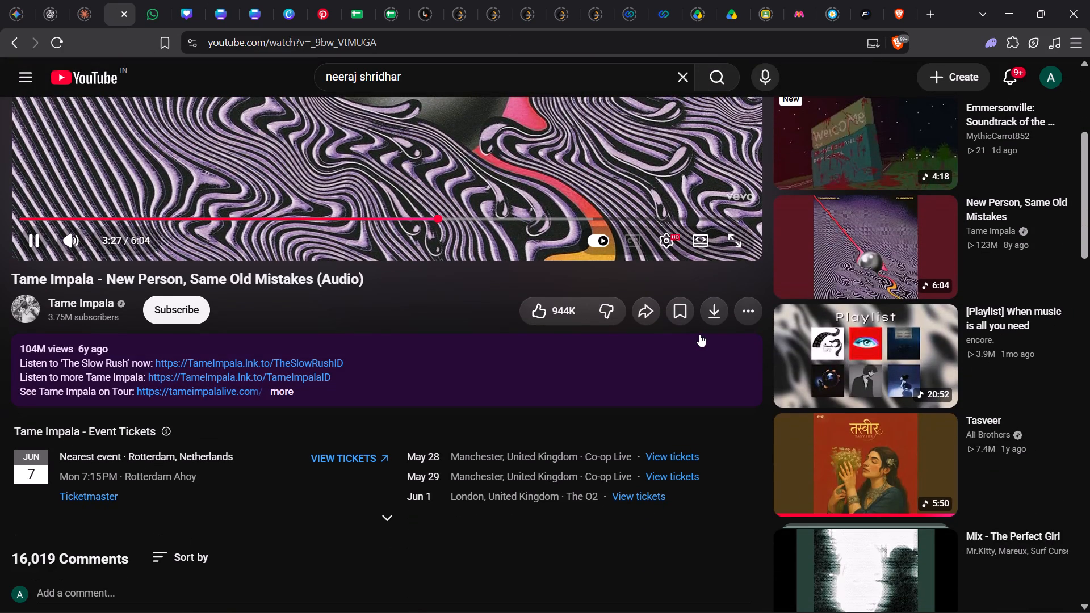
scroll(699, 334, down, 1)
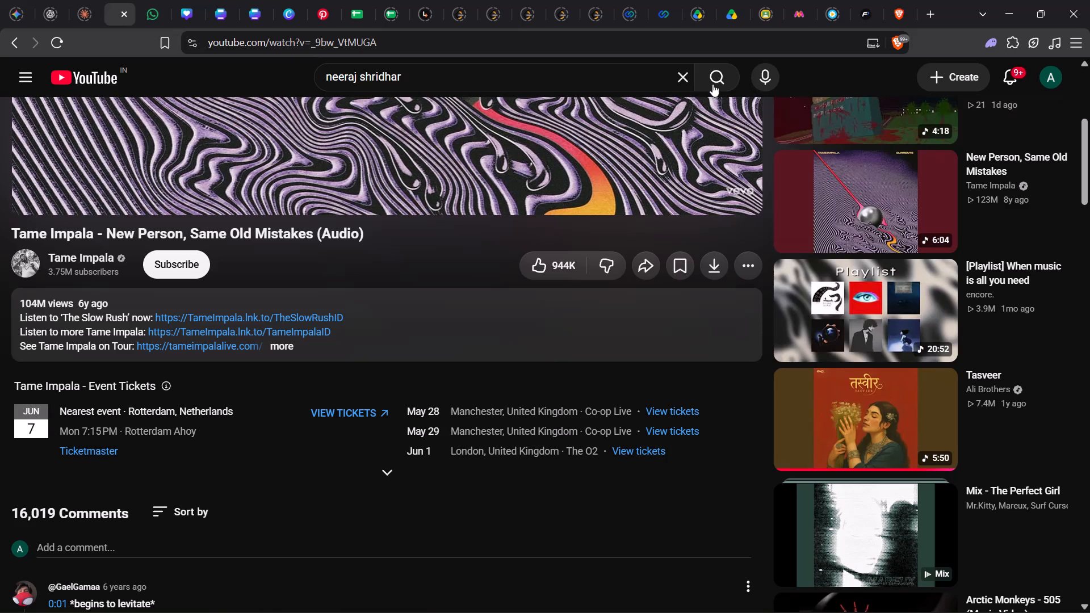
click(686, 79)
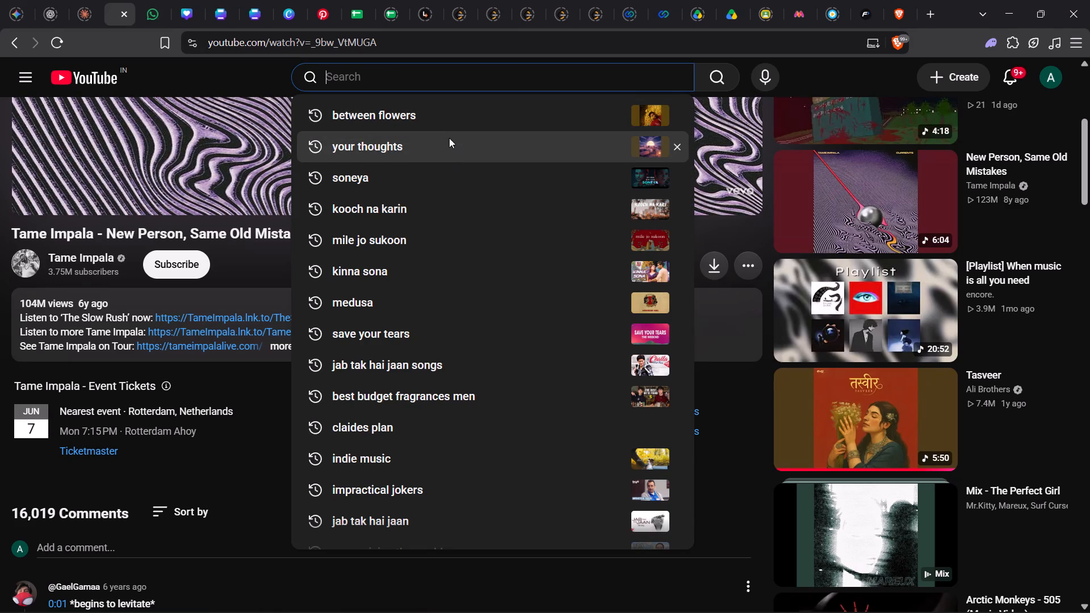
text(tan)
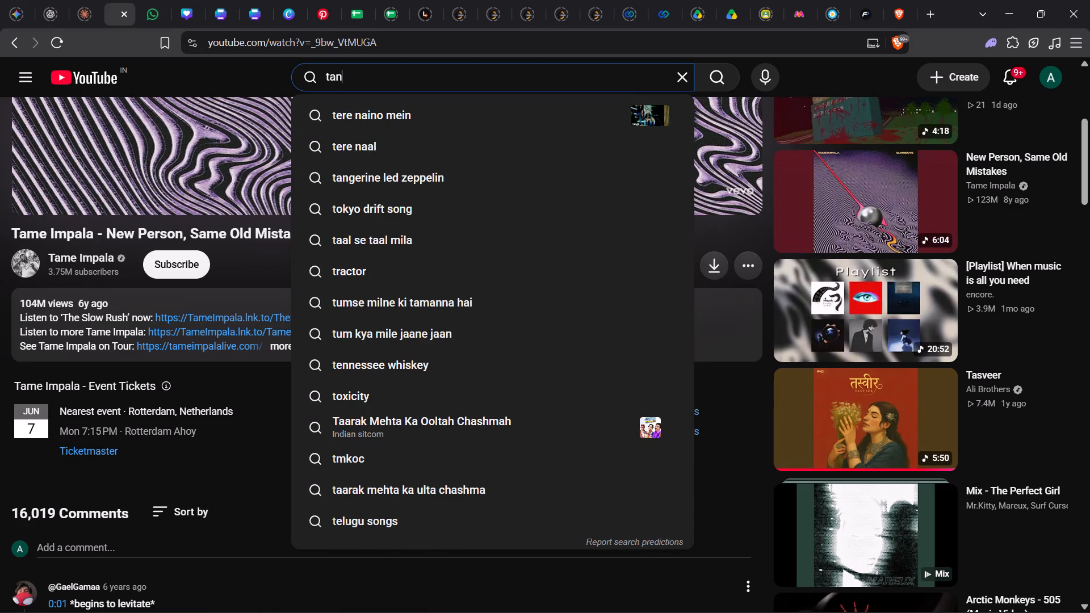
text(gerines)
key(space)
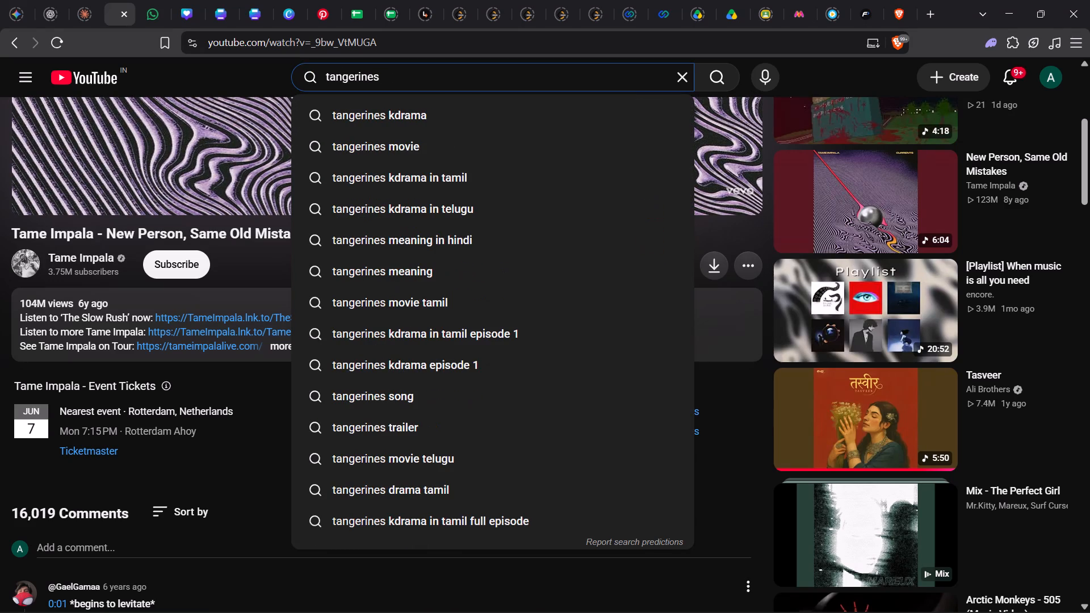
key(Return)
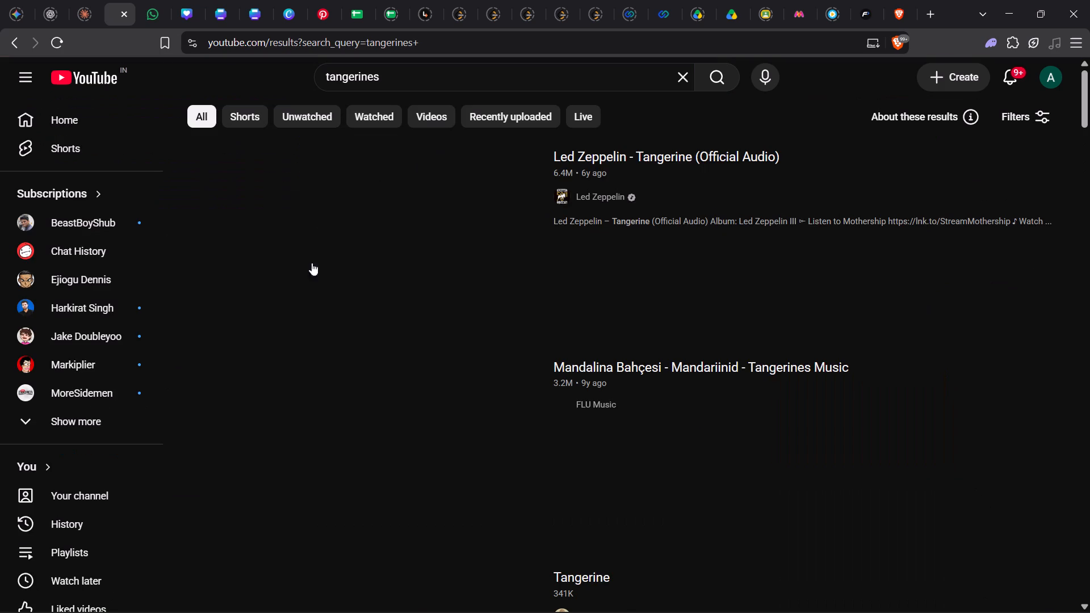
Play the song Tangerine by Noah Richardson from the search results, and return to the bookmarks 2026 design in Canva.
scroll(165, 283, down, 2)
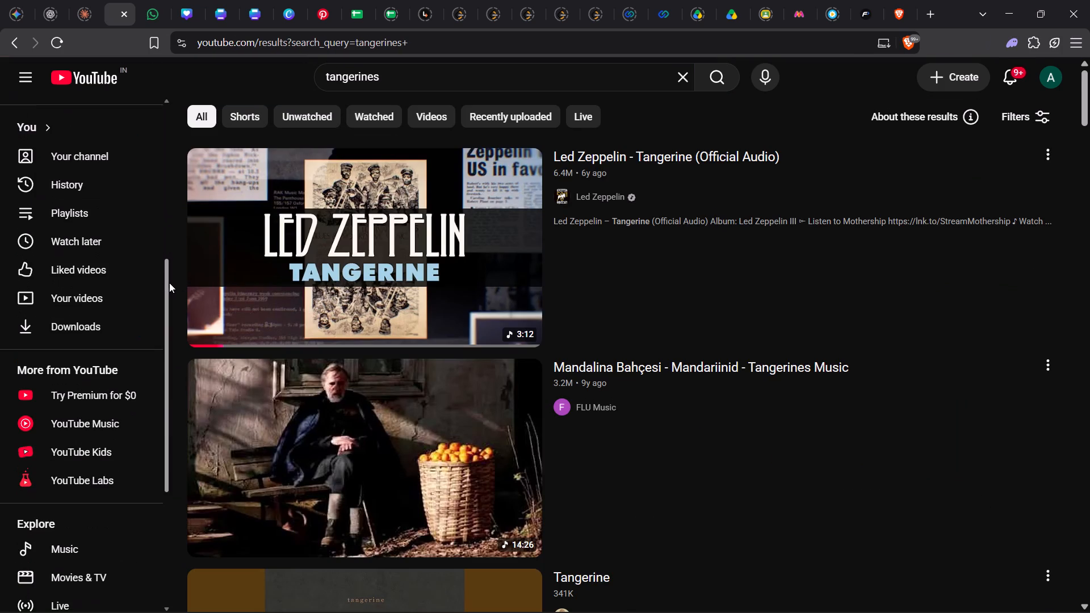
scroll(176, 285, down, 4)
scroll(176, 285, up, 1)
click(257, 241)
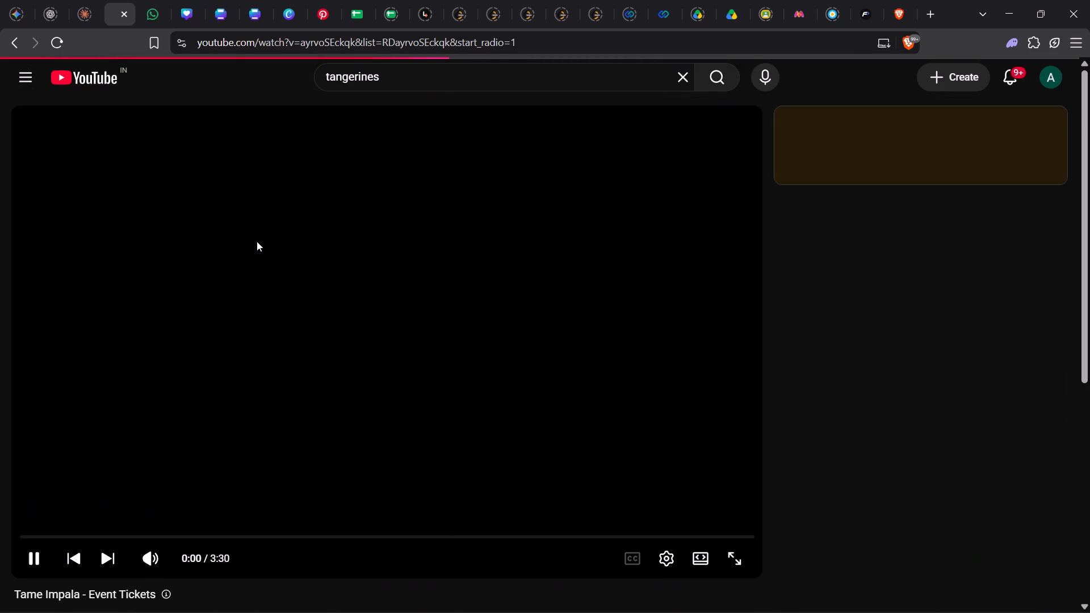
scroll(257, 241, down, 3)
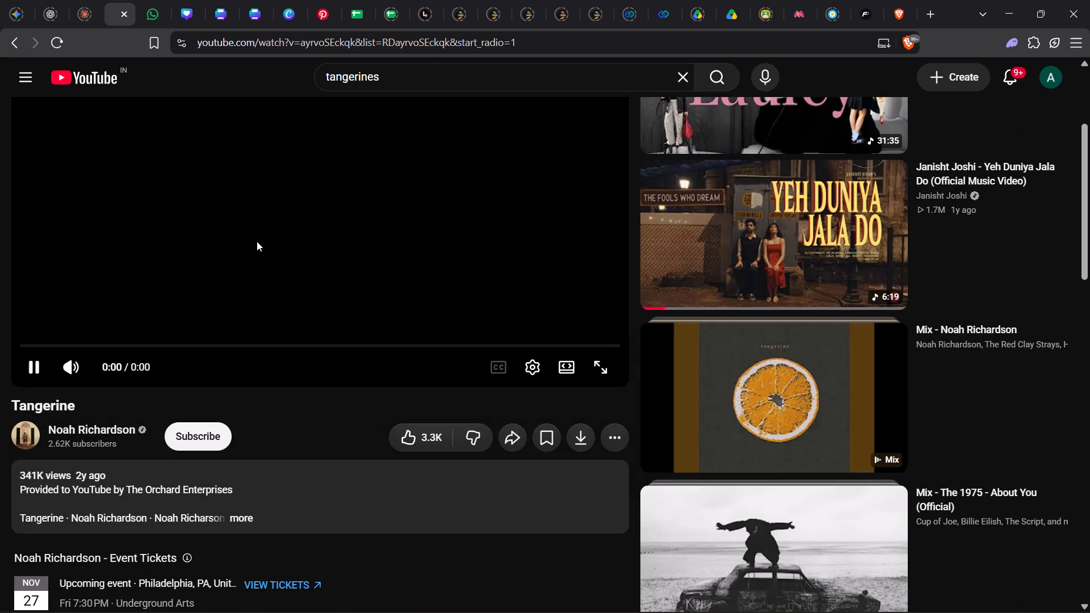
scroll(257, 241, up, 6)
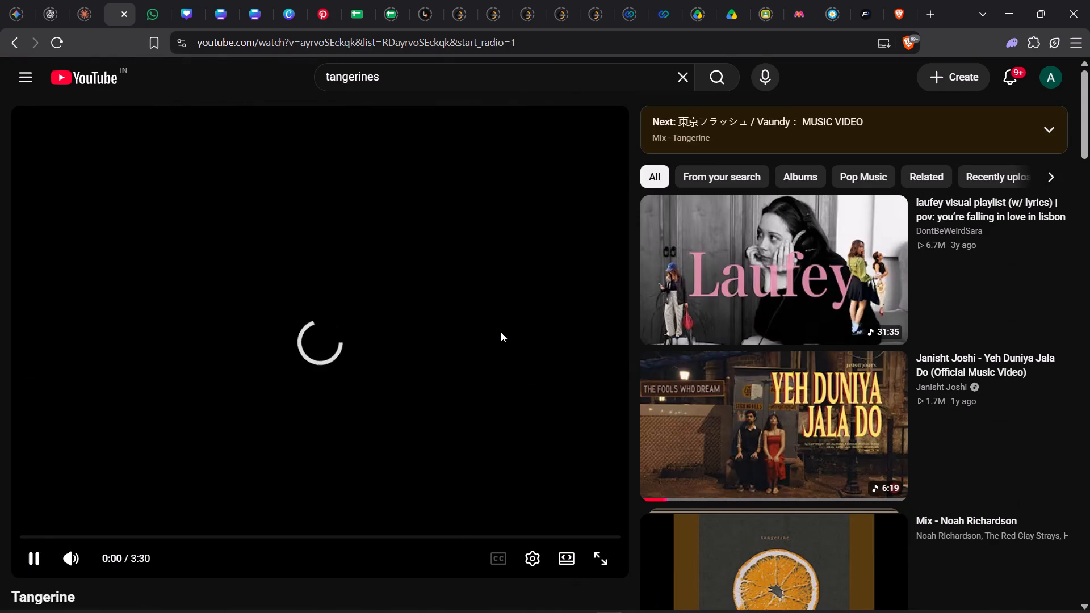
click(224, 11)
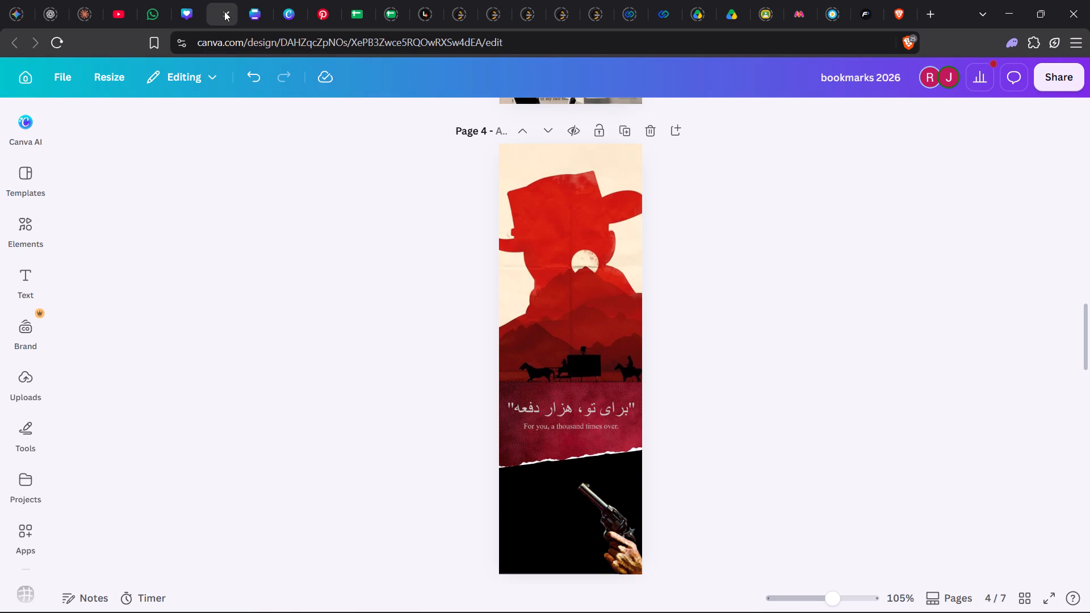
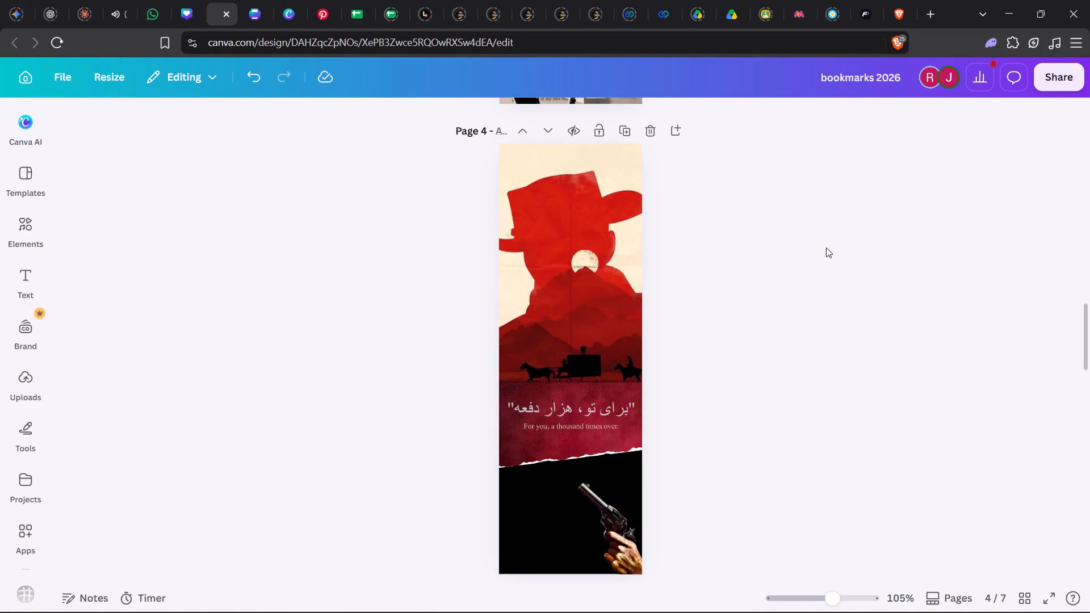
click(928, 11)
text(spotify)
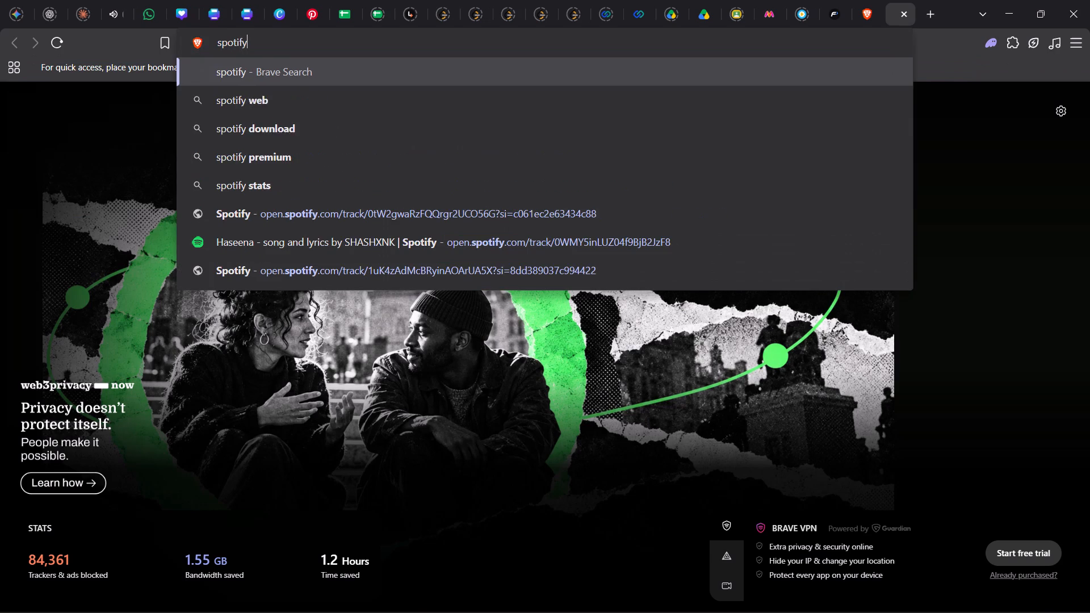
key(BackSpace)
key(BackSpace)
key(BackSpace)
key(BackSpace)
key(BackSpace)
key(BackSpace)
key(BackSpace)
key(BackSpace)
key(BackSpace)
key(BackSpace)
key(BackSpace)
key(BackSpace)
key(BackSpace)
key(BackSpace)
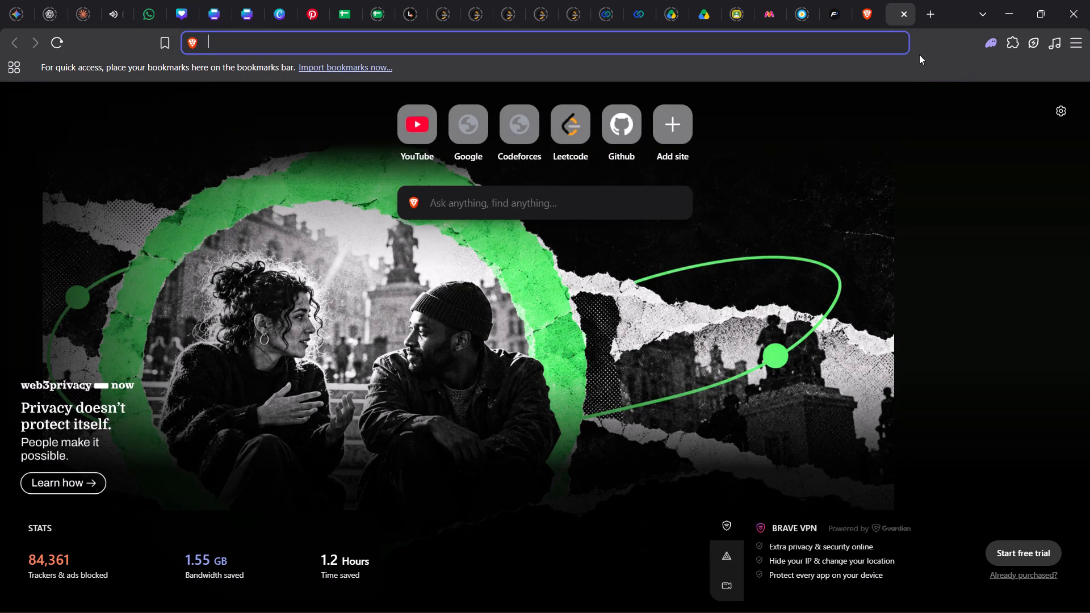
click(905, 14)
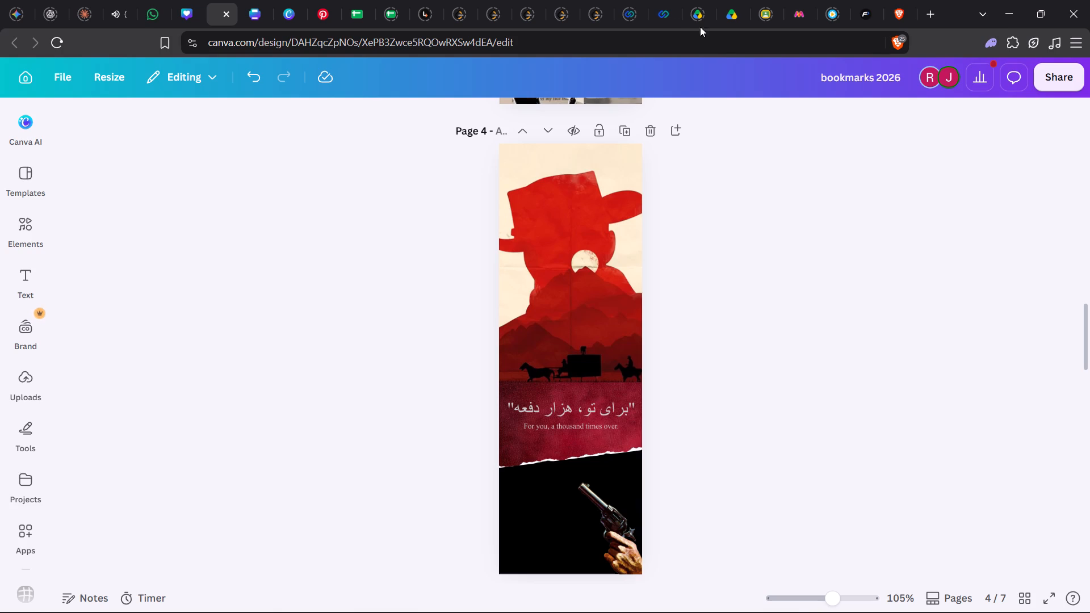
Switch to Pinterest and search for "likhe jo khat tujhe spotify cover".
click(325, 23)
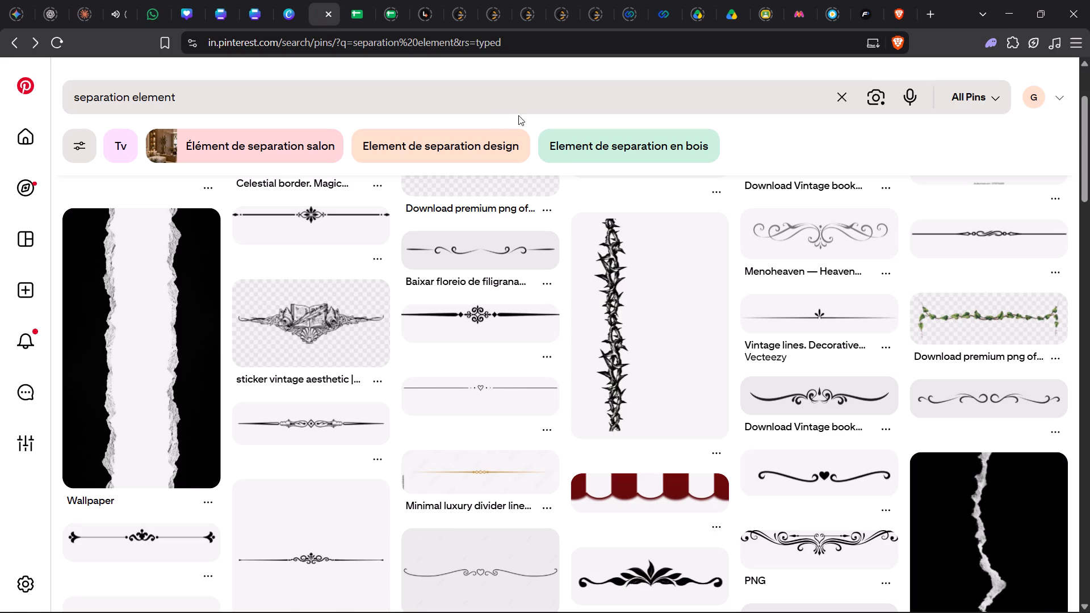
click(530, 108)
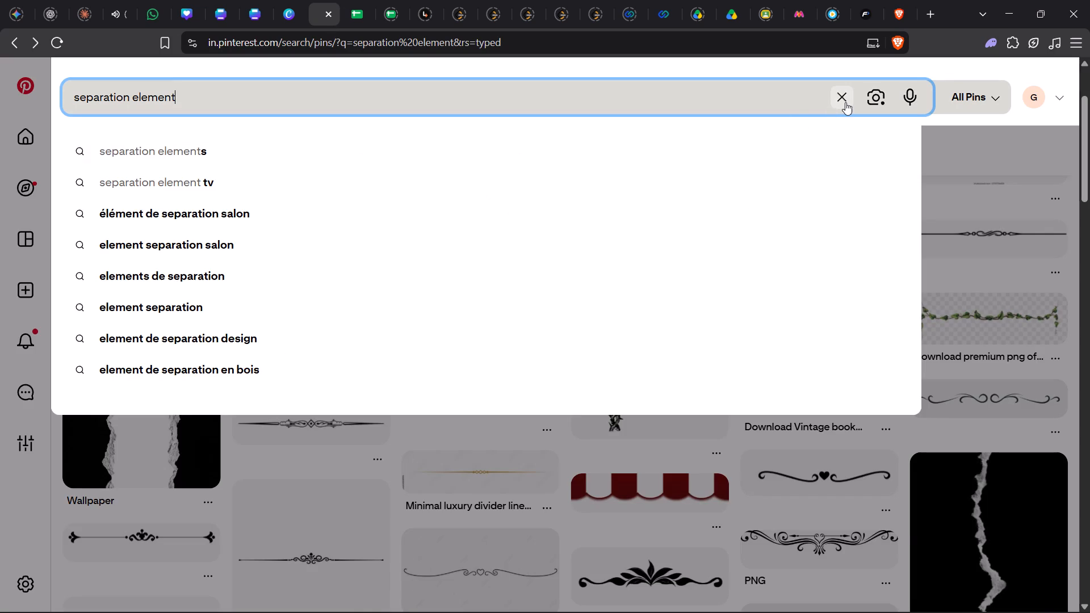
click(845, 102)
text(likhe jo khat tujhe spotify cover)
key(Return)
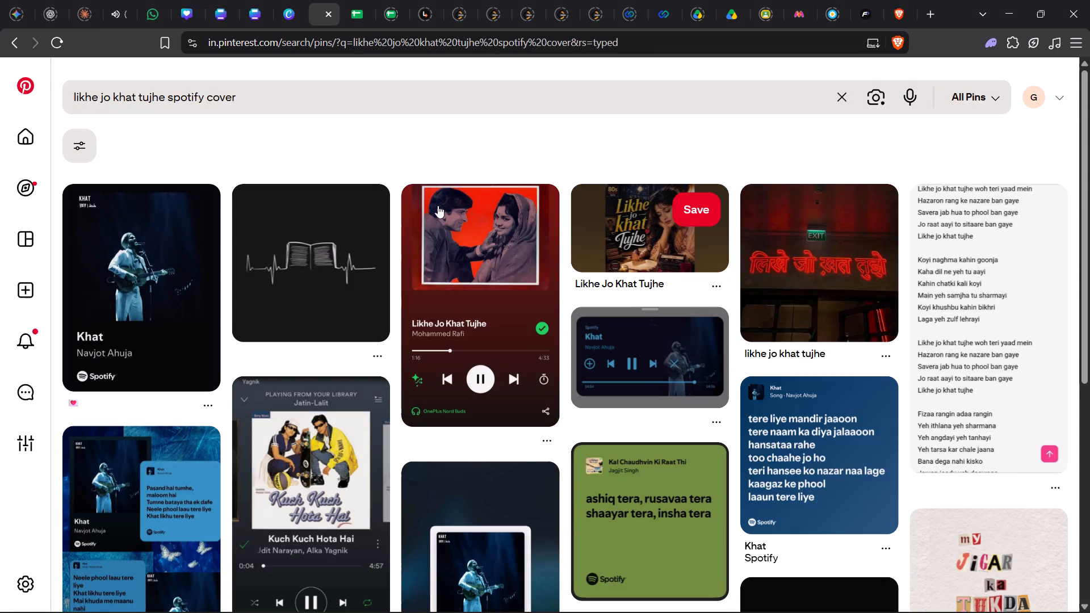
Look through the Pinterest results for a suitable Spotify-style cover of the song Likhe Jo Khat Tujhe.
scroll(395, 220, down, 1)
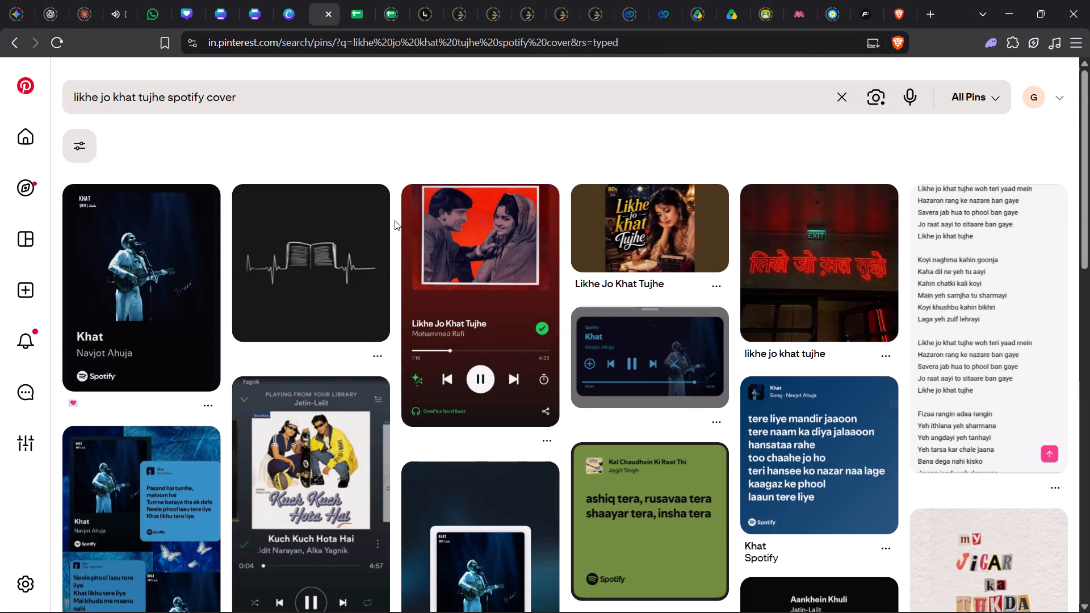
scroll(395, 220, down, 4)
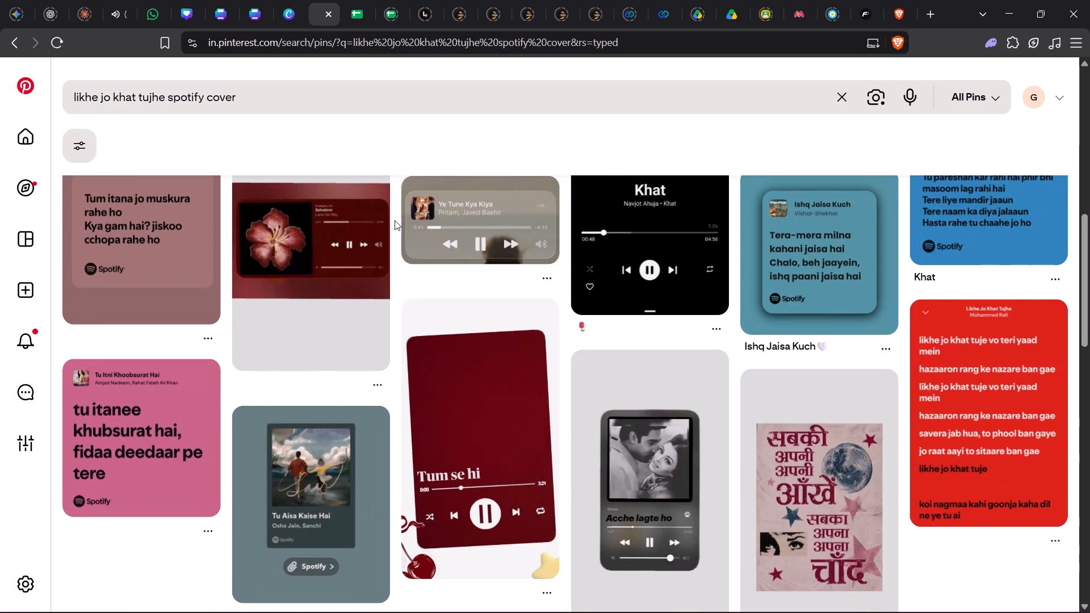
scroll(395, 220, down, 6)
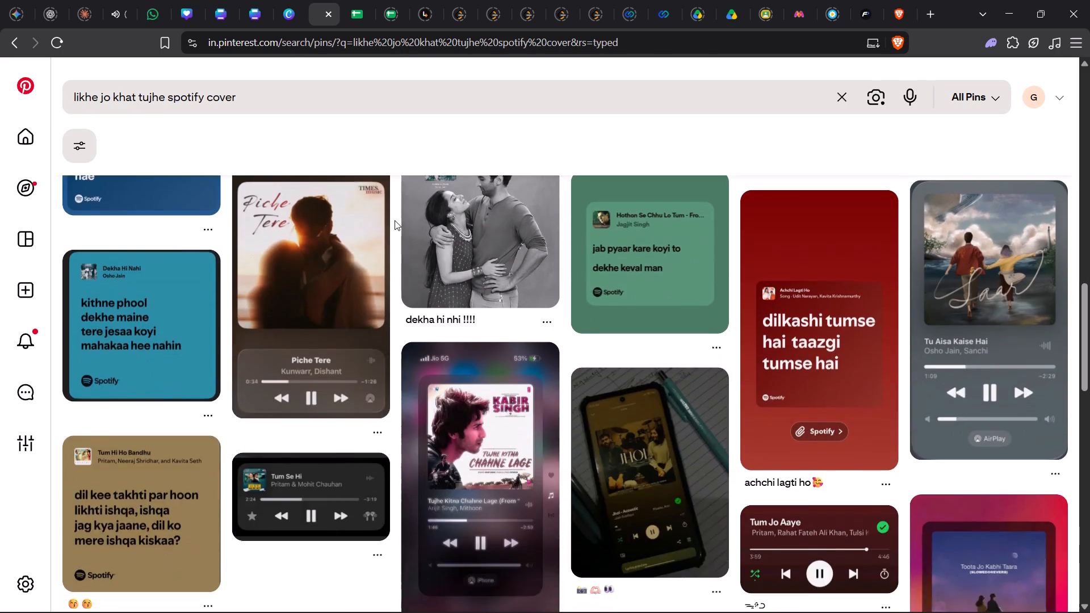
scroll(395, 220, down, 1)
scroll(395, 220, up, 10)
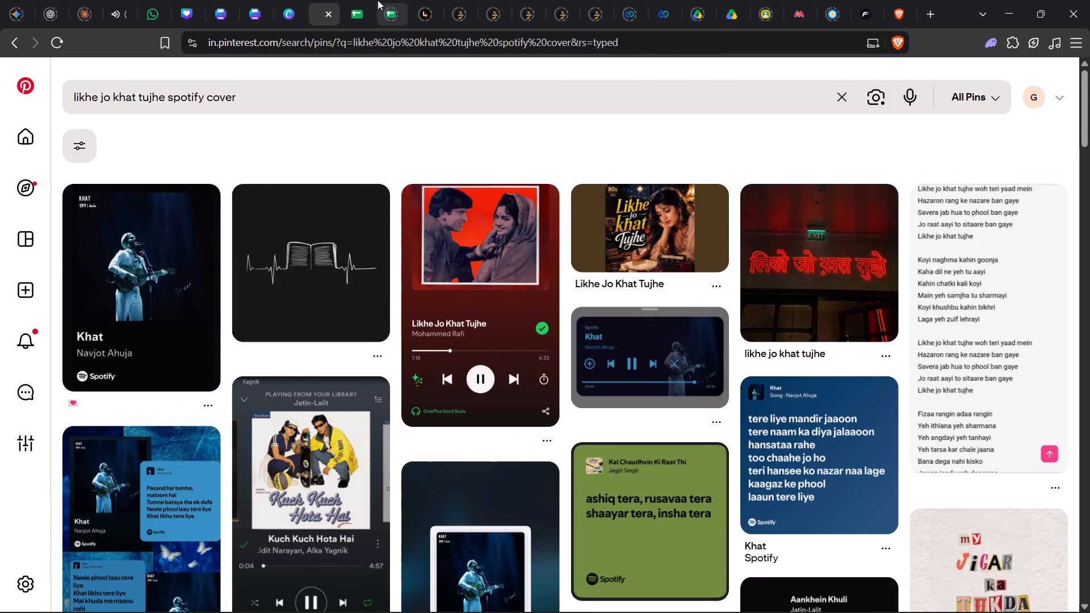
Return to the bookmarks 2026 design in Canva and review the bottom of page 3 and the Django-themed page 4.
click(228, 17)
scroll(780, 347, up, 1)
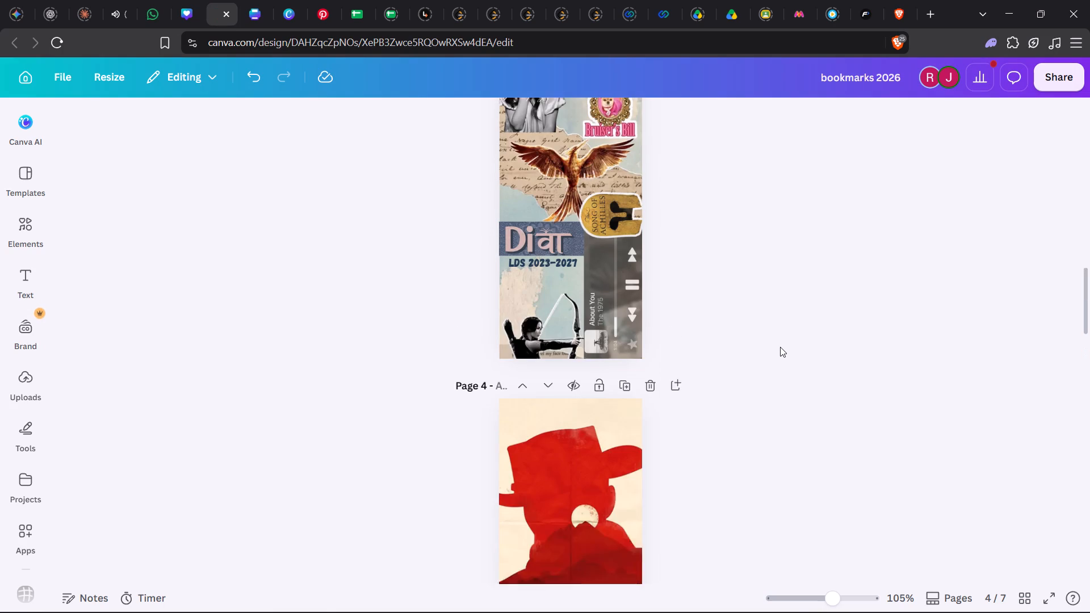
scroll(780, 347, up, 2)
scroll(780, 347, down, 1)
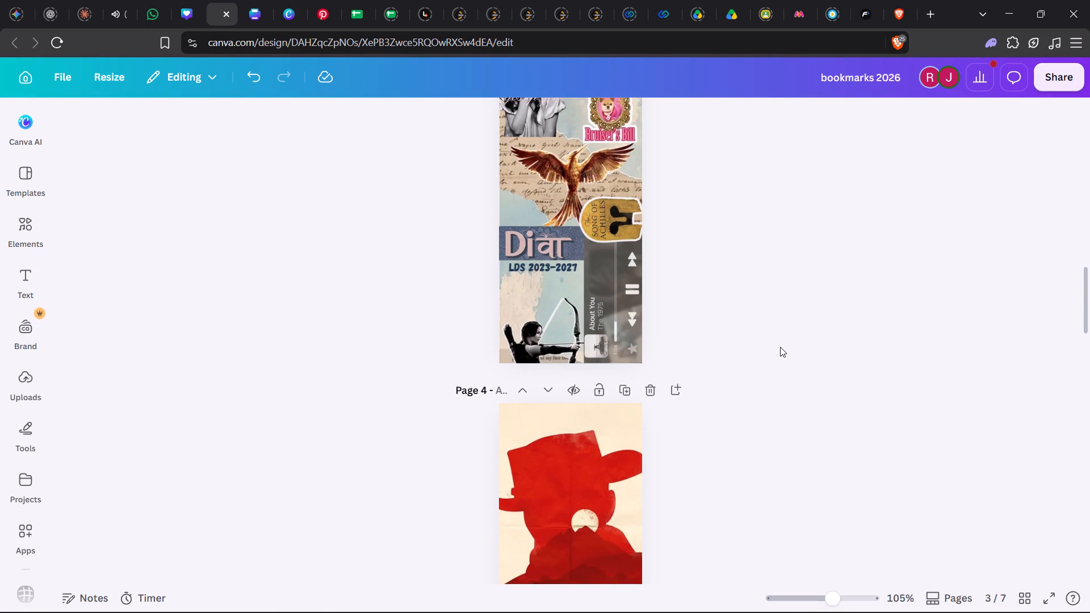
scroll(780, 347, down, 4)
scroll(780, 347, up, 3)
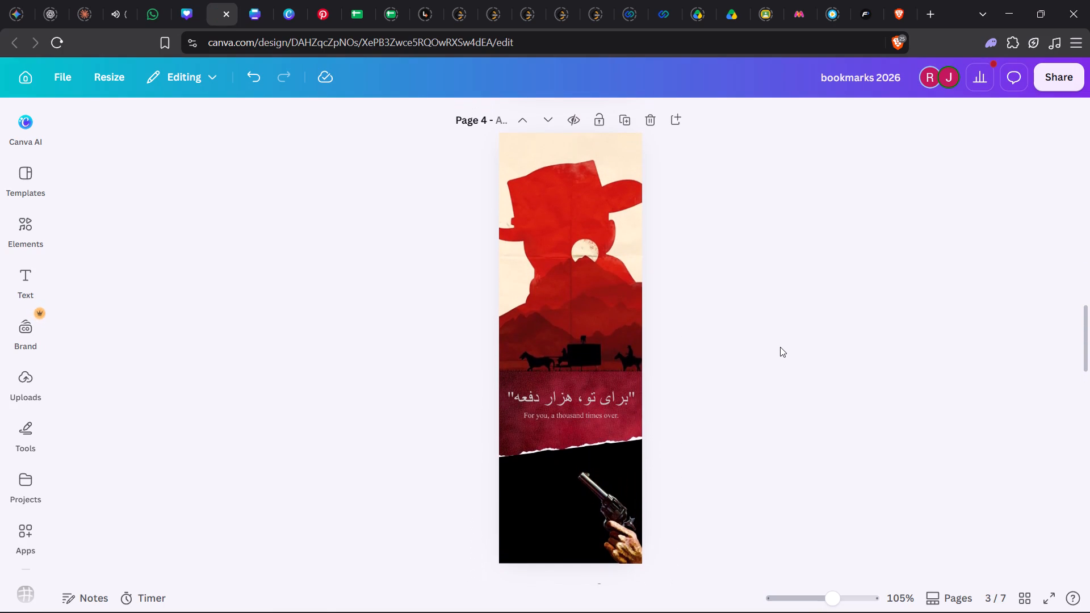
scroll(780, 347, up, 1)
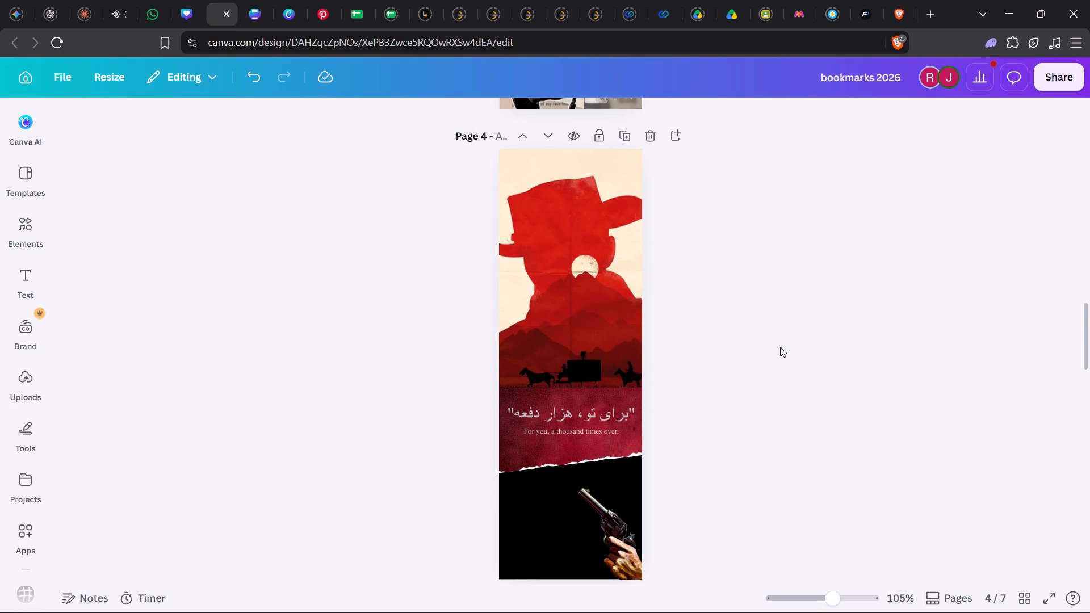
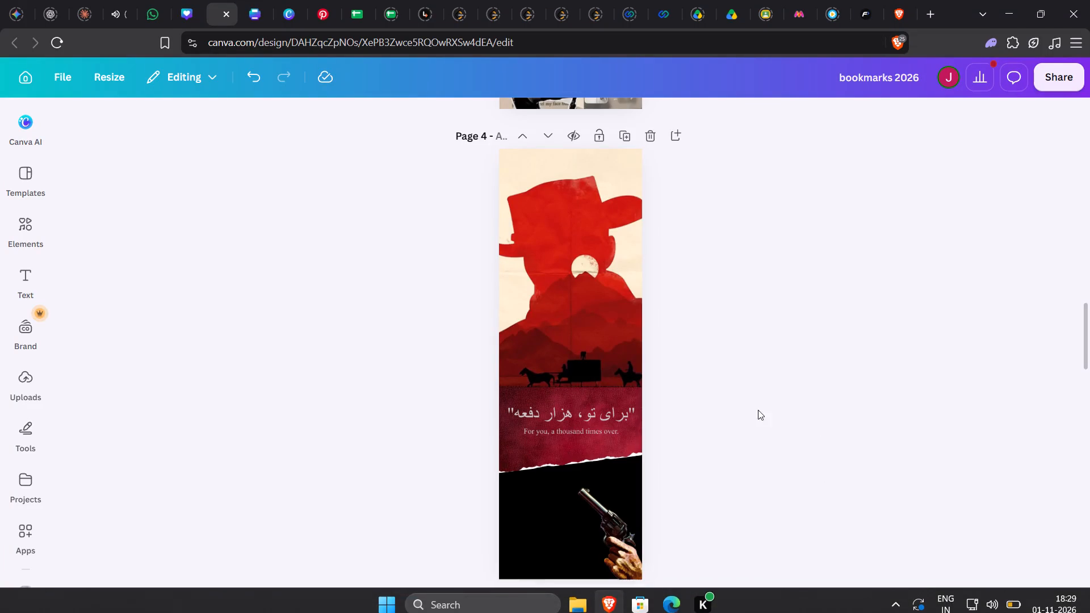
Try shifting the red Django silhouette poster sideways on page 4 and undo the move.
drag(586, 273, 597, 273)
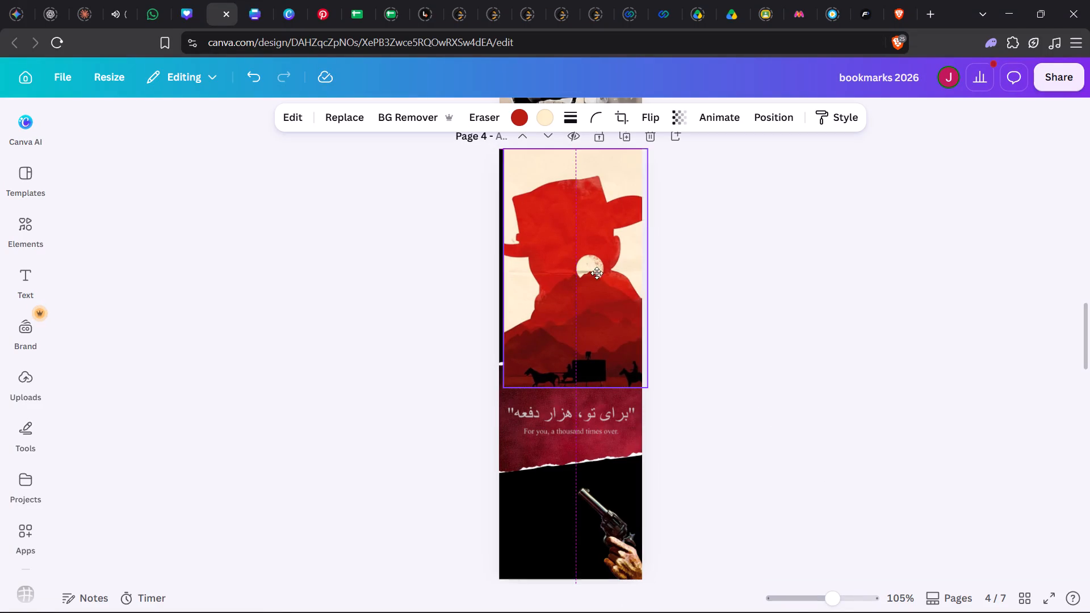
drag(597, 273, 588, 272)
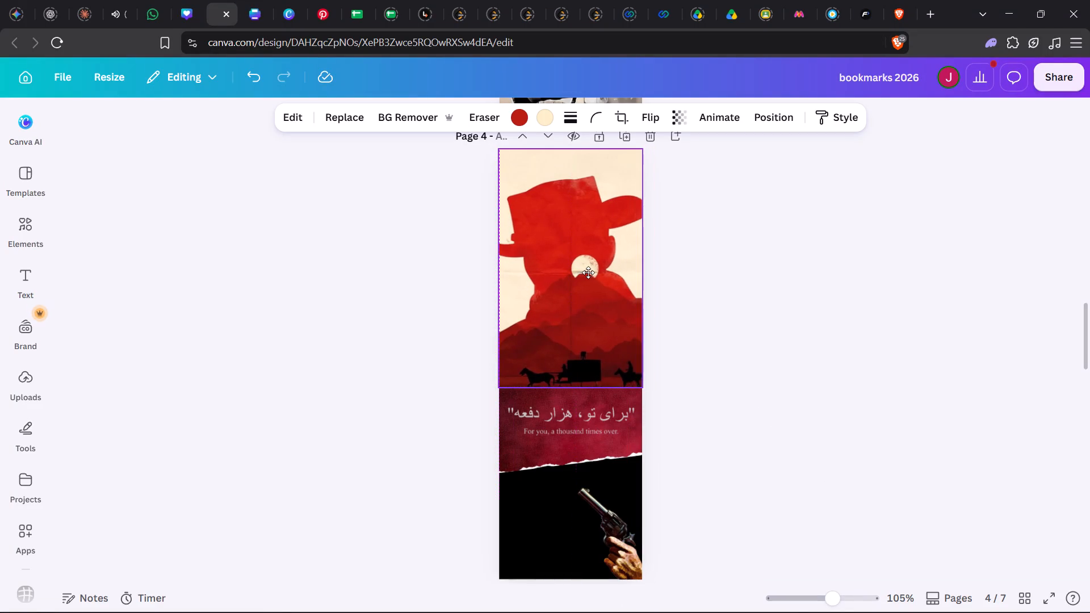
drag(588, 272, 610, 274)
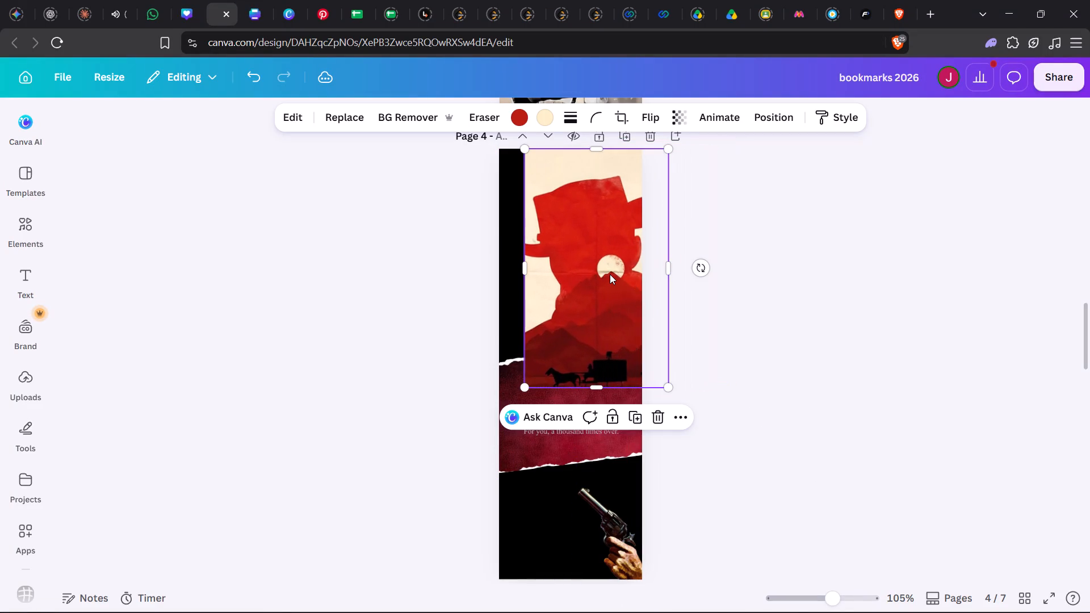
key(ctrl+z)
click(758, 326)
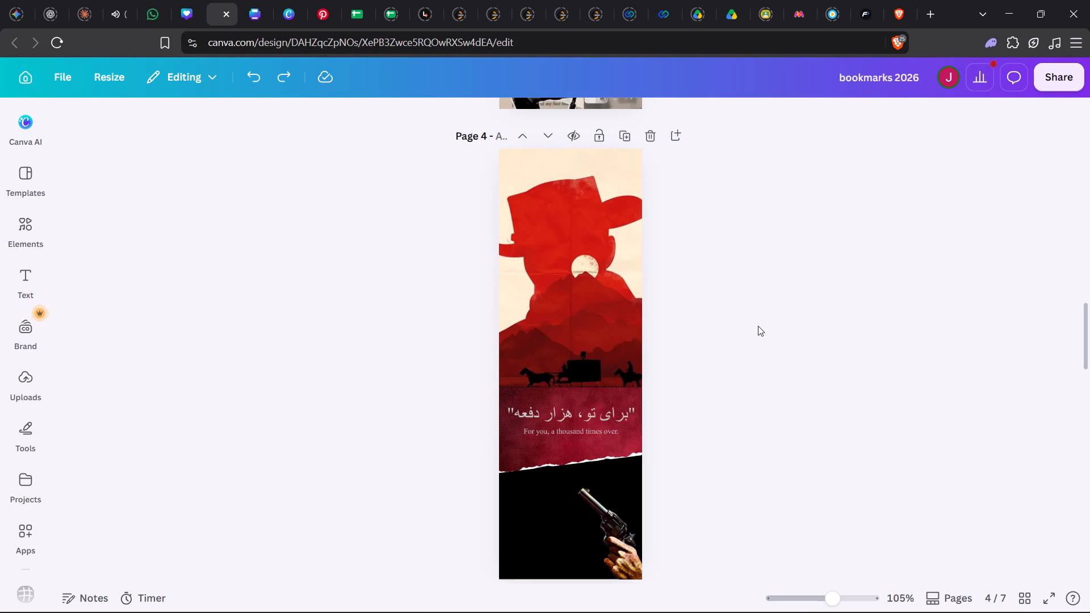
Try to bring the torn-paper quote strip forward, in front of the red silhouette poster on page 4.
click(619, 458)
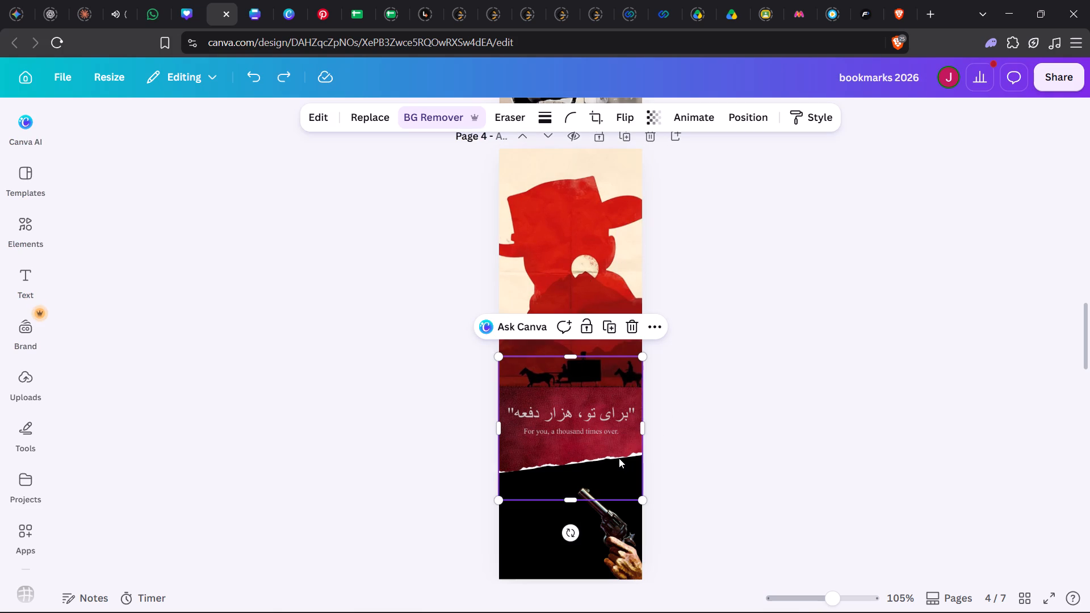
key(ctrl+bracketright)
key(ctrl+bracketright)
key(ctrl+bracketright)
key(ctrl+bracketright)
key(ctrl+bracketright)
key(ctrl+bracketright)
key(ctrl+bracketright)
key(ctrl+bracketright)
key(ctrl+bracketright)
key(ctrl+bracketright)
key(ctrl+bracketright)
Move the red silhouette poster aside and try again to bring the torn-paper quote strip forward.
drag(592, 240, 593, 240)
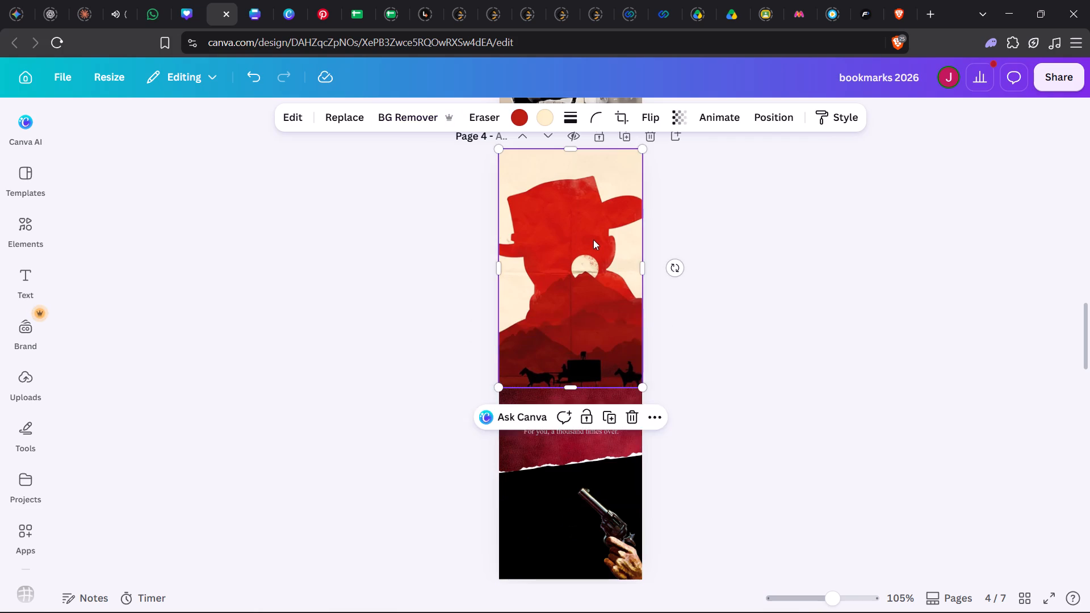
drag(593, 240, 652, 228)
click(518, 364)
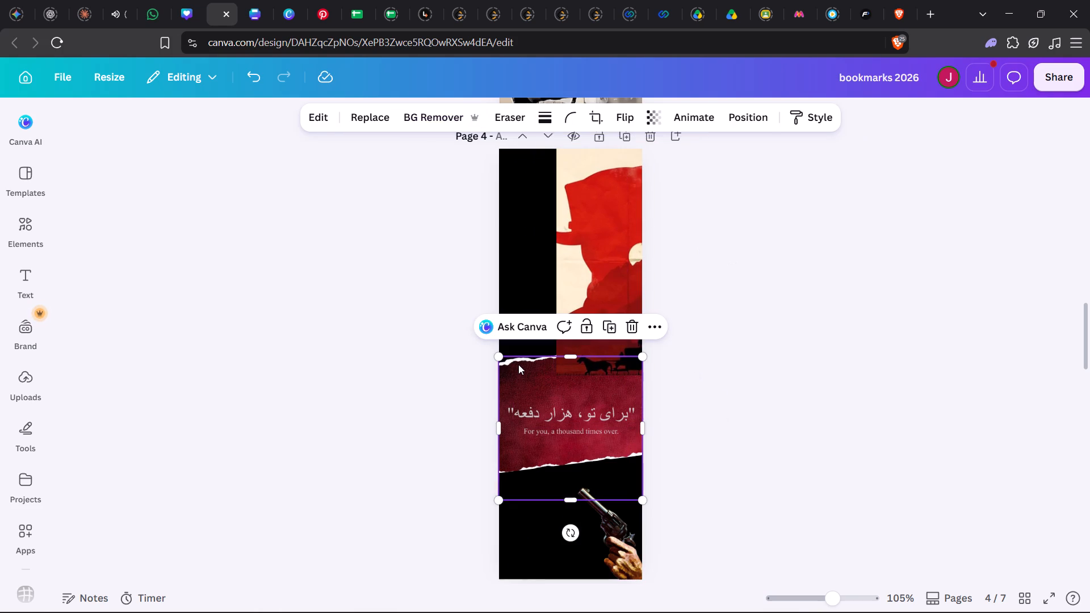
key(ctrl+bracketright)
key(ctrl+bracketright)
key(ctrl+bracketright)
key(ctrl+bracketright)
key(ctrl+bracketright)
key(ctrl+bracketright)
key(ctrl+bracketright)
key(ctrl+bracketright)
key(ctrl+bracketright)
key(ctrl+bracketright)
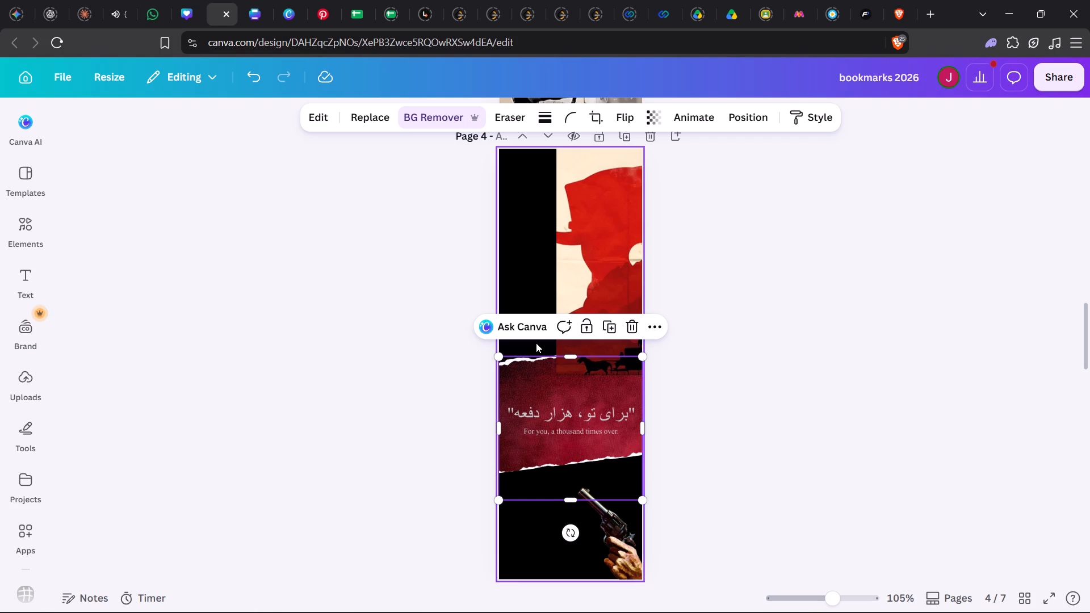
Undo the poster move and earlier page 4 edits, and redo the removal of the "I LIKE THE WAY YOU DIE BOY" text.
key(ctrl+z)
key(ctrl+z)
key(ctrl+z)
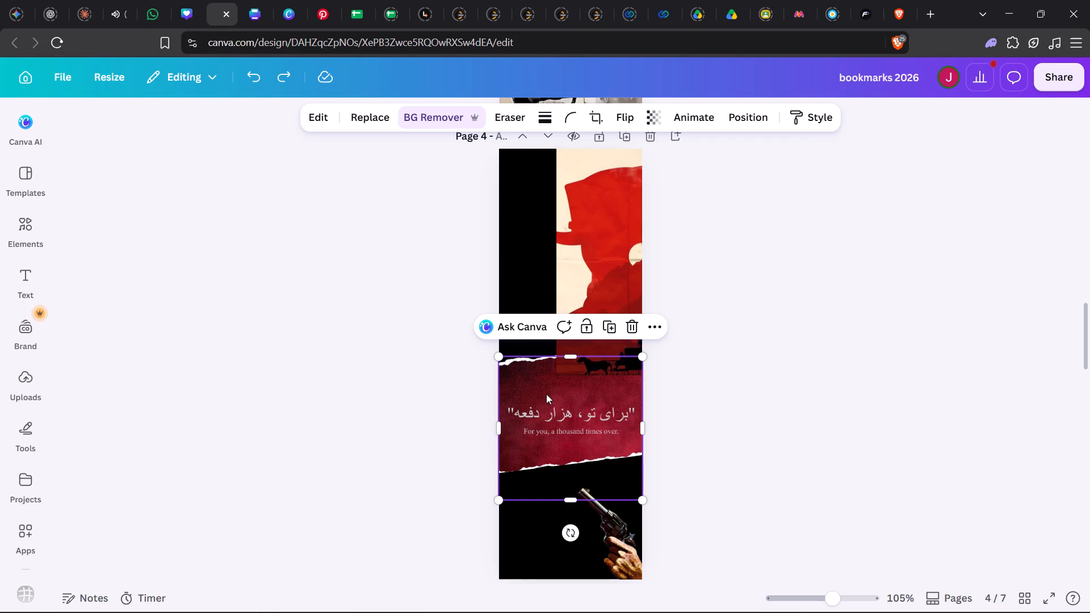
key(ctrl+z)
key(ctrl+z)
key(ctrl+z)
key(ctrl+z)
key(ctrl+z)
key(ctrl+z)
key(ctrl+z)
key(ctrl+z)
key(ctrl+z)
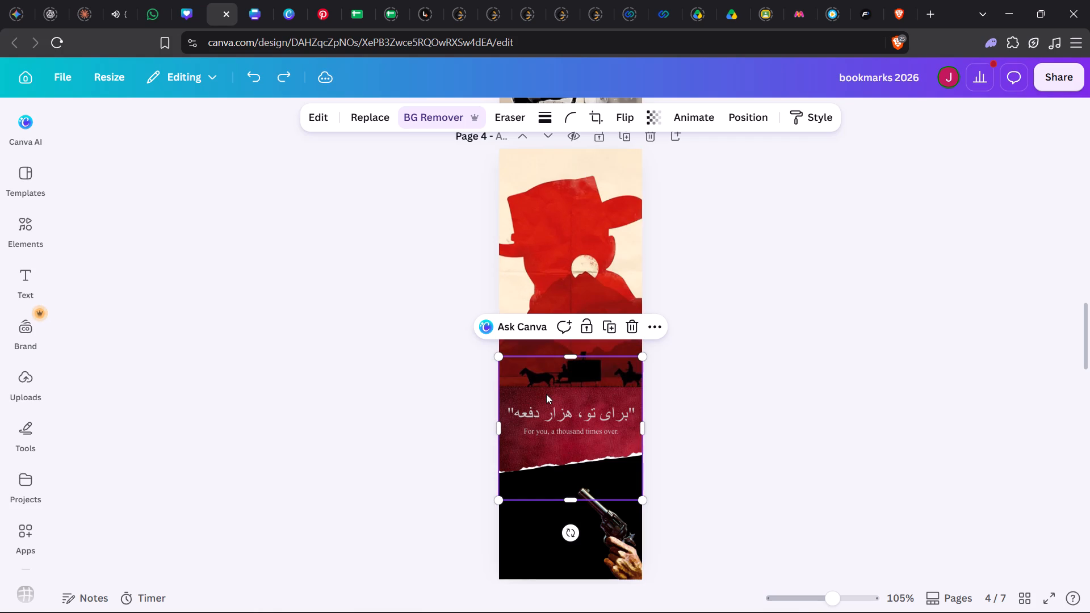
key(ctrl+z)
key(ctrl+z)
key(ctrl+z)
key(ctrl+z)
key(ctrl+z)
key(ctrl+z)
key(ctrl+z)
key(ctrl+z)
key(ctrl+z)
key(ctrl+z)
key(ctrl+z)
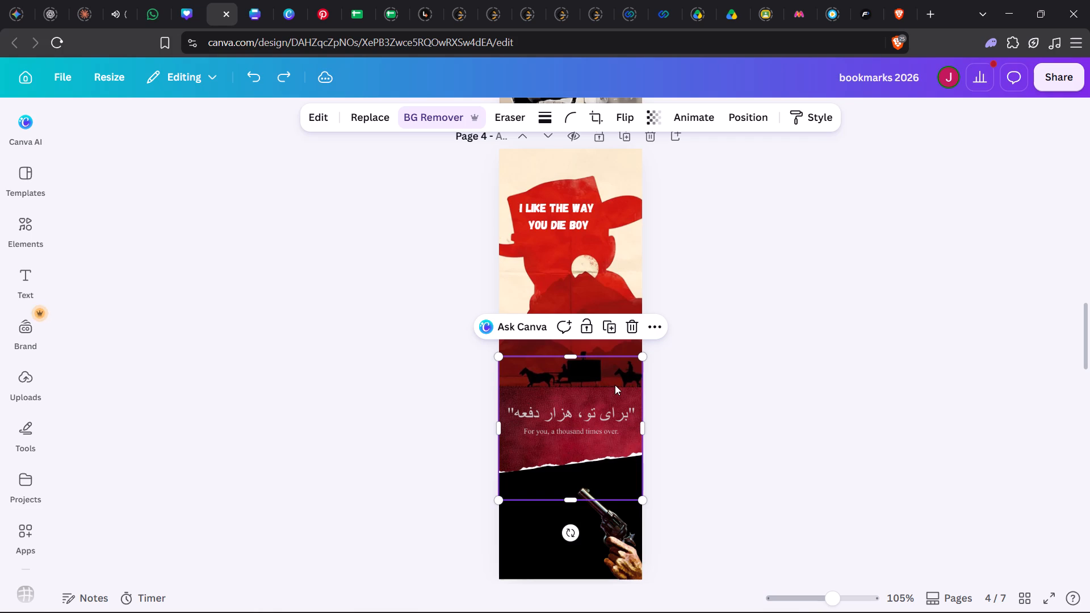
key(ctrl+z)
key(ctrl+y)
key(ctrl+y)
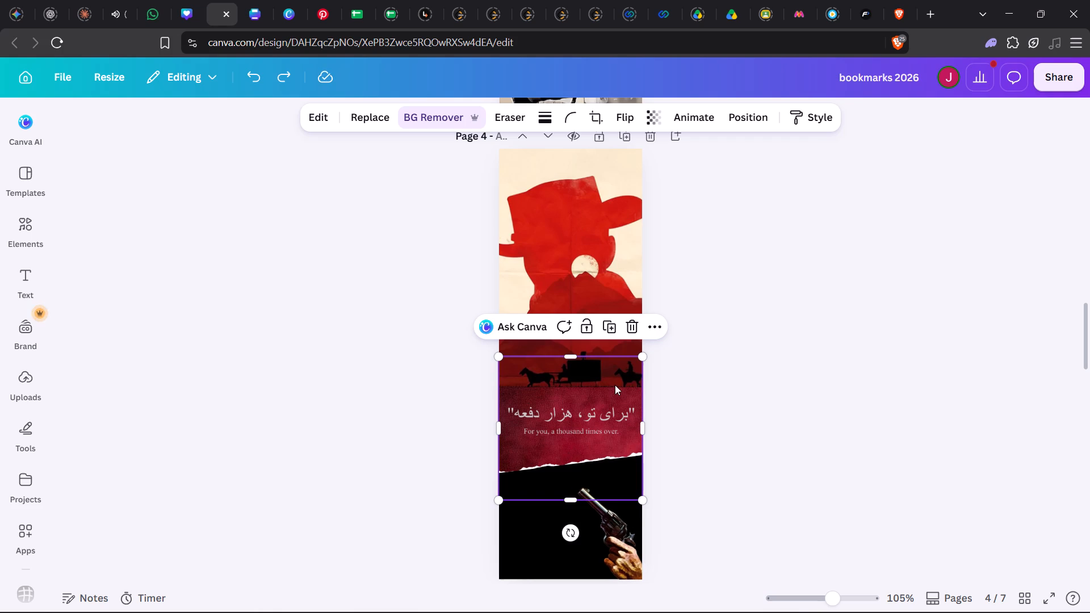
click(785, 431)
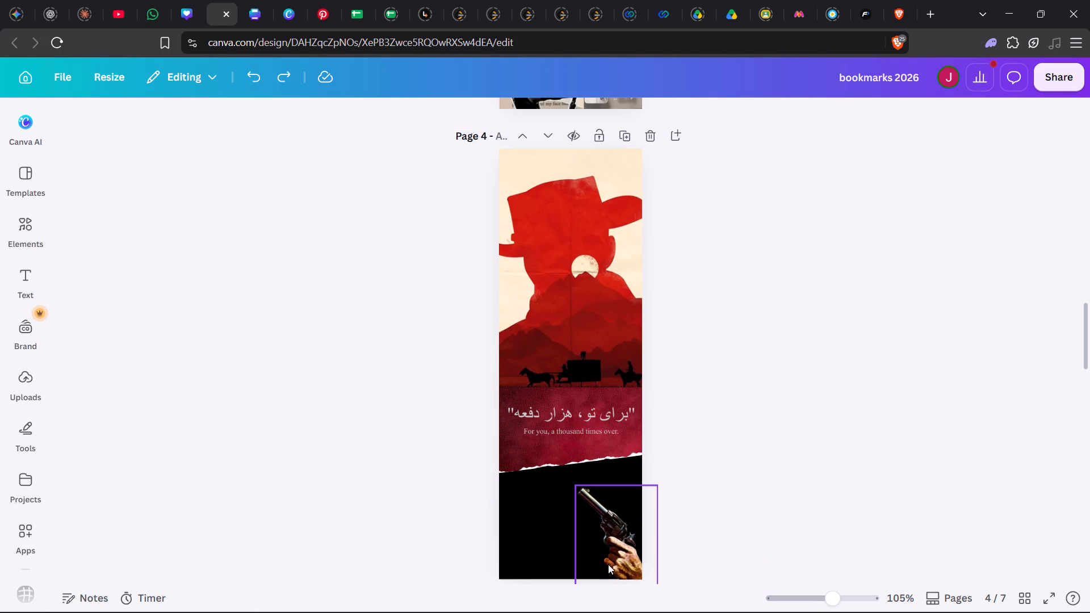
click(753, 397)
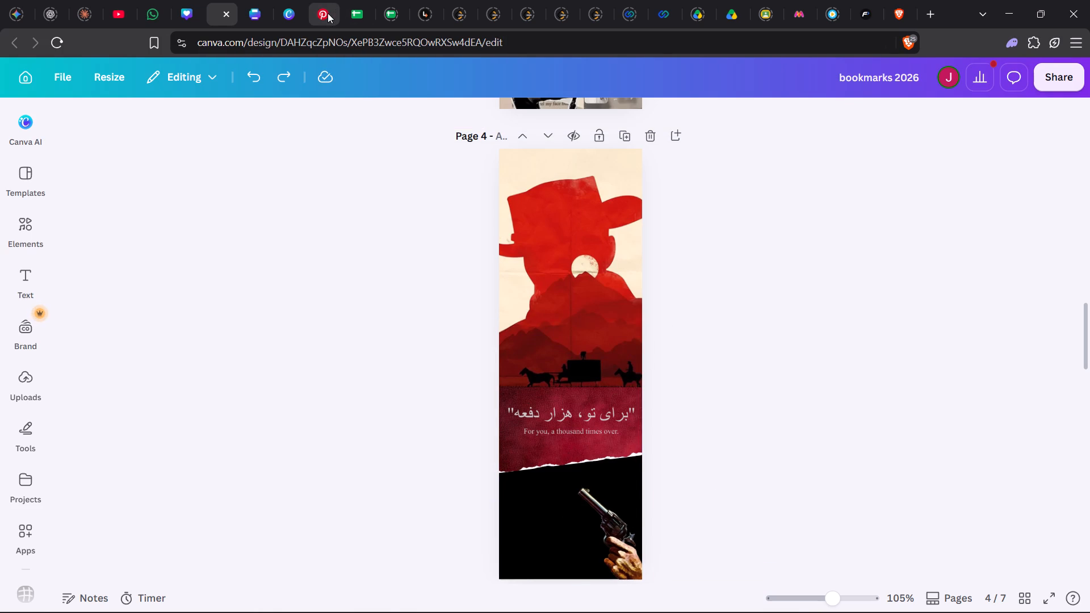
Switch to Pinterest and search for "django unchained".
click(328, 13)
click(840, 98)
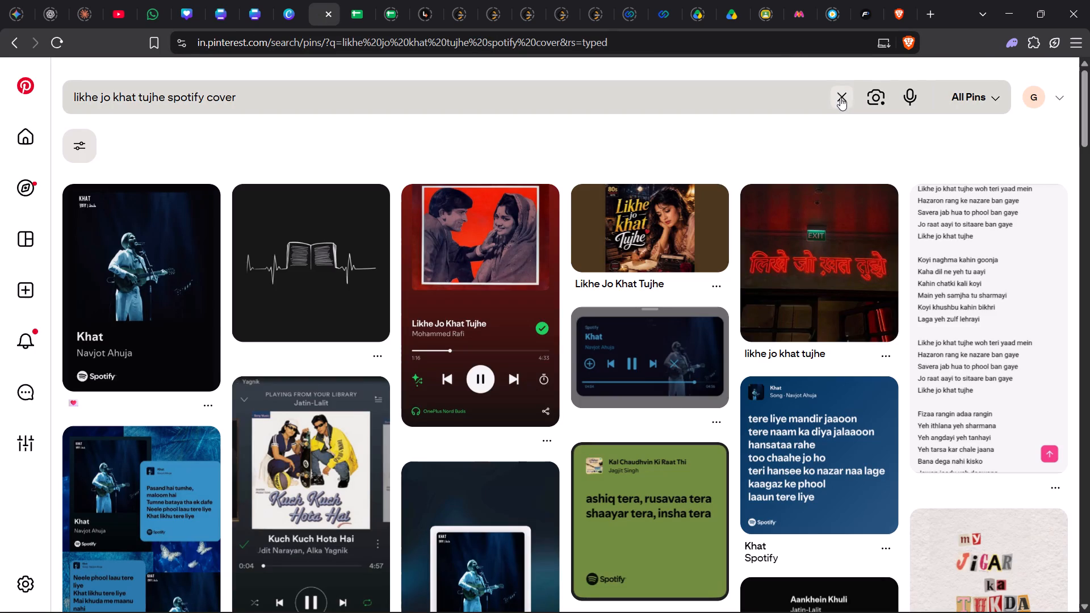
text(django unch)
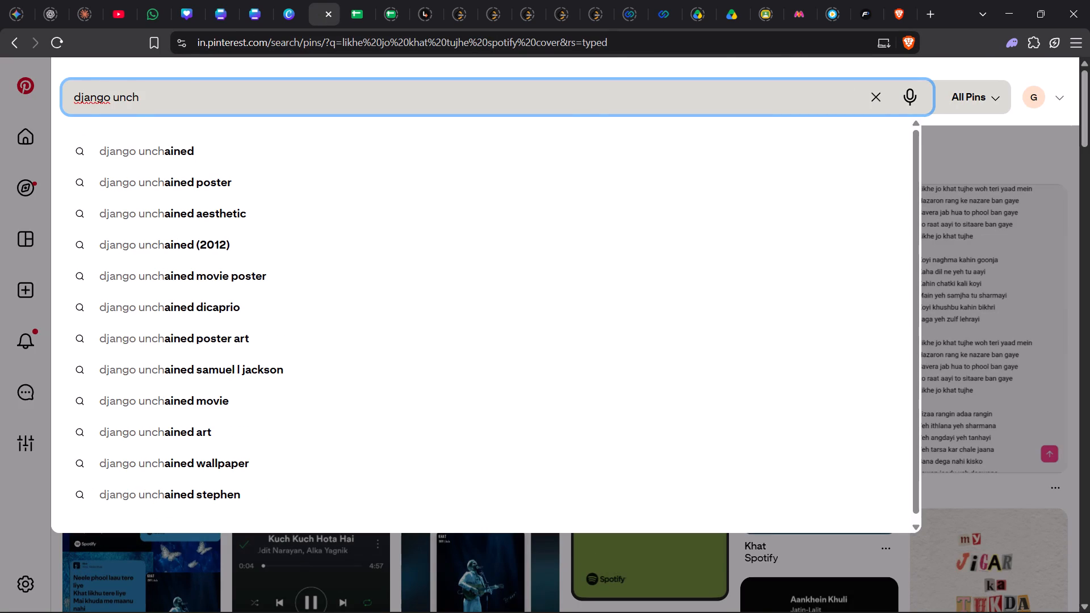
click(248, 153)
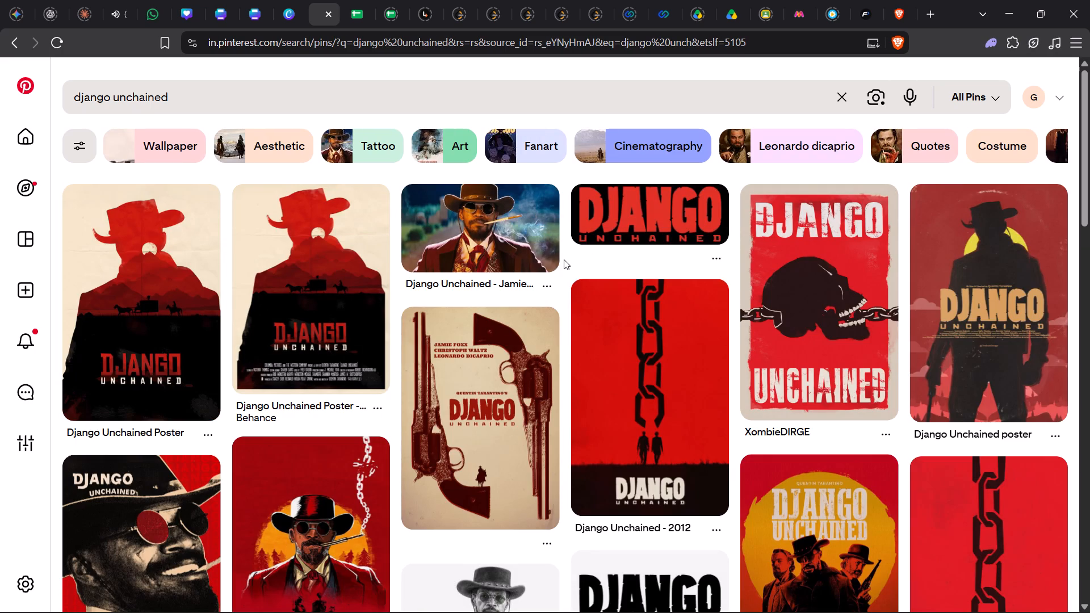
Browse the Django Unchained results and copy the close-up poster of the man in a hat with a red sunglass lens.
scroll(564, 259, down, 2)
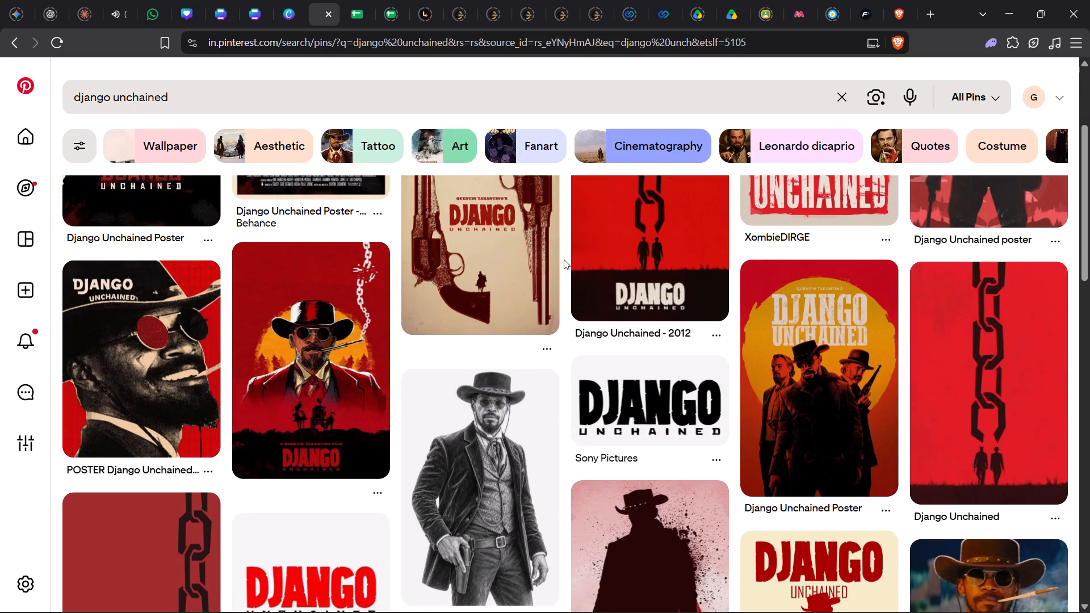
scroll(564, 259, down, 1)
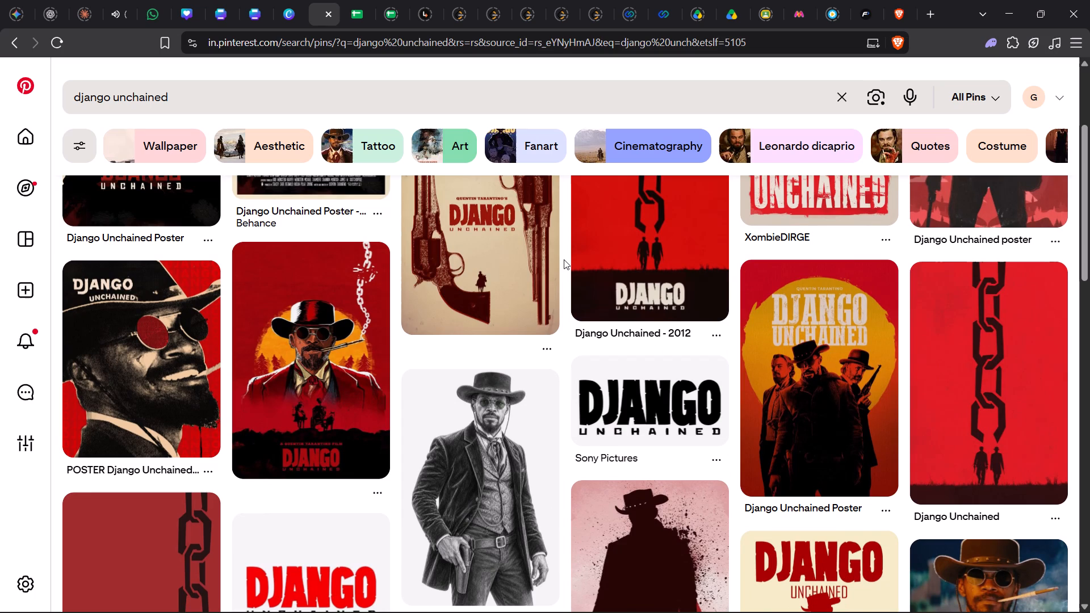
scroll(564, 259, down, 2)
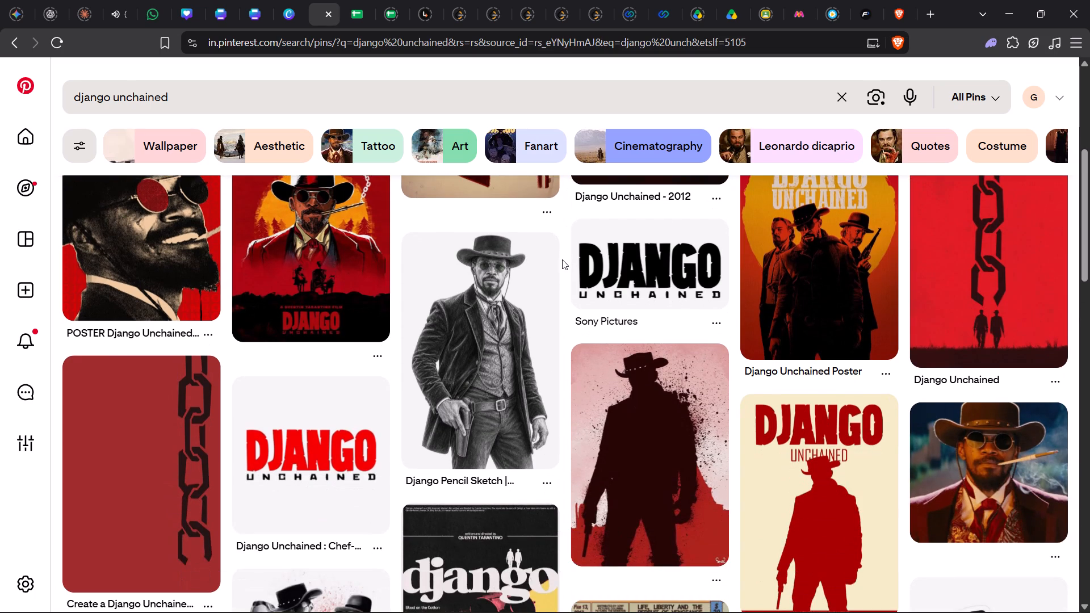
scroll(562, 259, down, 1)
scroll(562, 259, up, 2)
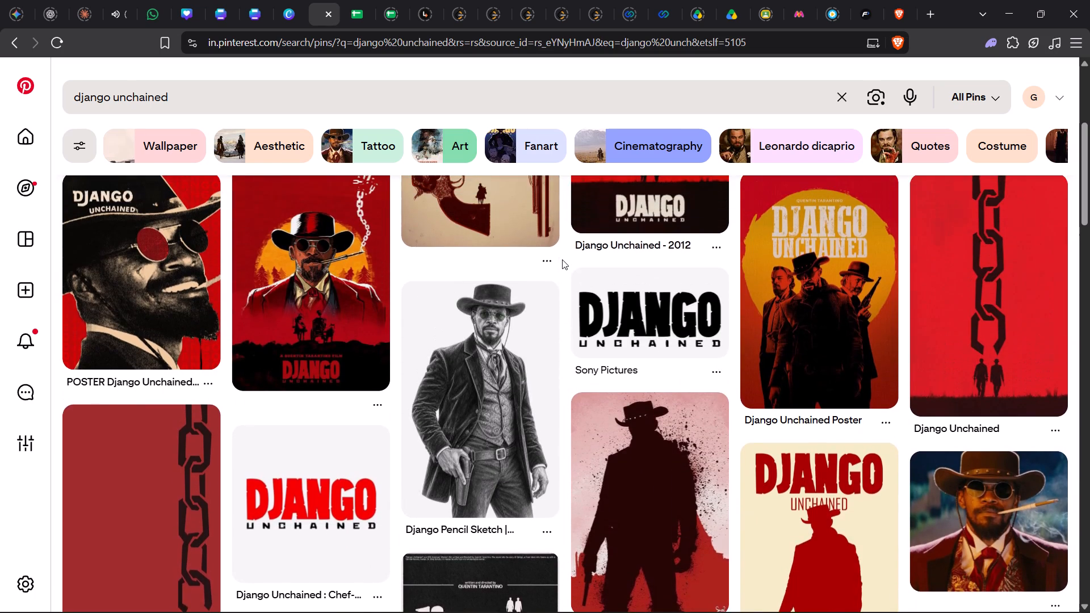
scroll(562, 259, up, 1)
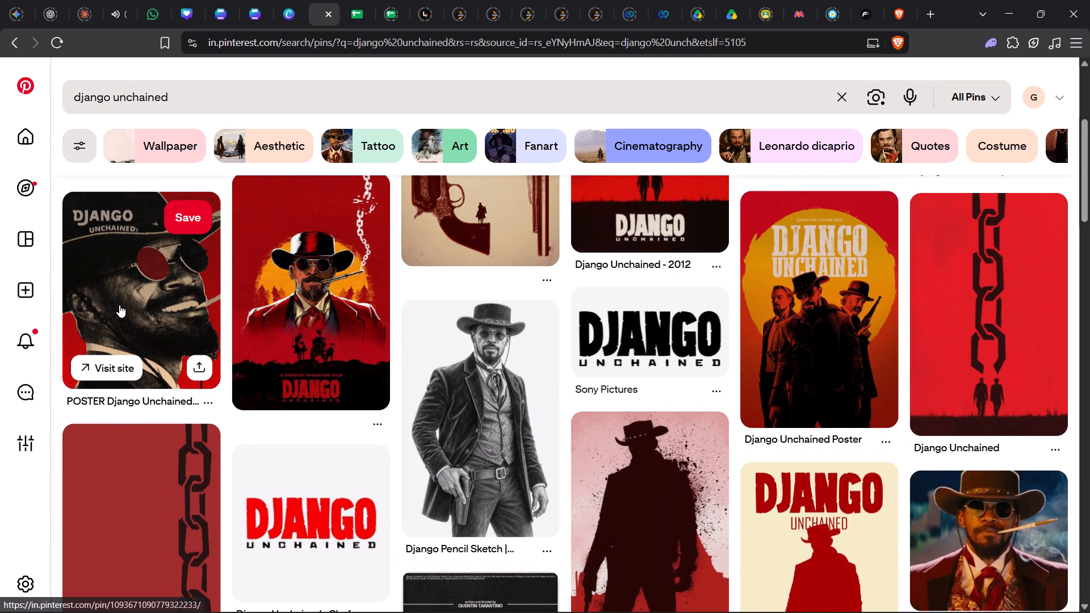
click(119, 305)
right_click(197, 300)
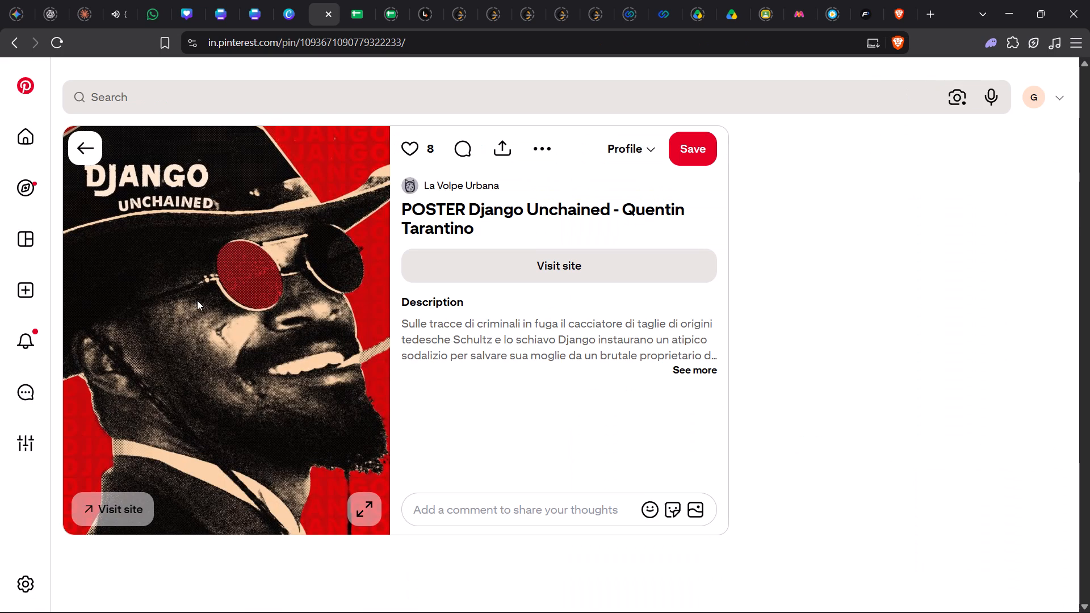
click(251, 352)
Return to the bookmarks 2026 design in Canva, paste the copied poster onto page 4 and remove its background.
click(228, 14)
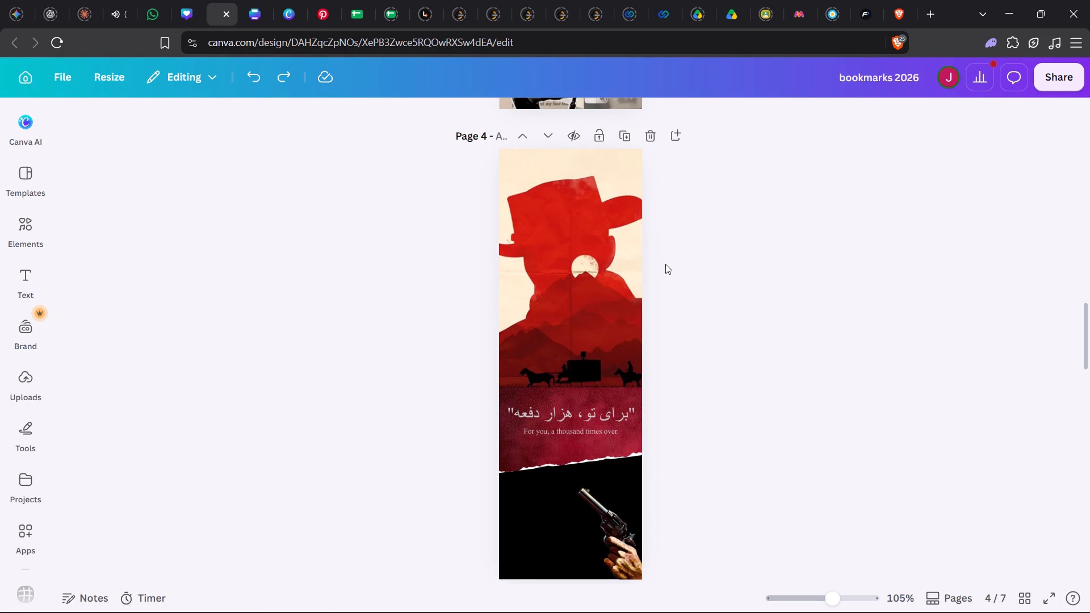
key(ctrl+v)
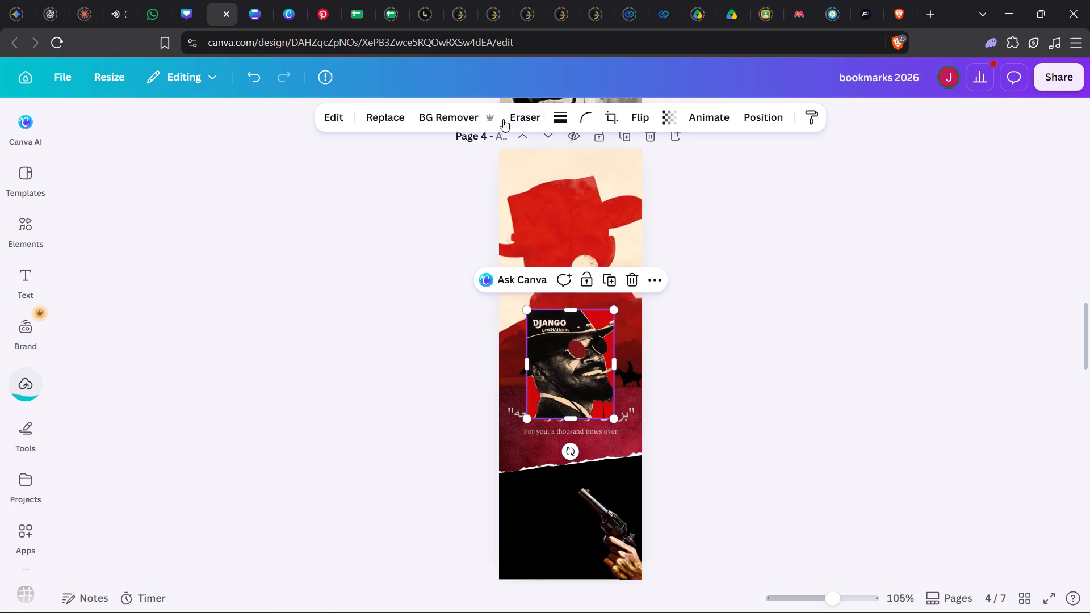
click(462, 118)
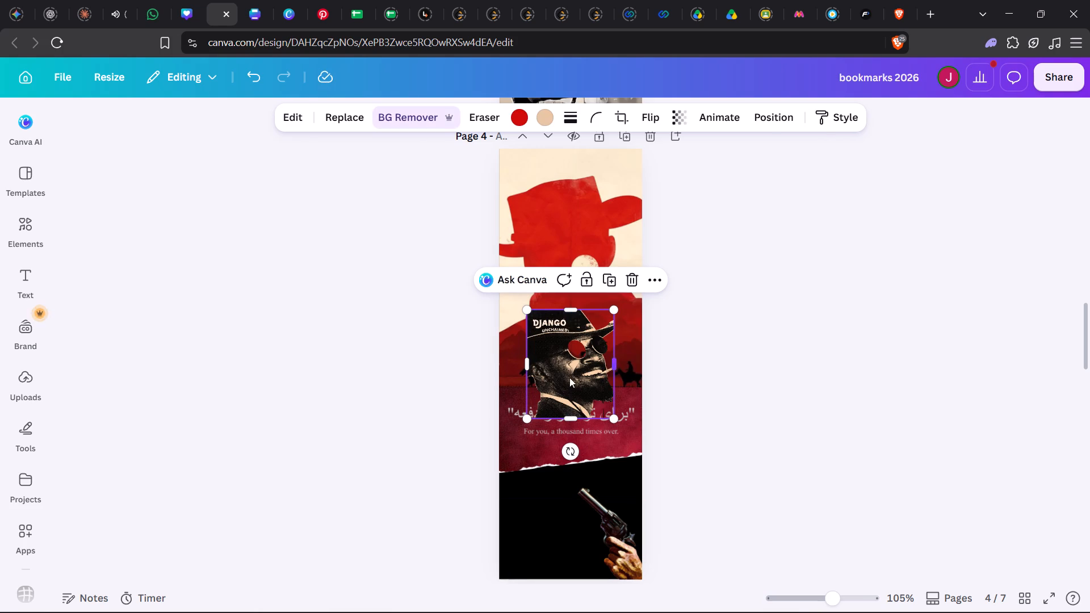
Place the Django cutout in the bottom-left corner of the bookmark, beside the hand holding the revolver.
drag(568, 376, 540, 540)
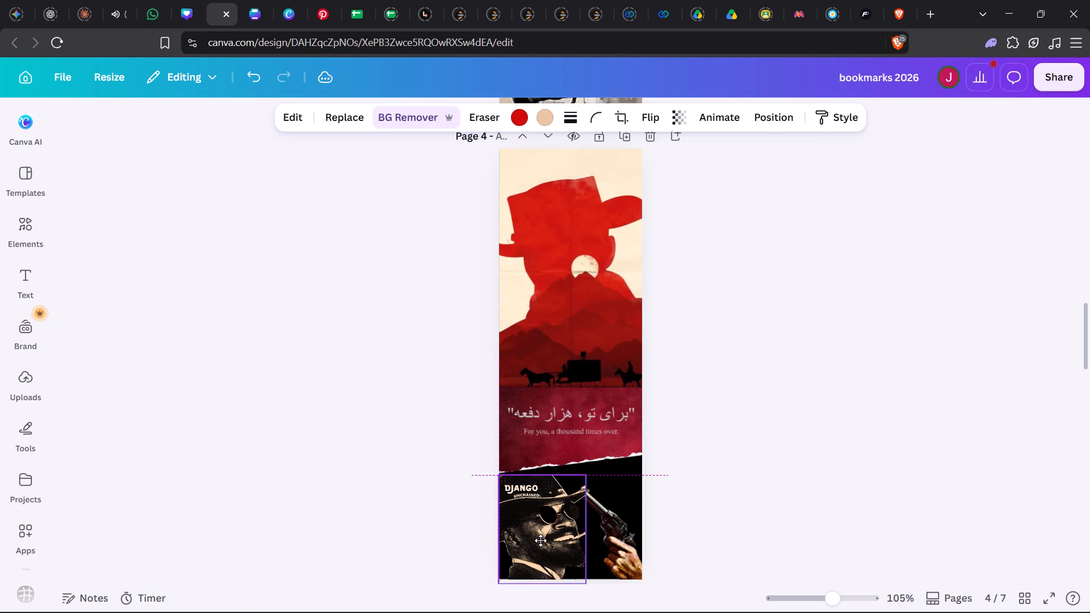
drag(540, 540, 534, 536)
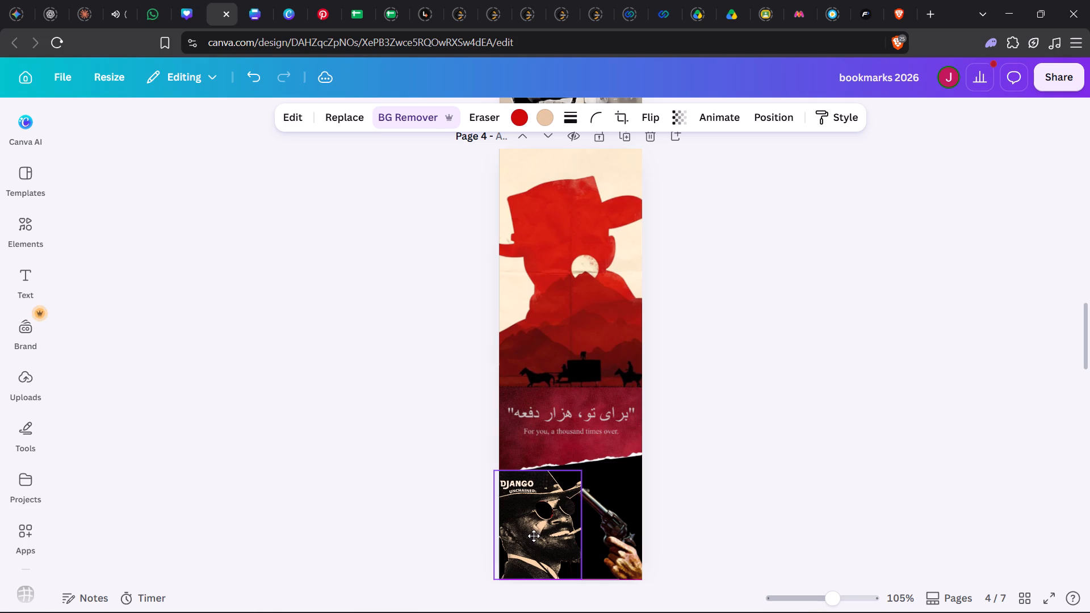
drag(534, 536, 540, 536)
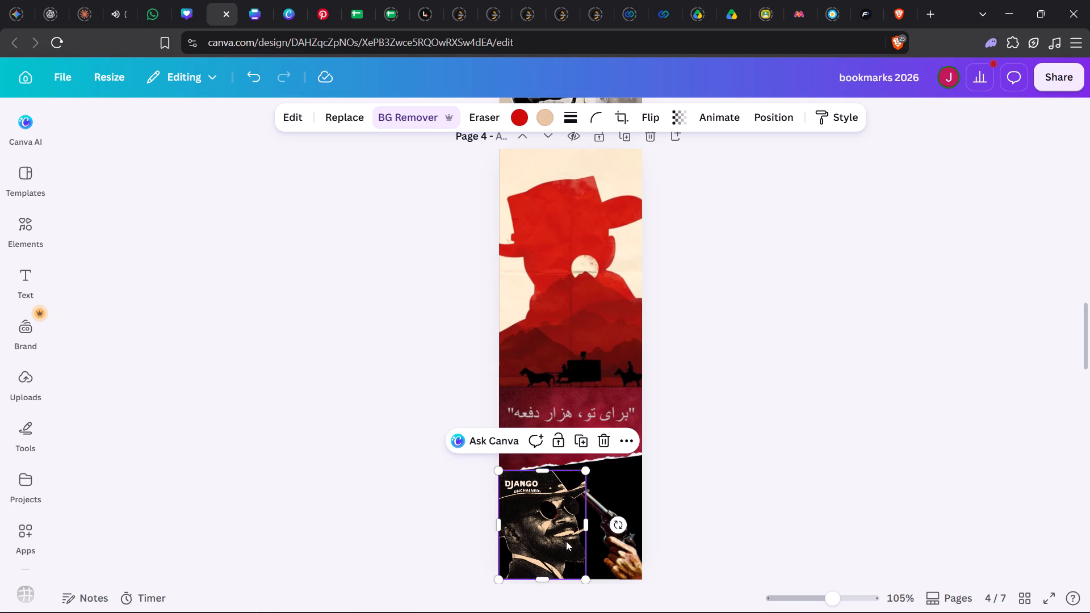
Move the revolver hand image down into the bookmark's bottom-right corner so the gun sits beside Django's face.
click(745, 431)
drag(616, 556, 630, 601)
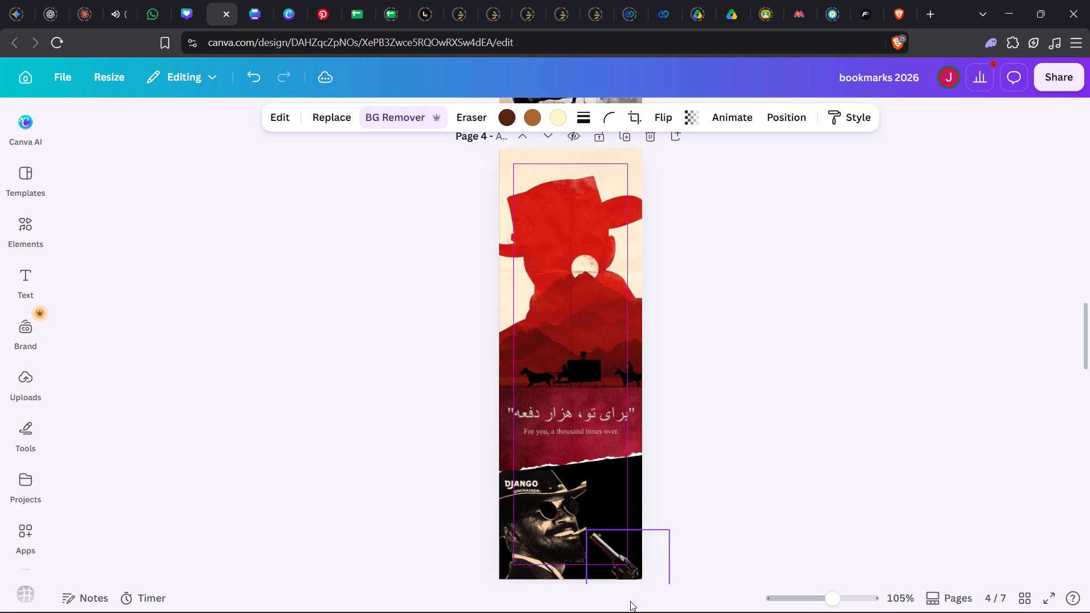
drag(630, 601, 627, 602)
click(766, 440)
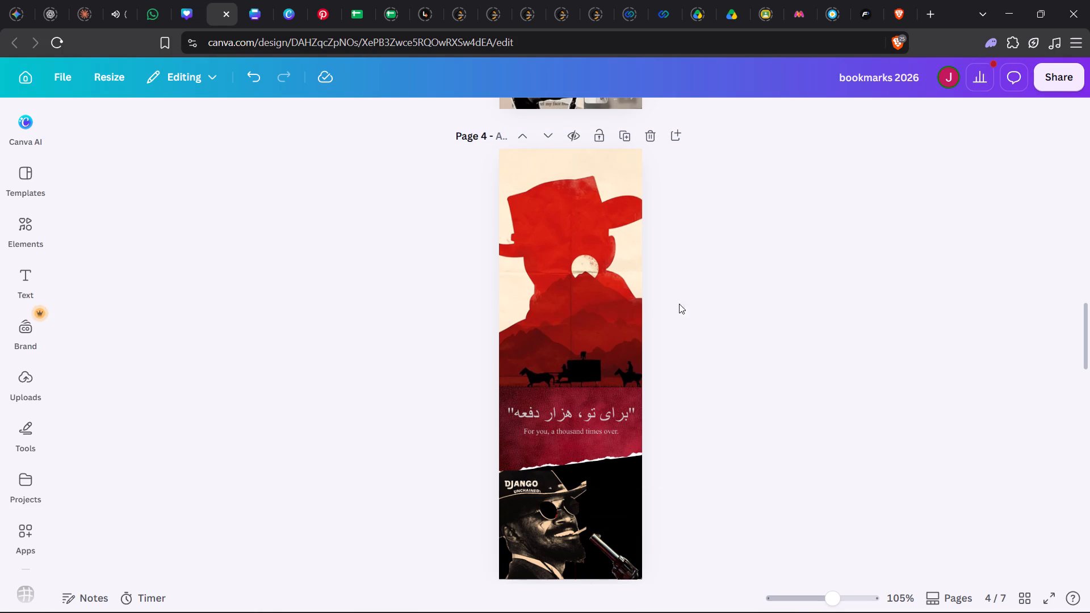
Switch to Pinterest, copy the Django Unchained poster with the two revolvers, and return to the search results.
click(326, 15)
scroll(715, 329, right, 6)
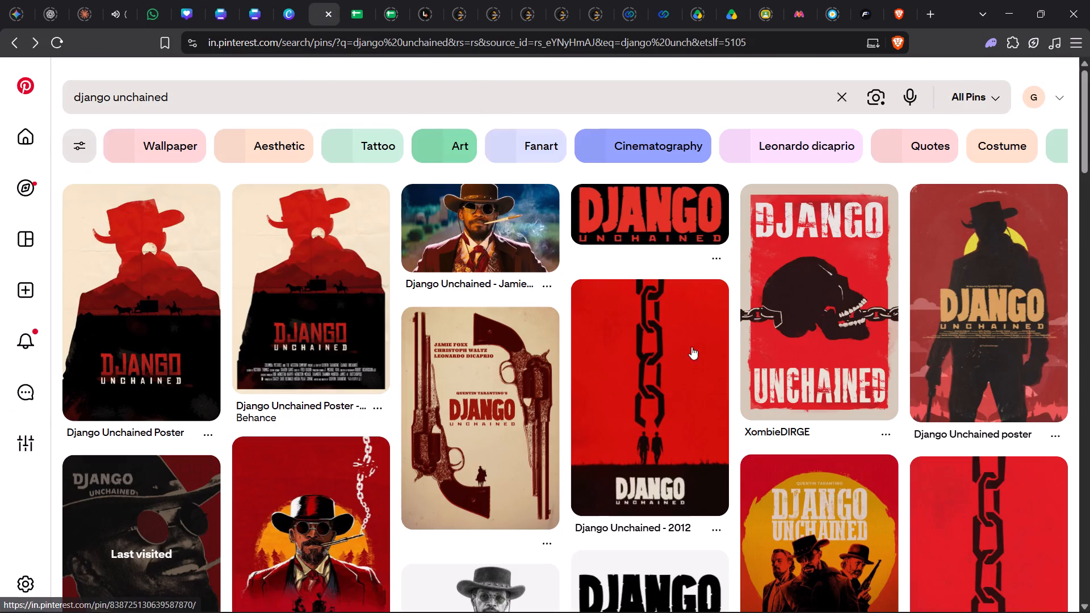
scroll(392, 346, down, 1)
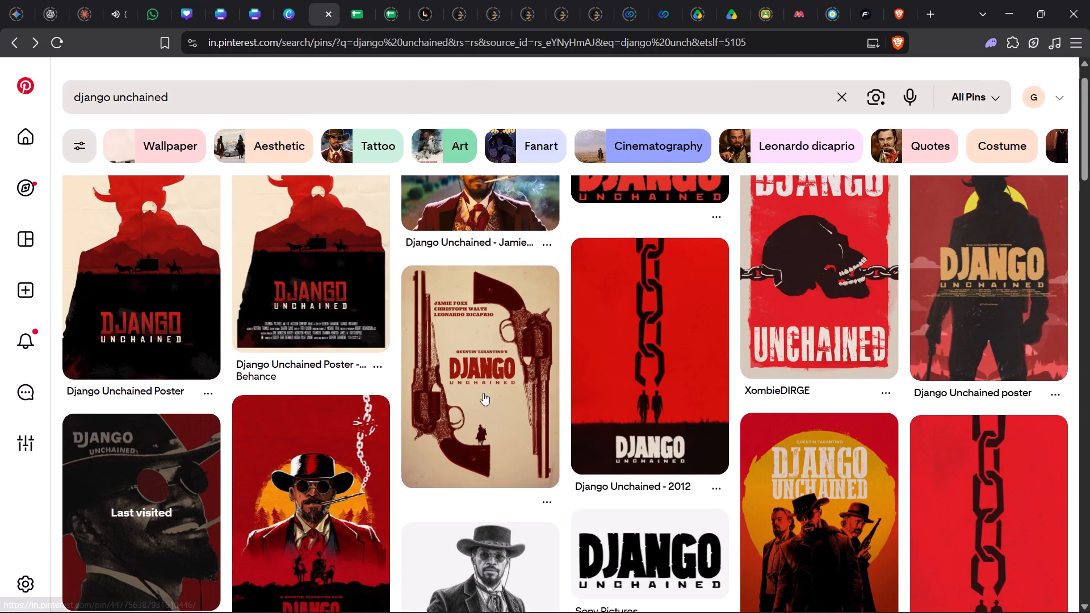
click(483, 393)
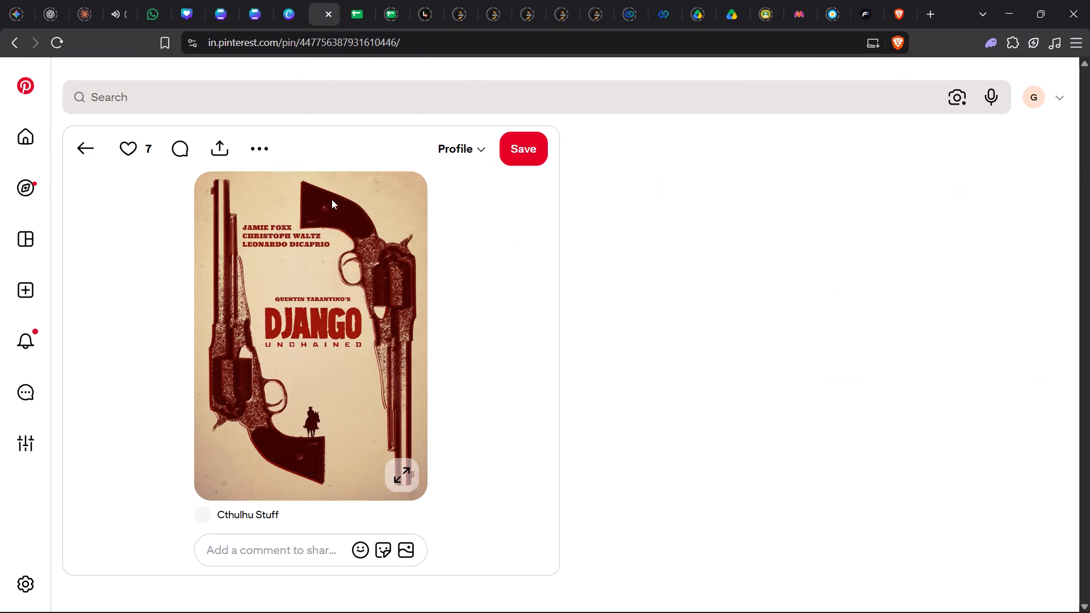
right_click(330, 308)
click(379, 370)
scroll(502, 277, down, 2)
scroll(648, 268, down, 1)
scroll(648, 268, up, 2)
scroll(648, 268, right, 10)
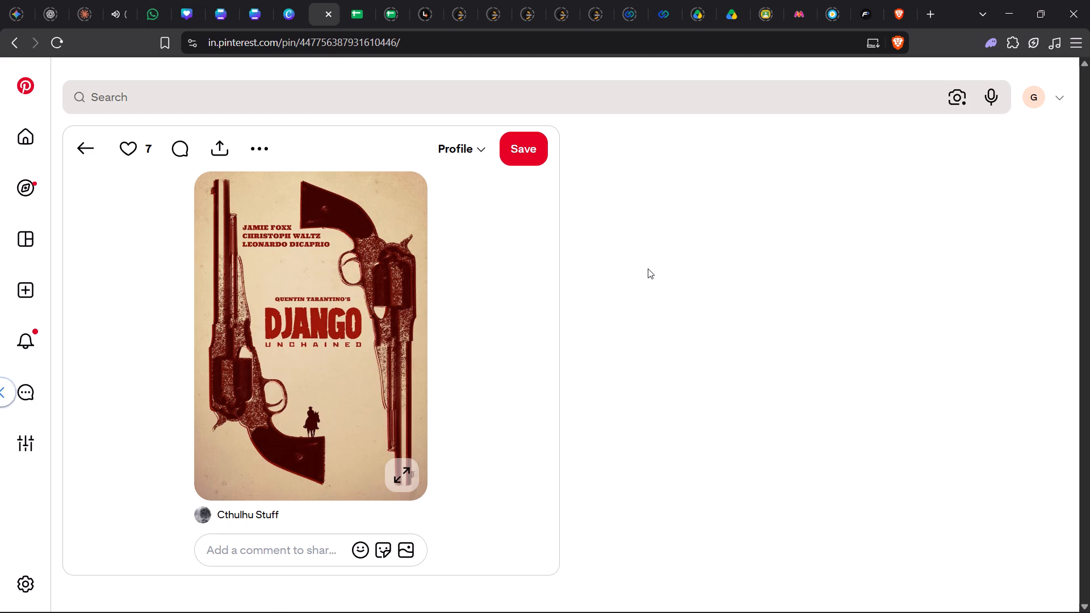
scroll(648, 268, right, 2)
Browse further through the Django Unchained results for more imagery that suits the bookmark.
scroll(393, 298, down, 2)
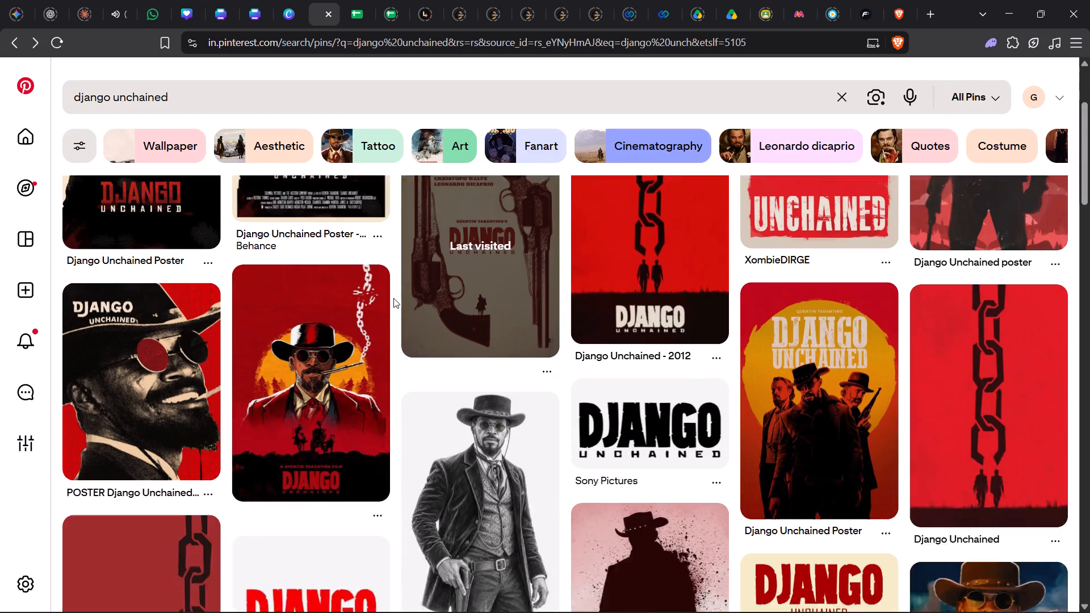
scroll(393, 298, down, 7)
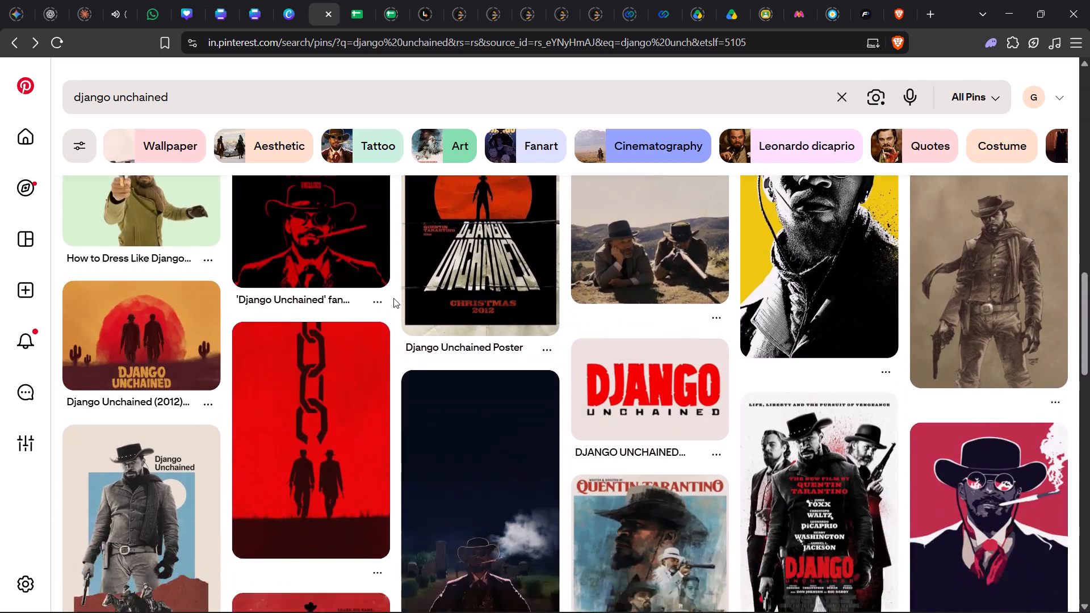
scroll(393, 298, down, 4)
scroll(393, 298, up, 8)
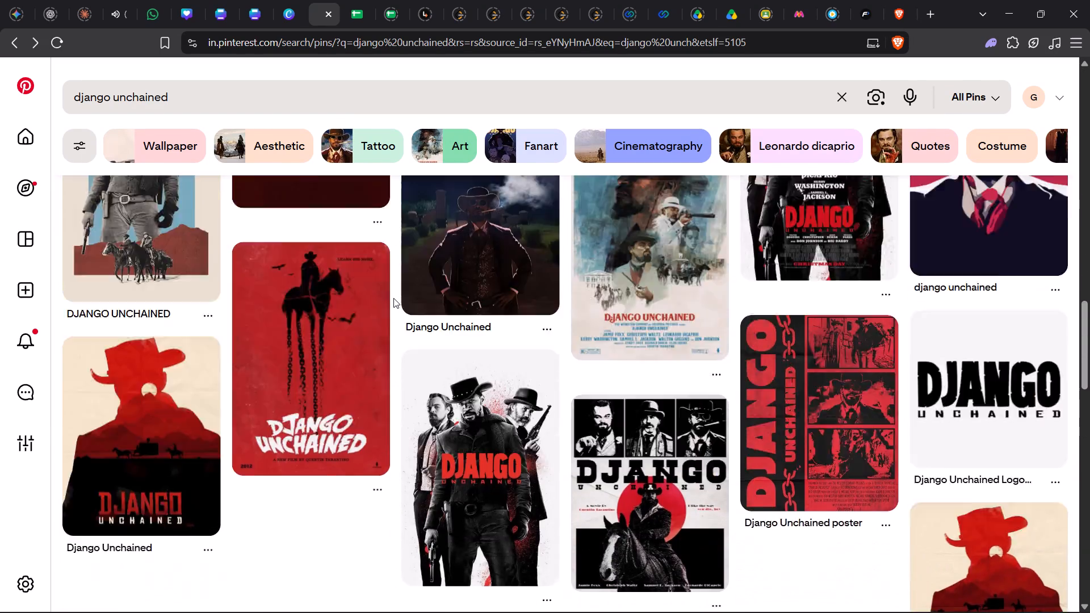
scroll(393, 298, up, 1)
scroll(393, 298, down, 2)
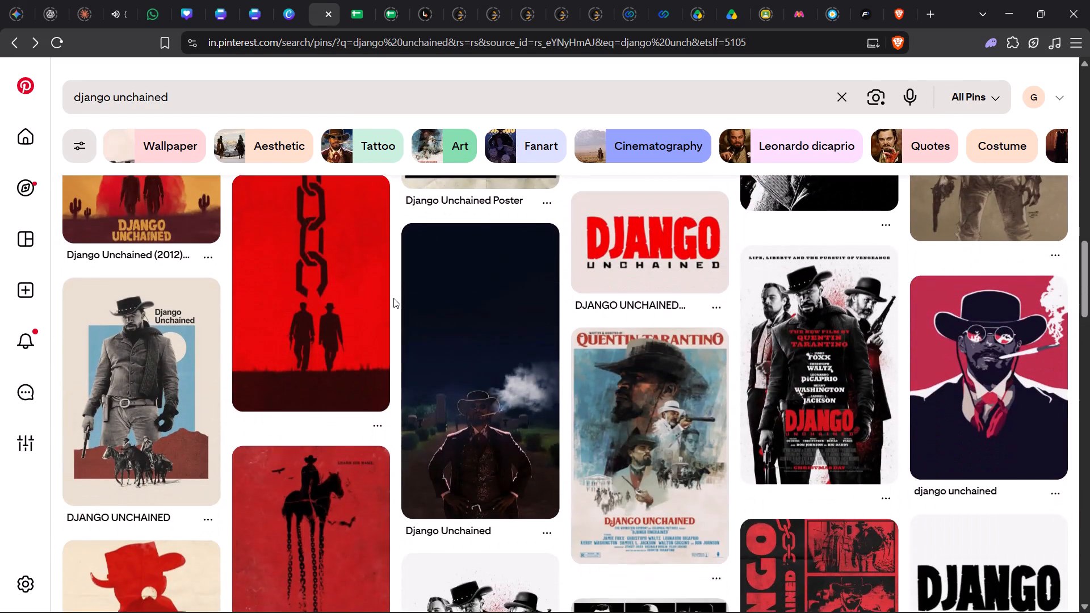
scroll(393, 298, down, 4)
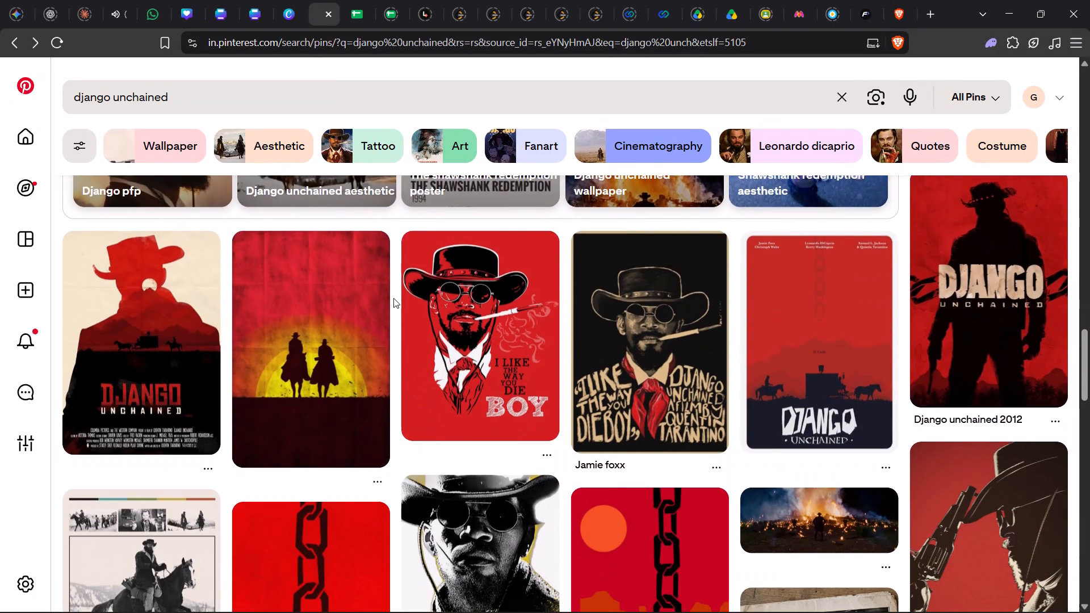
scroll(393, 298, down, 2)
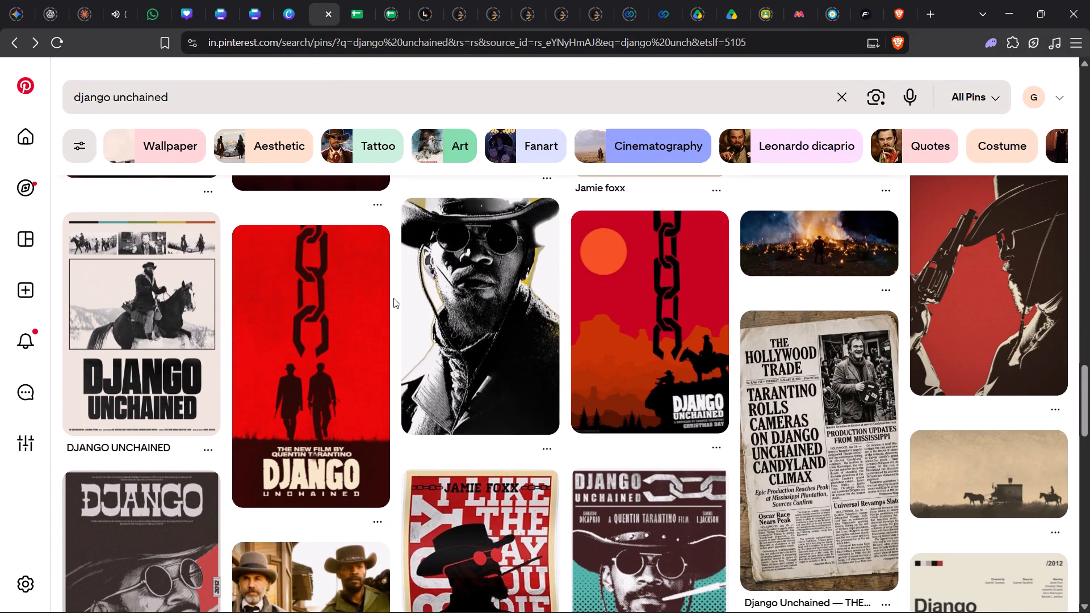
scroll(393, 298, up, 1)
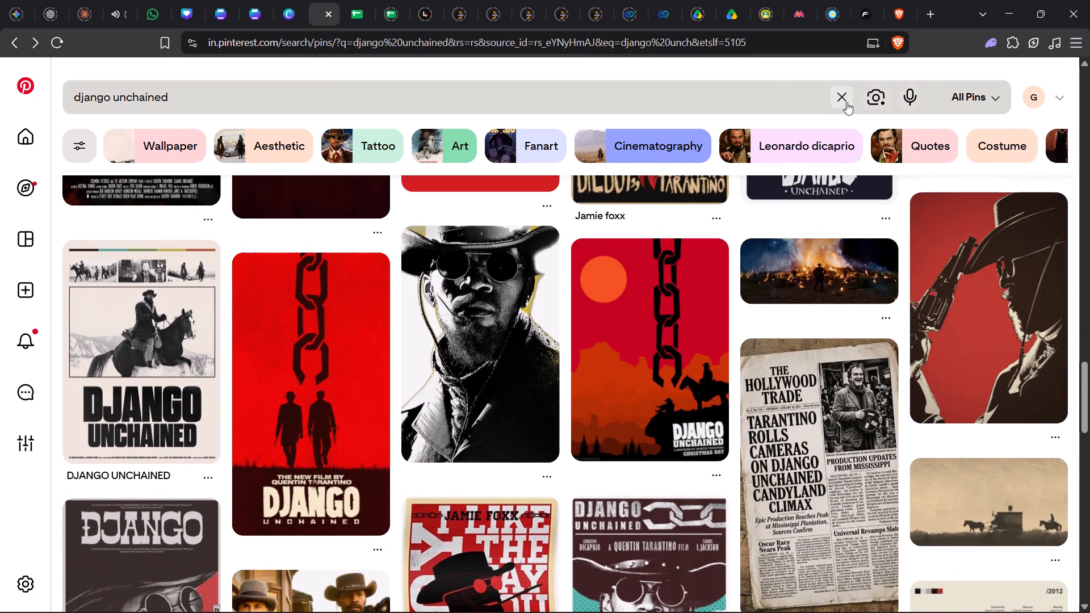
Replace the Pinterest search with "chain separation element".
click(847, 102)
text(ca)
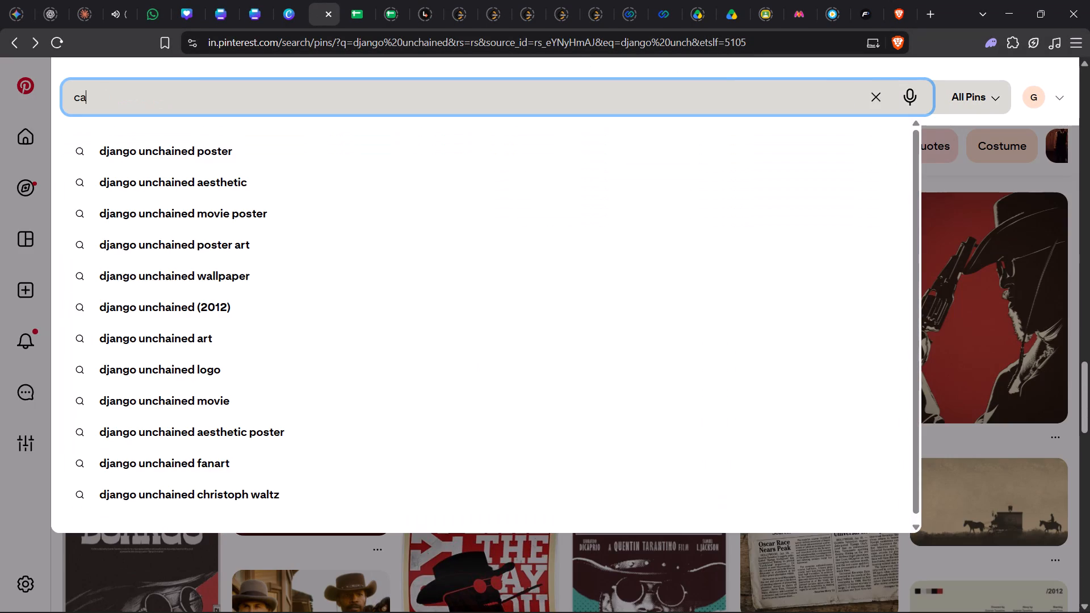
key(BackSpace)
text(hain separa)
text(tion element)
key(Return)
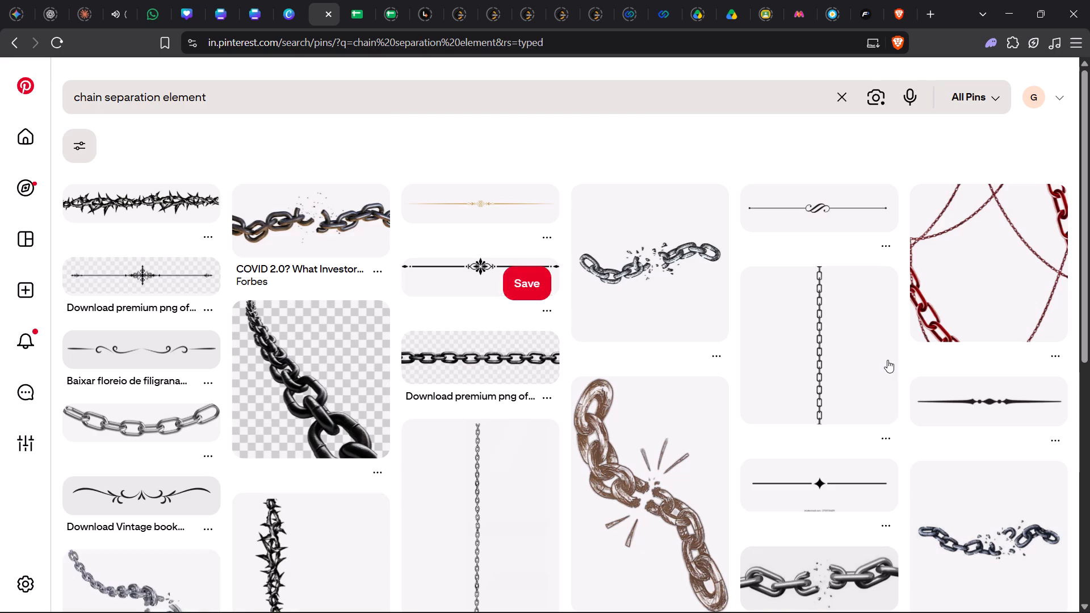
Examine the vertical chain pin and the other chain results for a suitable divider.
click(819, 354)
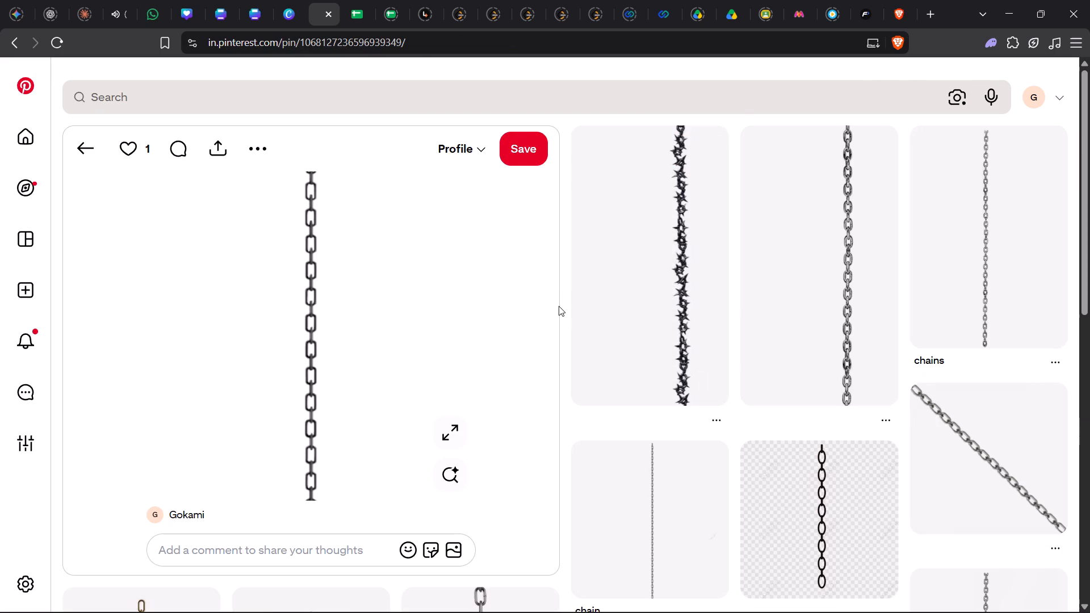
scroll(559, 306, down, 1)
scroll(559, 306, right, 3)
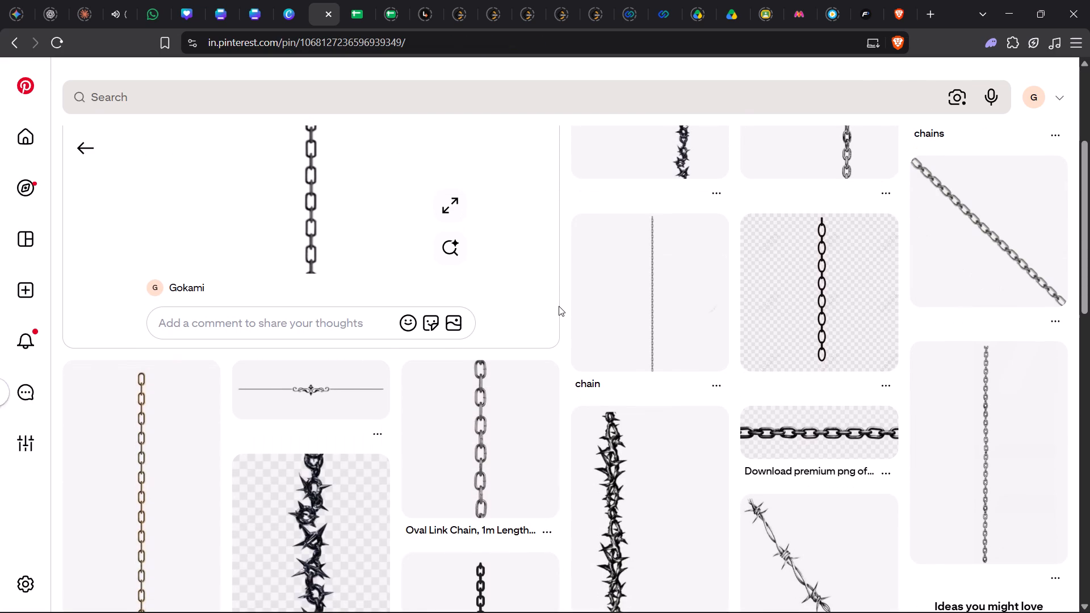
scroll(559, 306, right, 2)
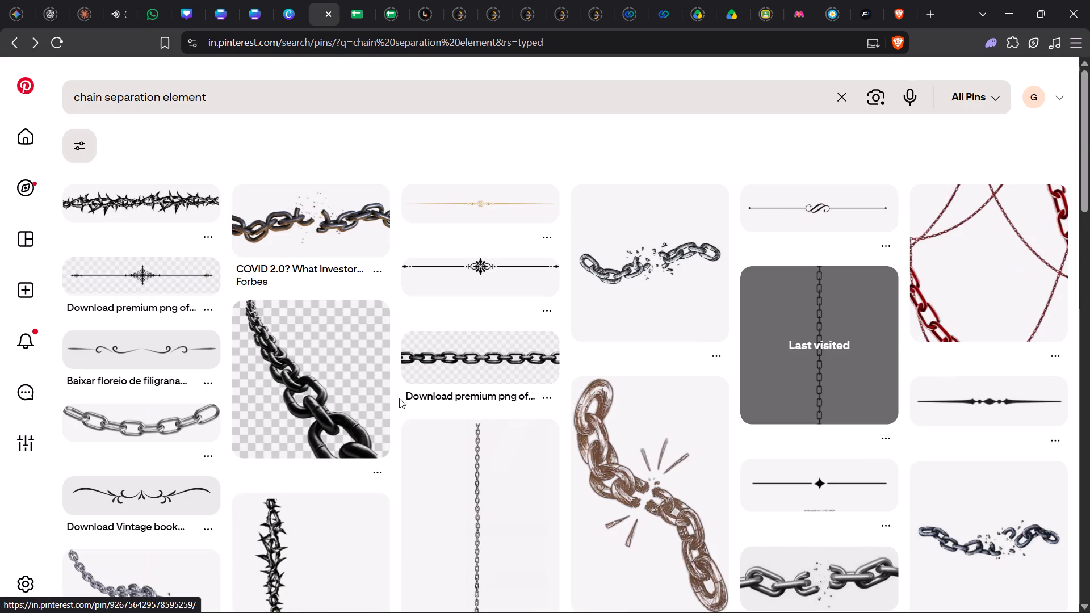
scroll(395, 400, down, 6)
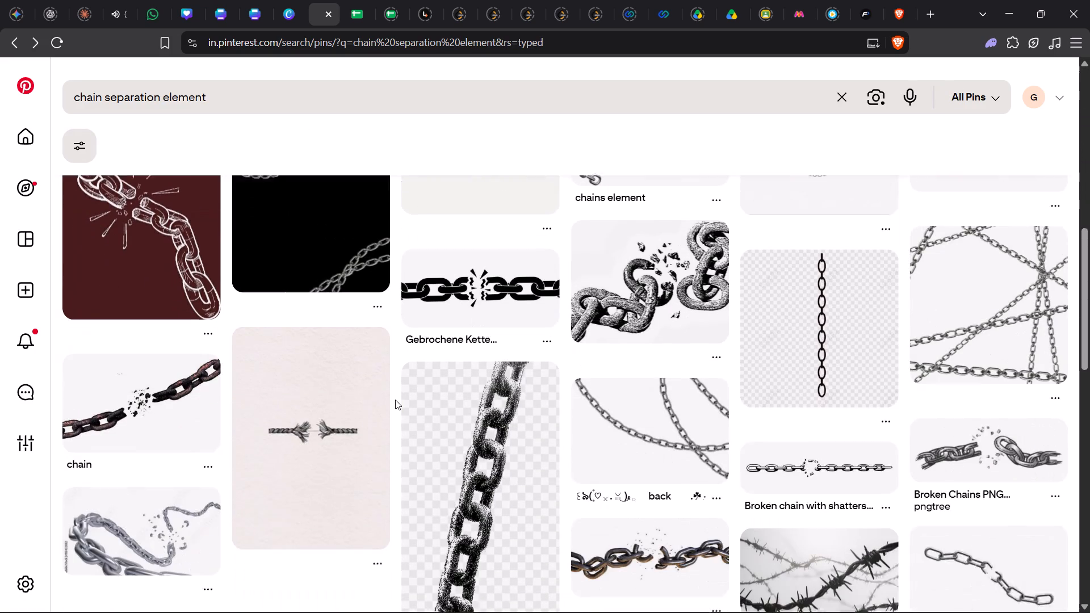
scroll(395, 400, down, 2)
scroll(395, 400, up, 1)
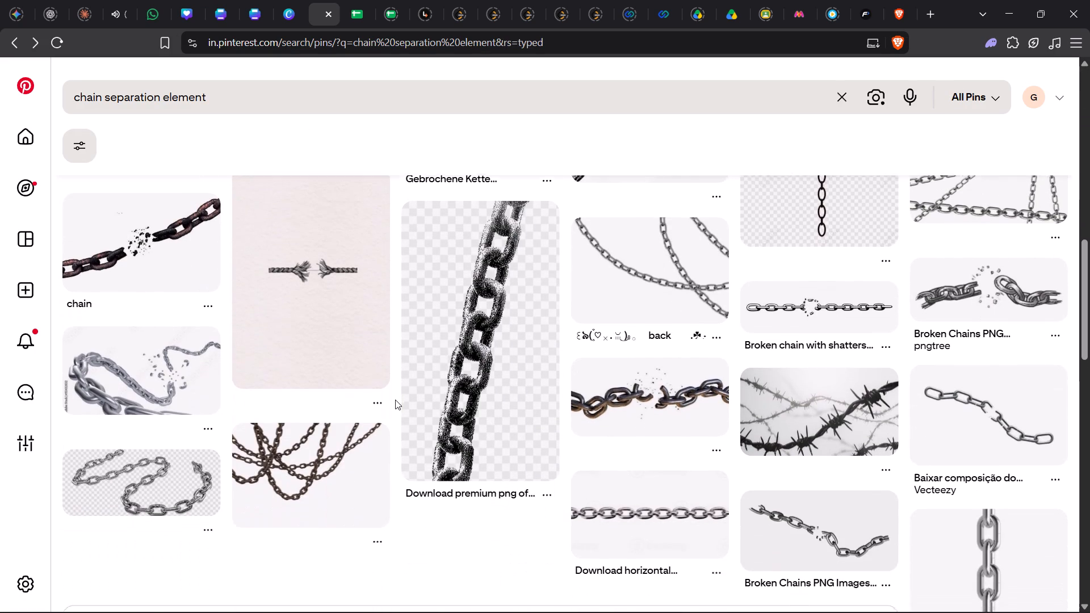
scroll(395, 400, up, 1)
Open the black vector broken-chain pin, go to its related "Break Free" pin and copy that broken chain image.
click(460, 304)
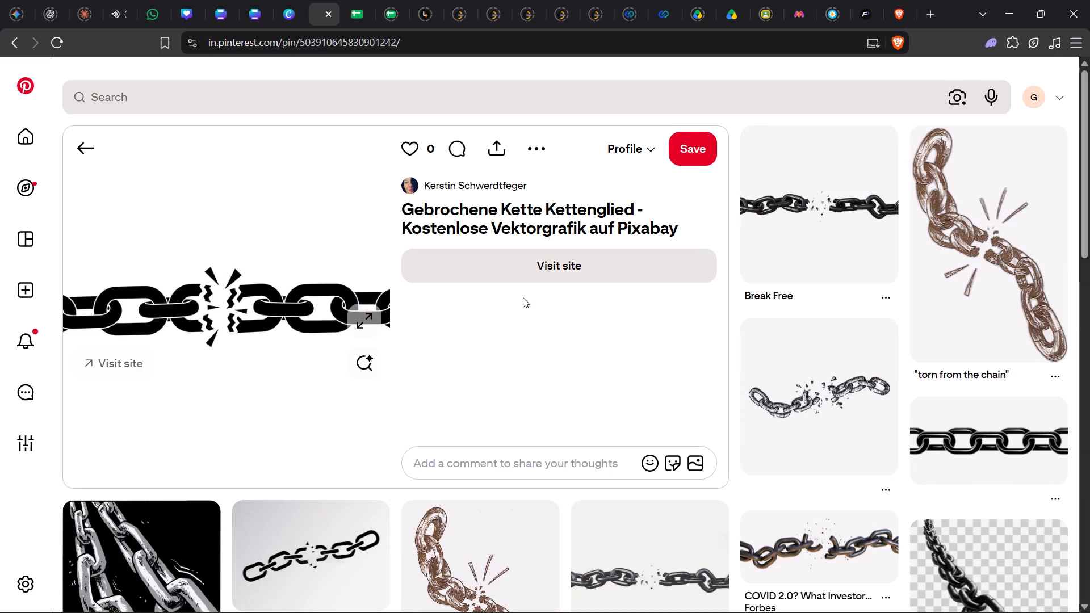
click(775, 198)
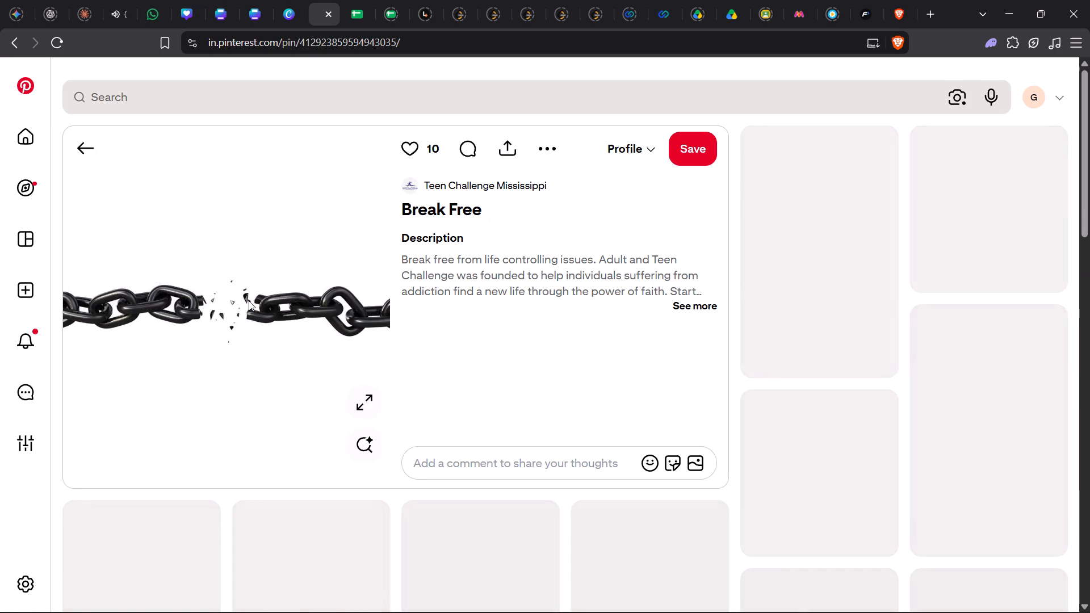
right_click(248, 301)
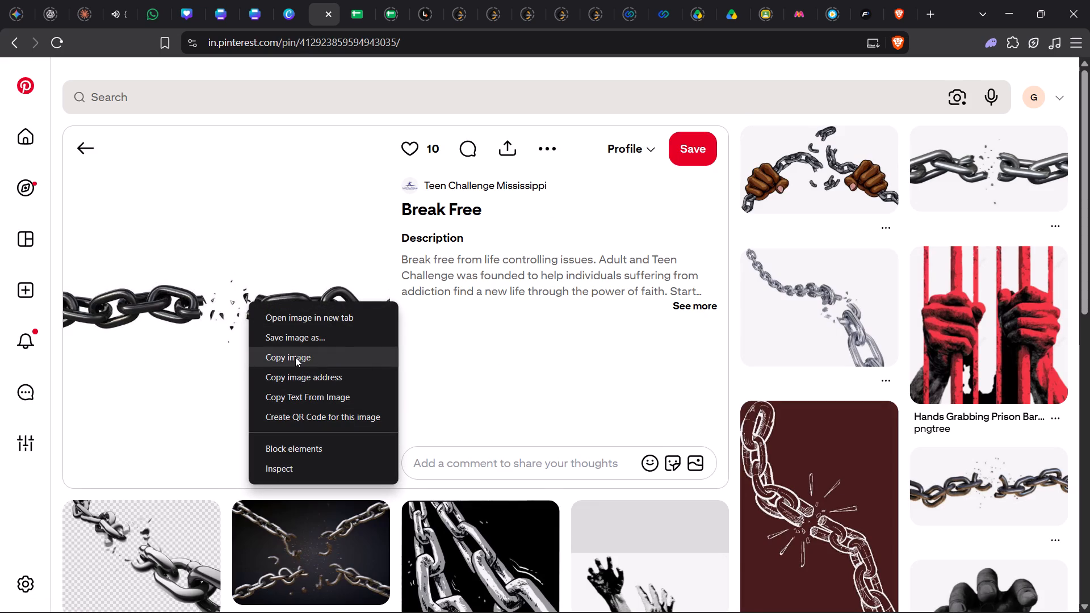
click(295, 357)
scroll(473, 321, down, 2)
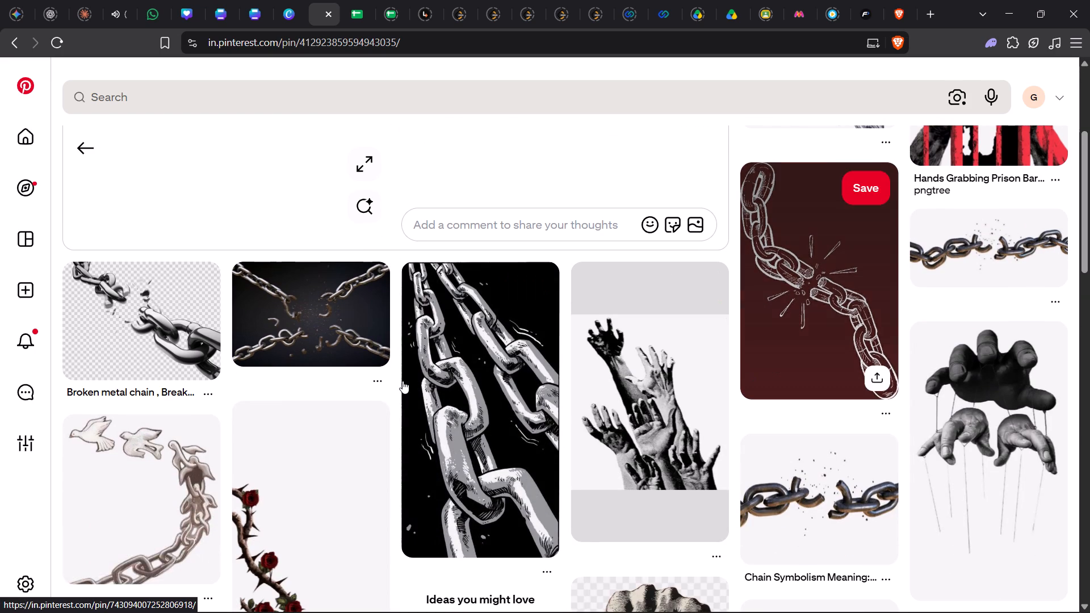
scroll(403, 381, up, 5)
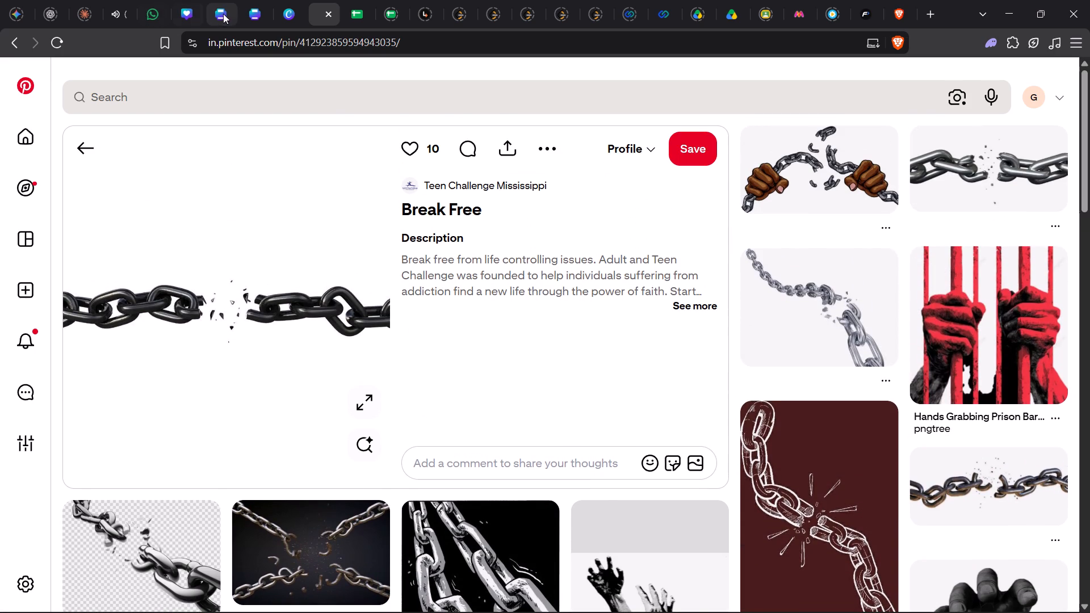
Return to the bookmarks 2026 design in Canva, paste the broken chain onto page 4 and remove its background.
click(224, 12)
key(ctrl+v)
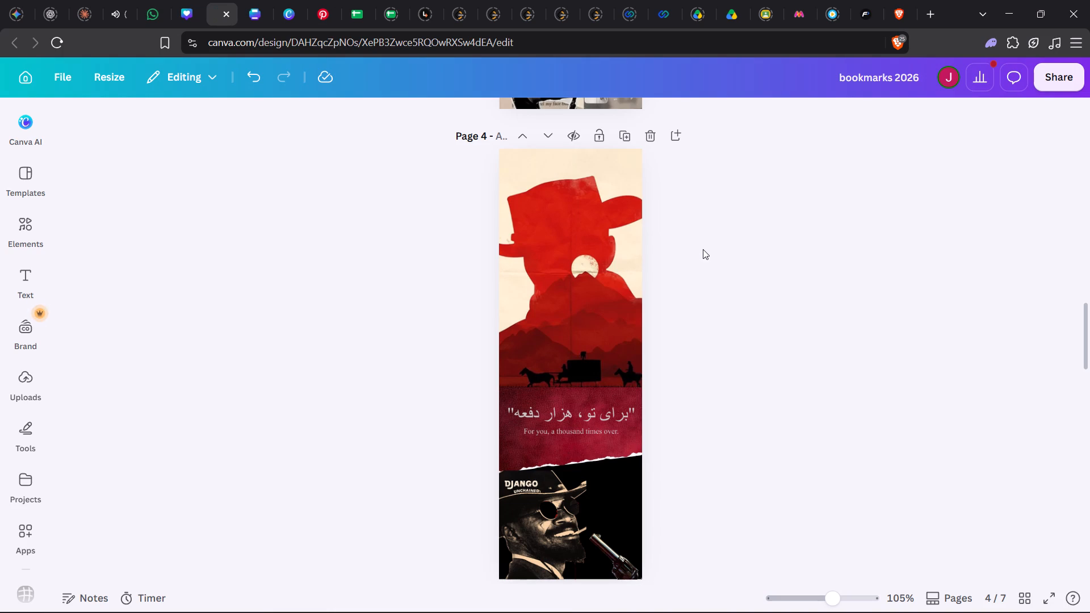
click(455, 114)
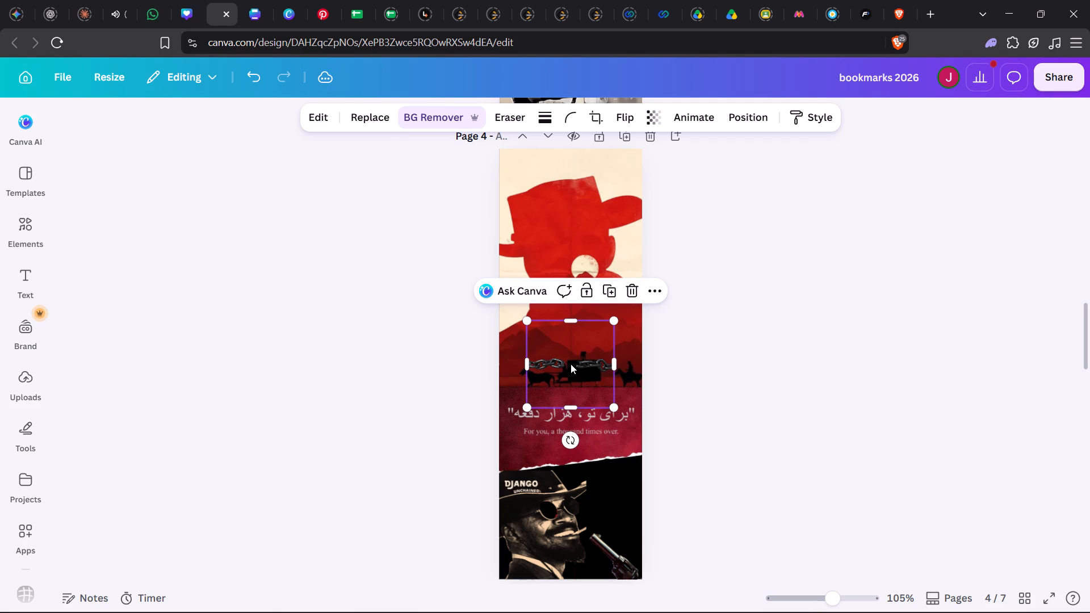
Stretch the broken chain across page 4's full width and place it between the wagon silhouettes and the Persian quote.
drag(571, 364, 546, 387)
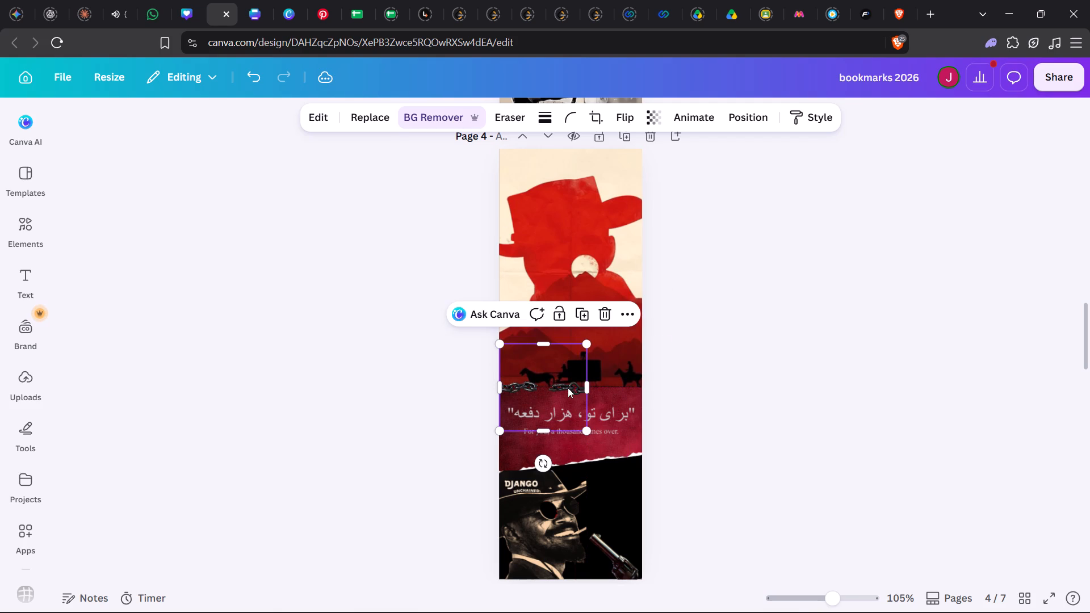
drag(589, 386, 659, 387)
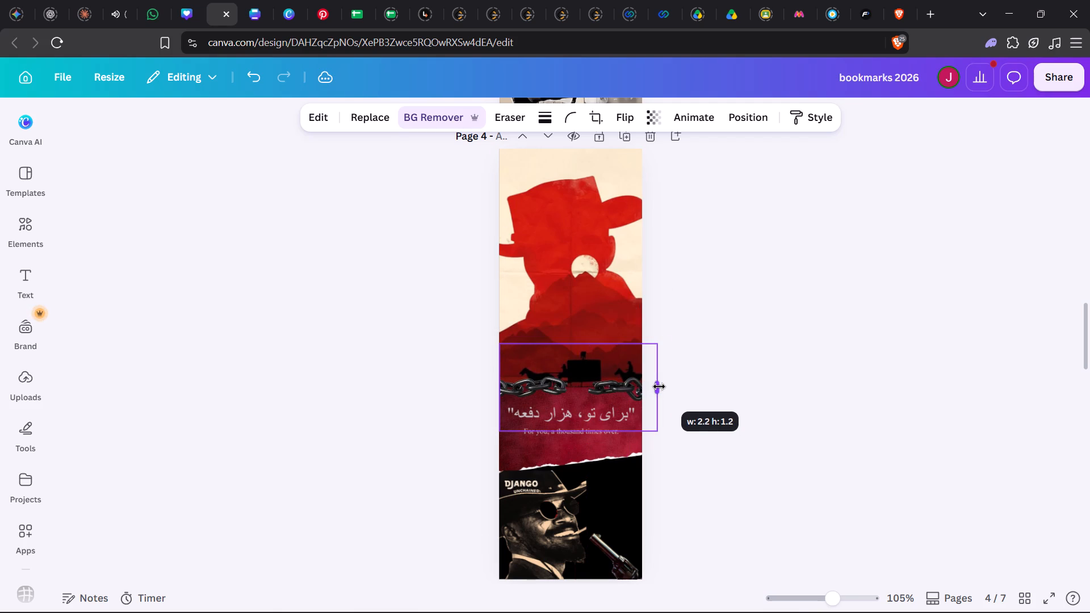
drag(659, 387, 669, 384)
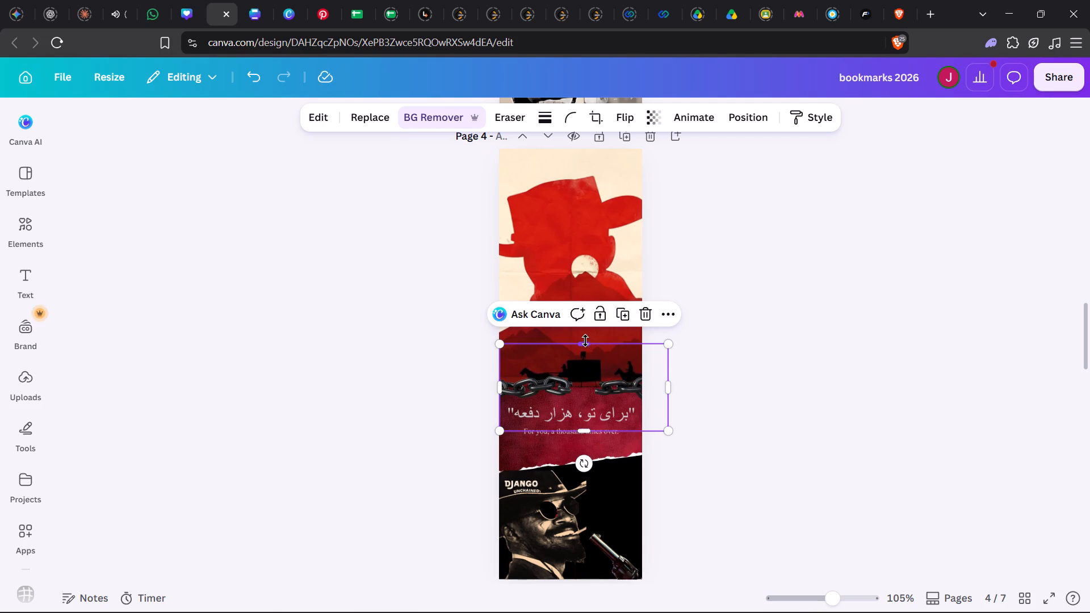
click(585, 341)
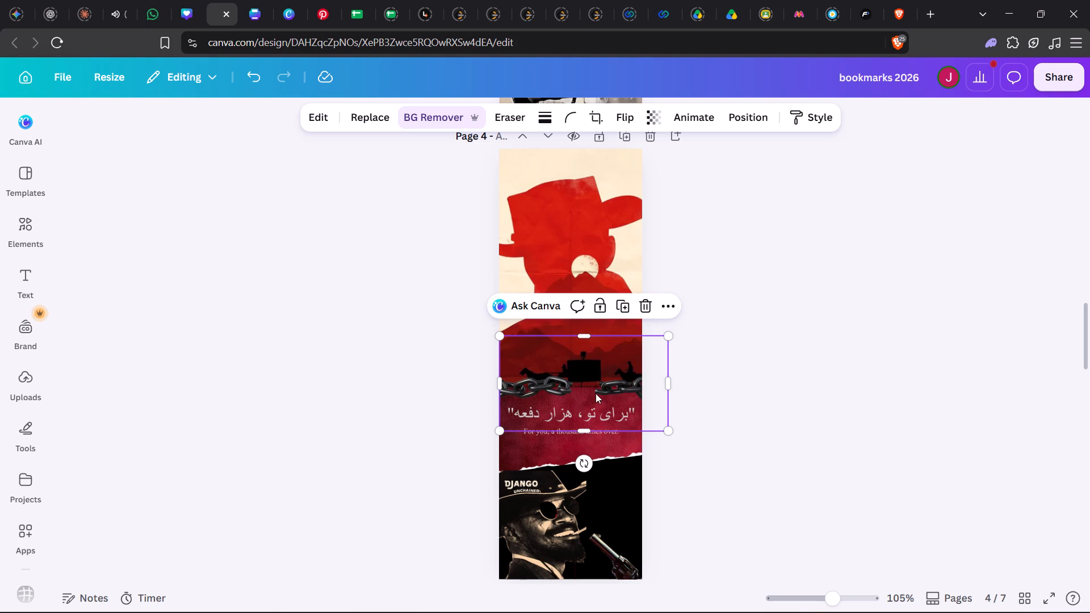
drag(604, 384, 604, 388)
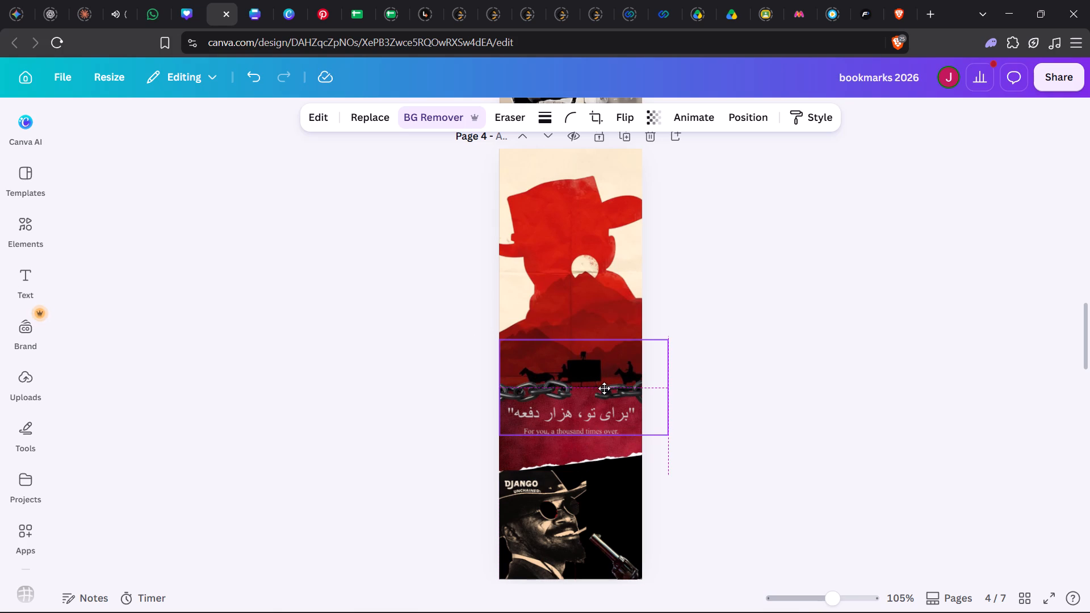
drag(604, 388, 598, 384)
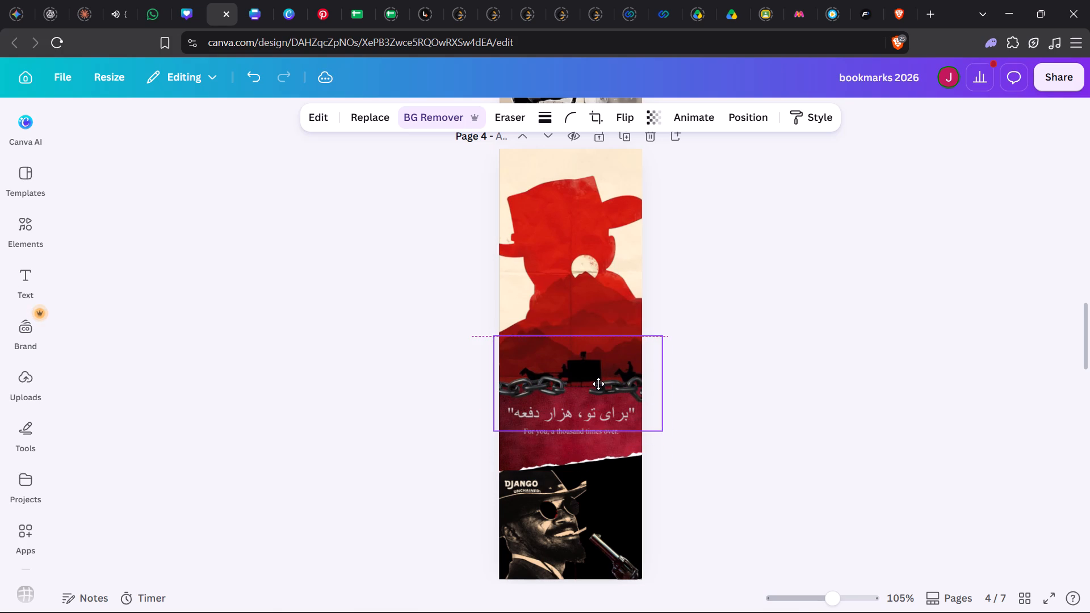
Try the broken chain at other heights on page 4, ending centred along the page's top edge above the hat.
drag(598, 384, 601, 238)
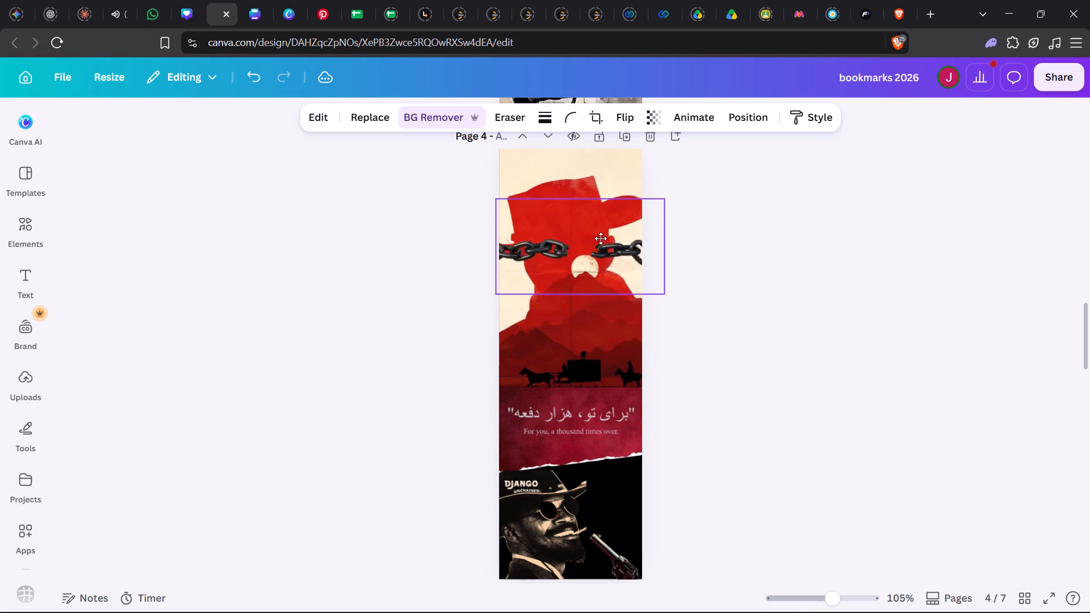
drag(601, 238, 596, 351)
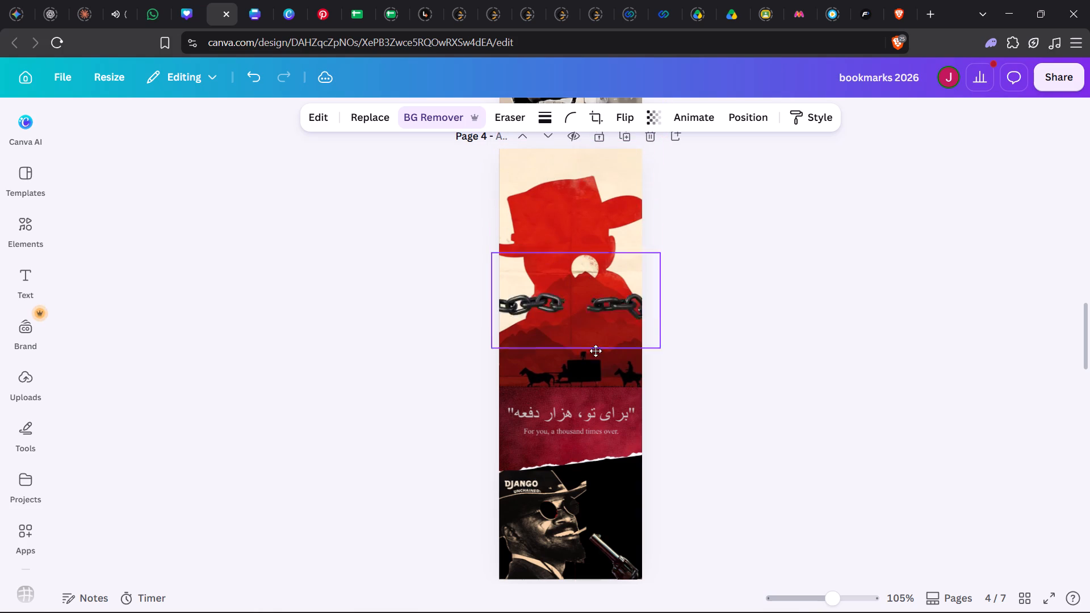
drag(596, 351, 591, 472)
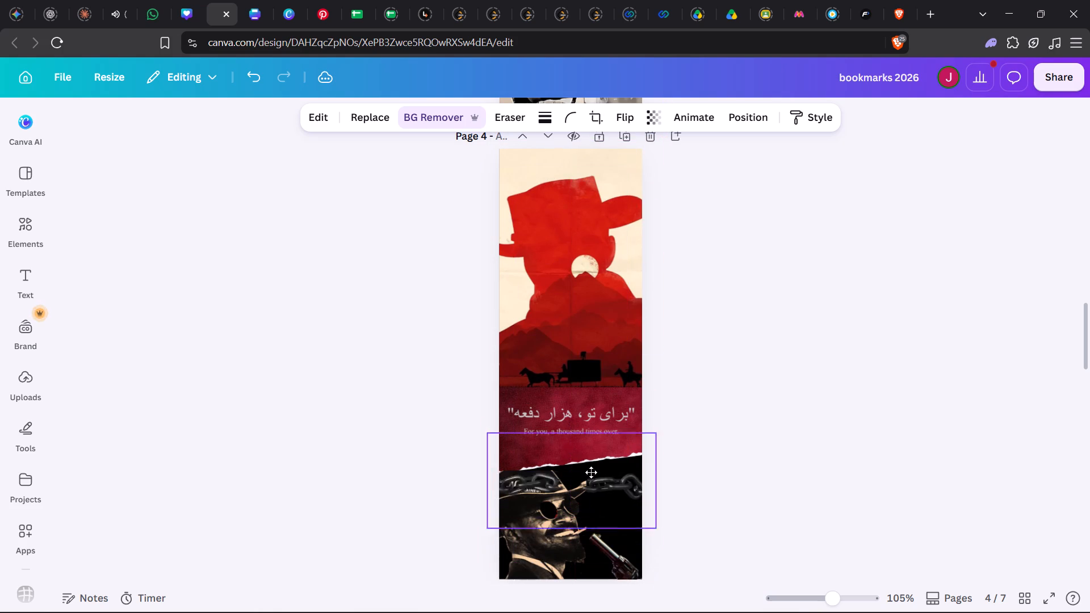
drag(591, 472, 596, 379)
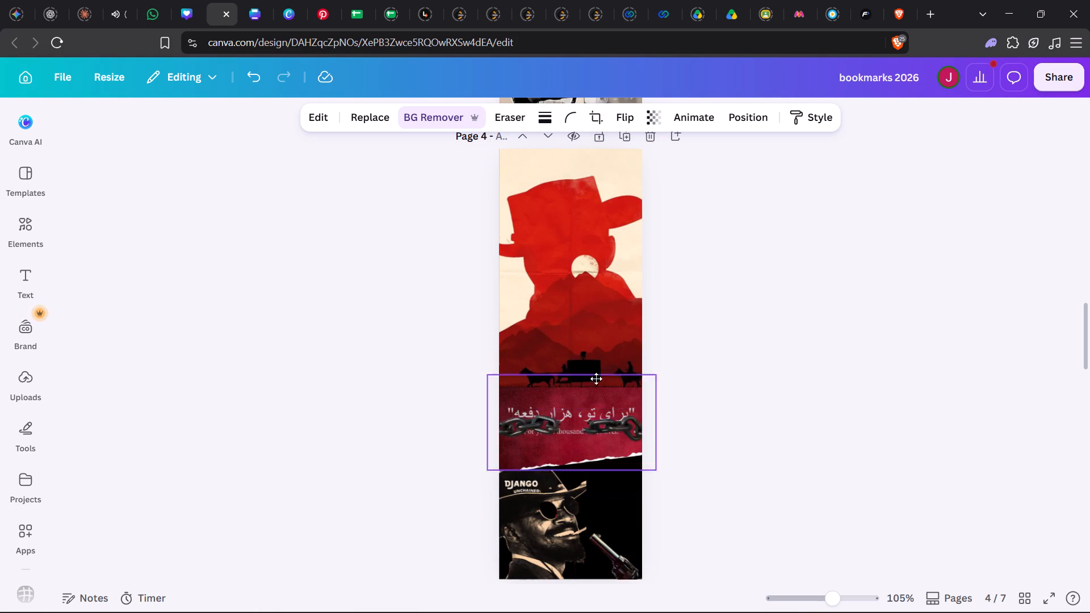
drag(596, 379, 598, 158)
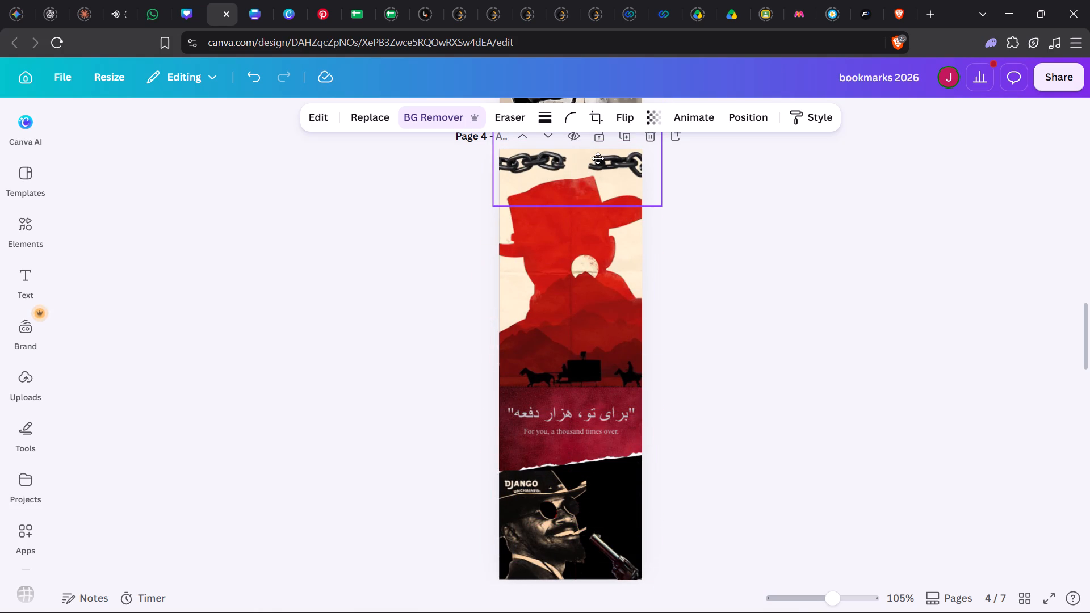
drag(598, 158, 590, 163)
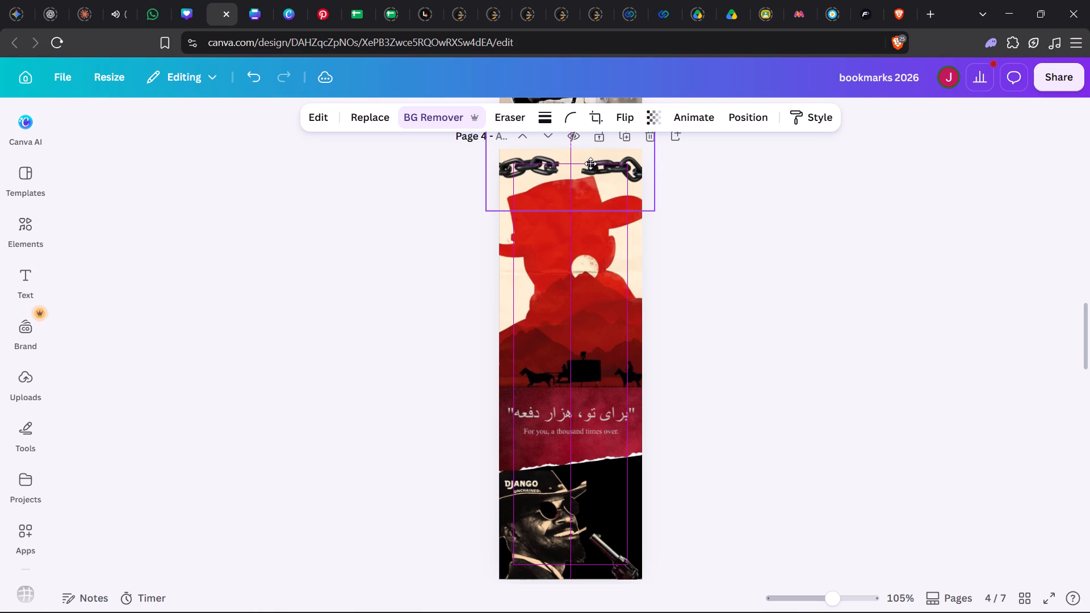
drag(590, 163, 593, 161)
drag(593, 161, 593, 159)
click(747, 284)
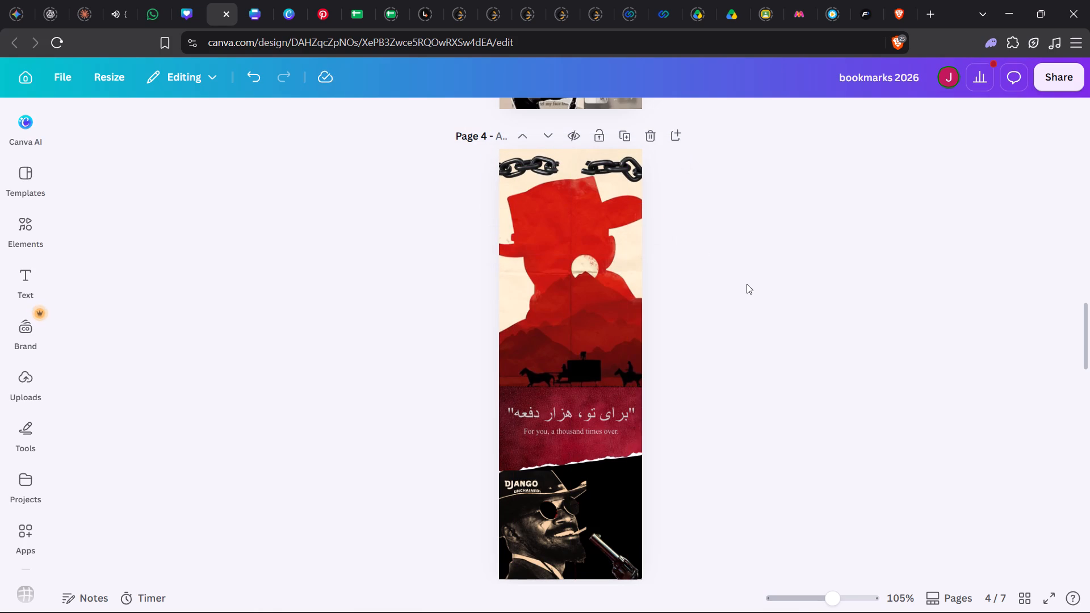
Delete the broken chain from the top of page 4.
click(628, 170)
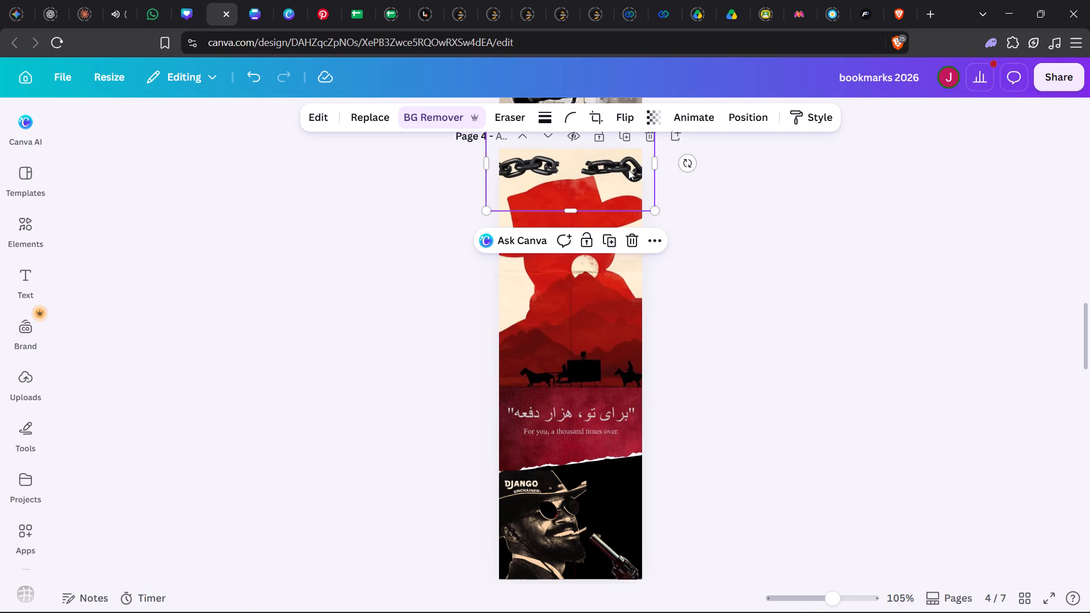
key(Delete)
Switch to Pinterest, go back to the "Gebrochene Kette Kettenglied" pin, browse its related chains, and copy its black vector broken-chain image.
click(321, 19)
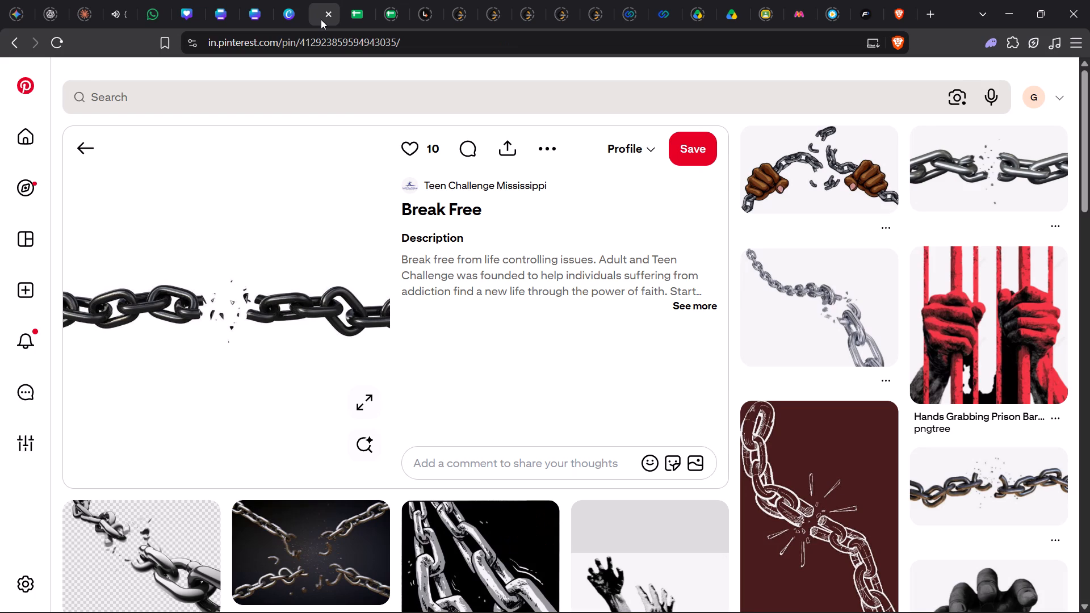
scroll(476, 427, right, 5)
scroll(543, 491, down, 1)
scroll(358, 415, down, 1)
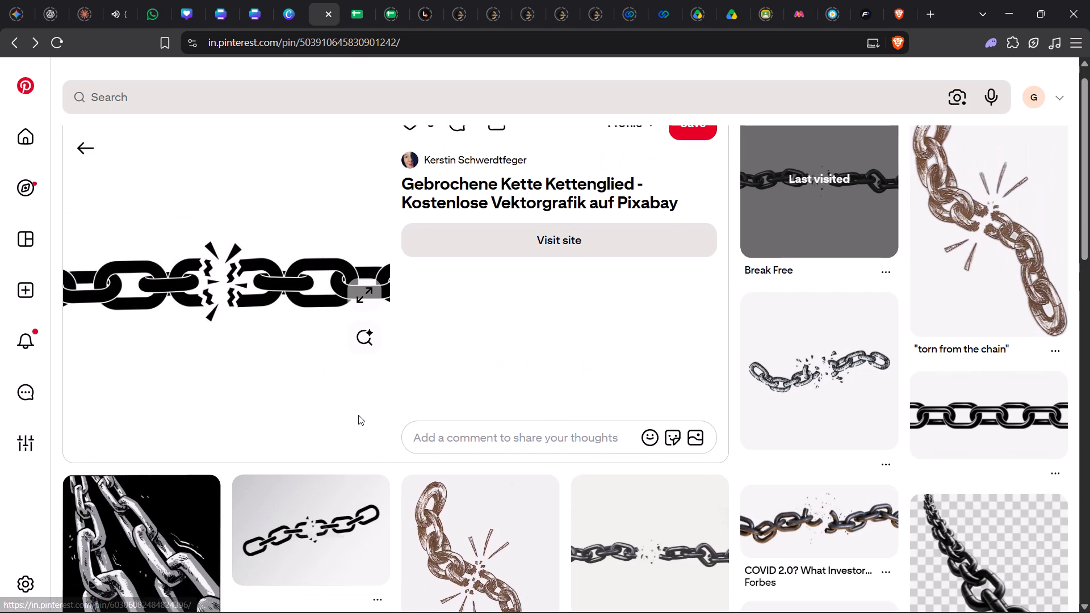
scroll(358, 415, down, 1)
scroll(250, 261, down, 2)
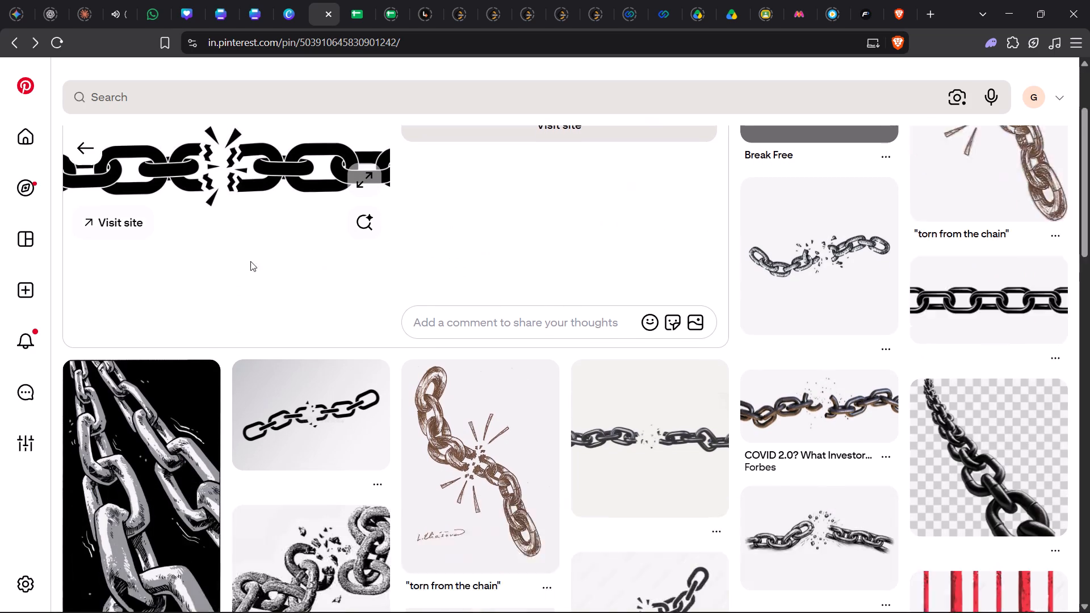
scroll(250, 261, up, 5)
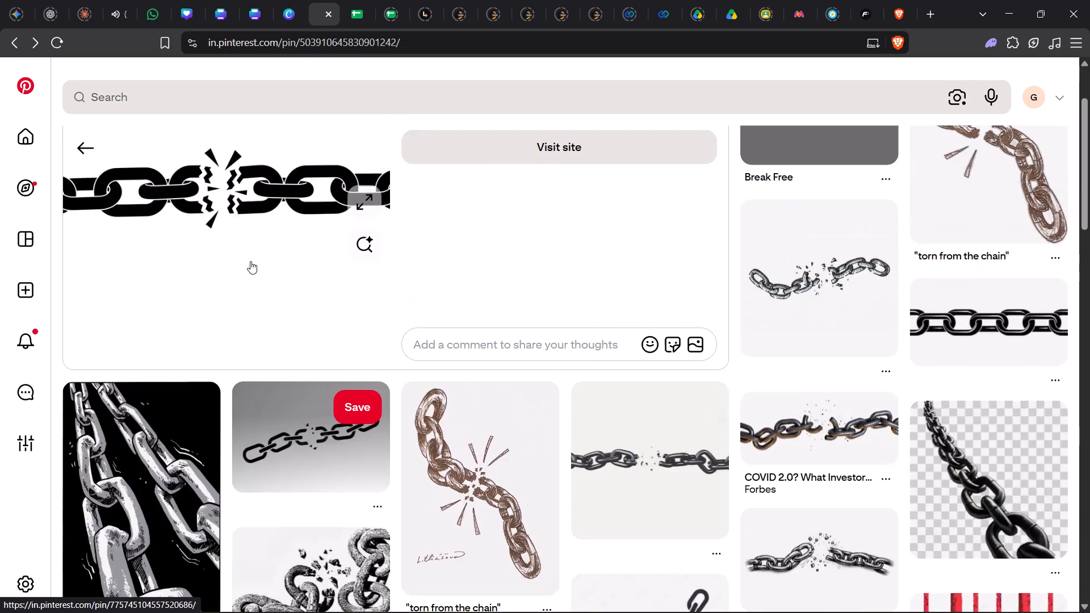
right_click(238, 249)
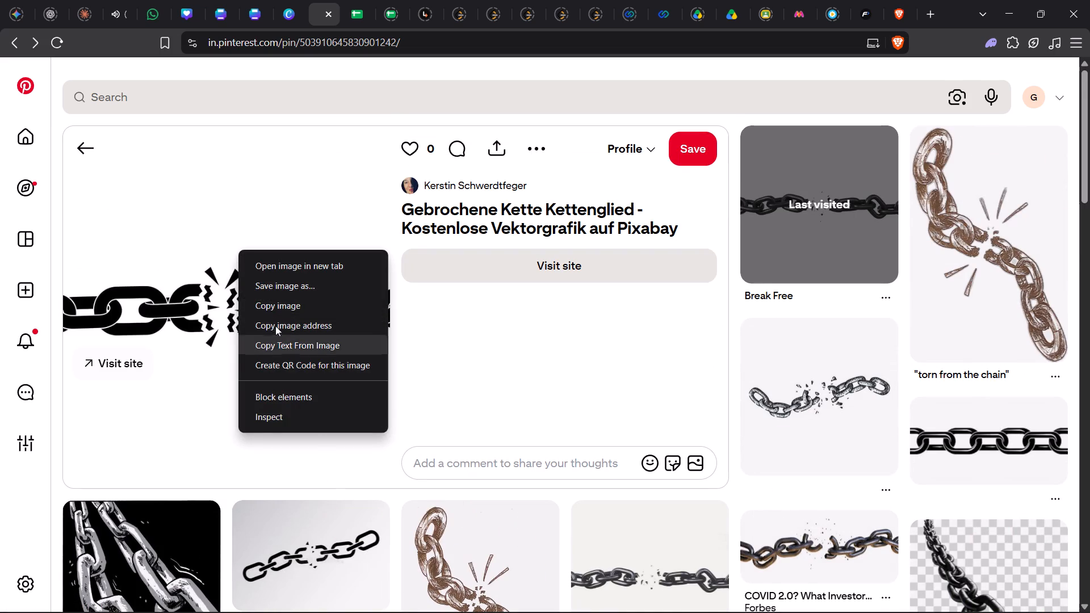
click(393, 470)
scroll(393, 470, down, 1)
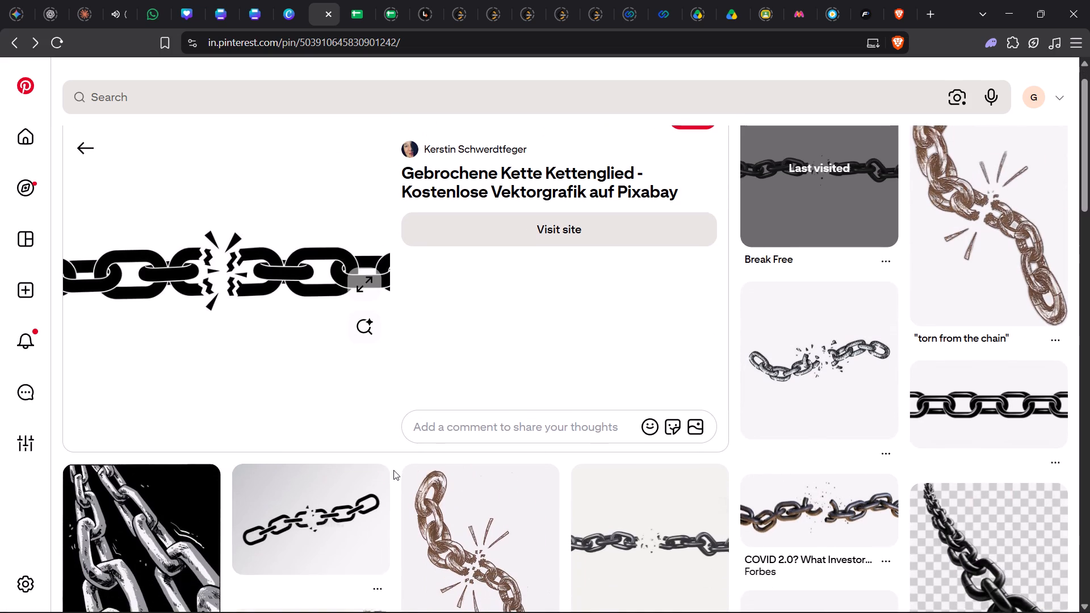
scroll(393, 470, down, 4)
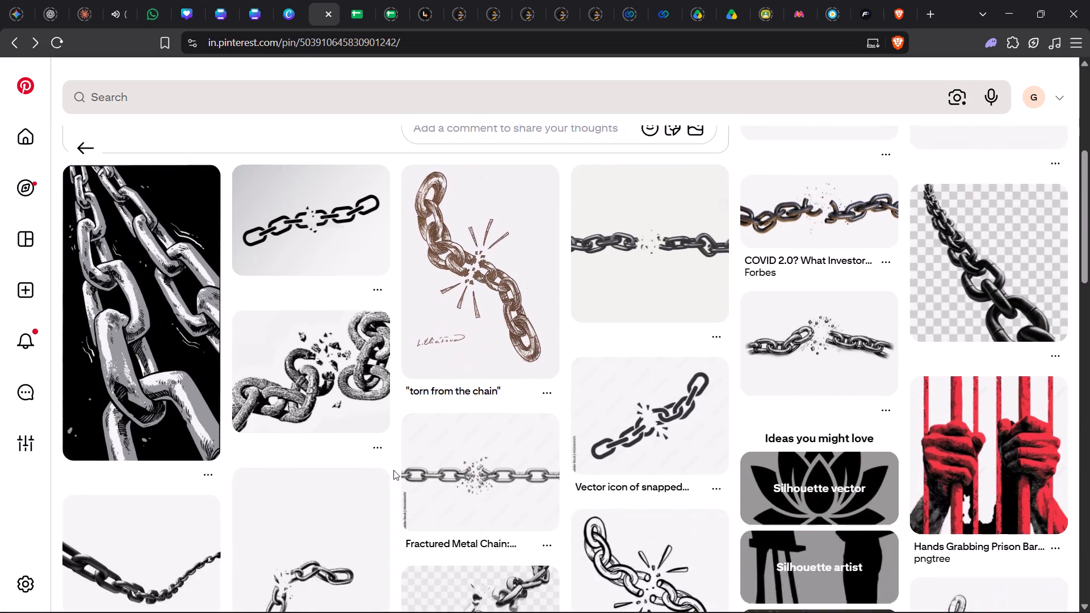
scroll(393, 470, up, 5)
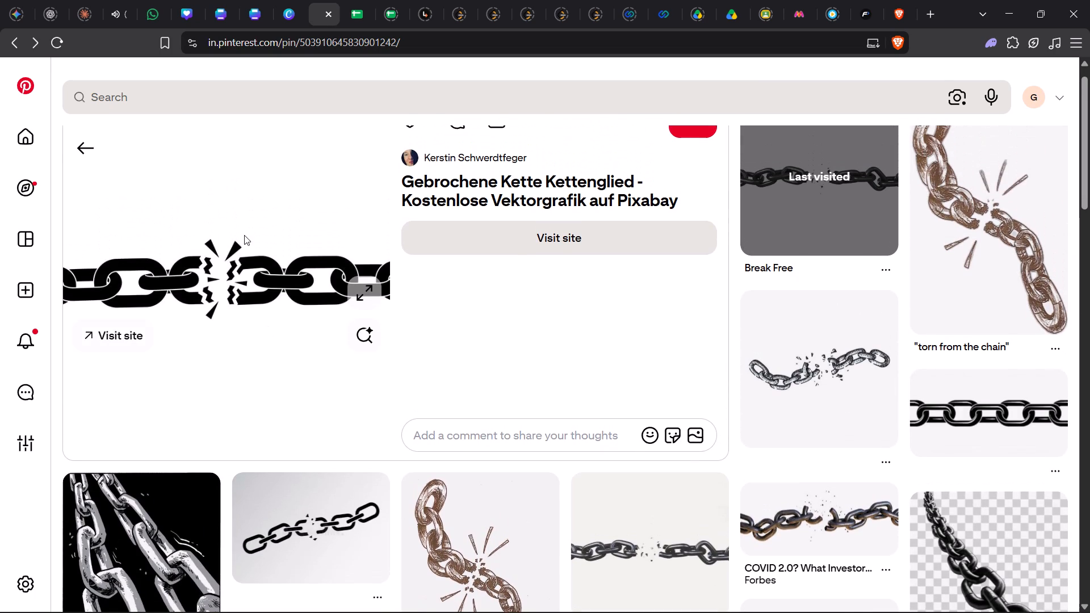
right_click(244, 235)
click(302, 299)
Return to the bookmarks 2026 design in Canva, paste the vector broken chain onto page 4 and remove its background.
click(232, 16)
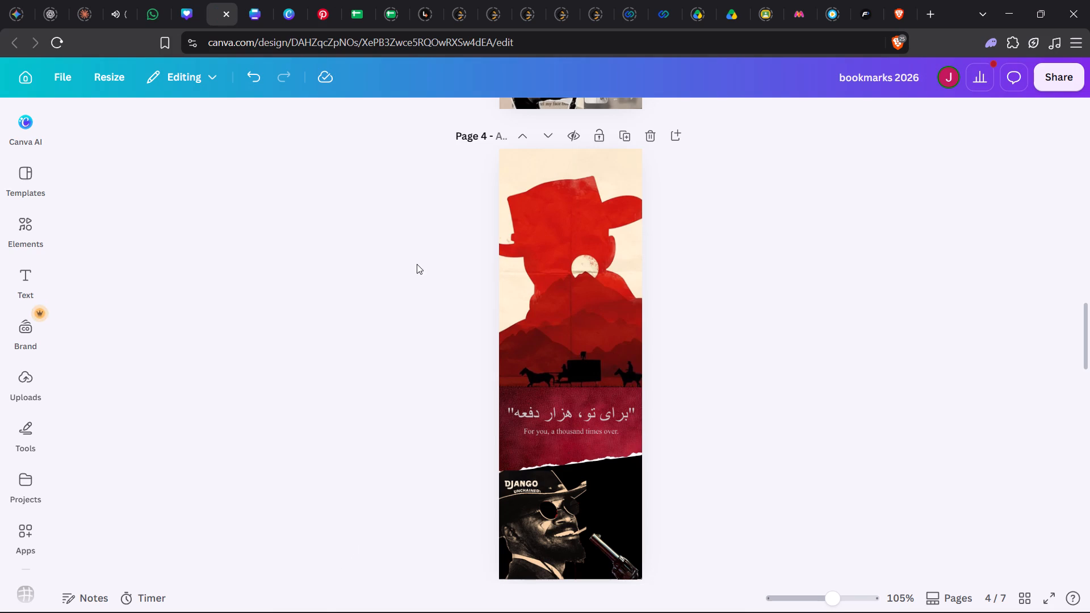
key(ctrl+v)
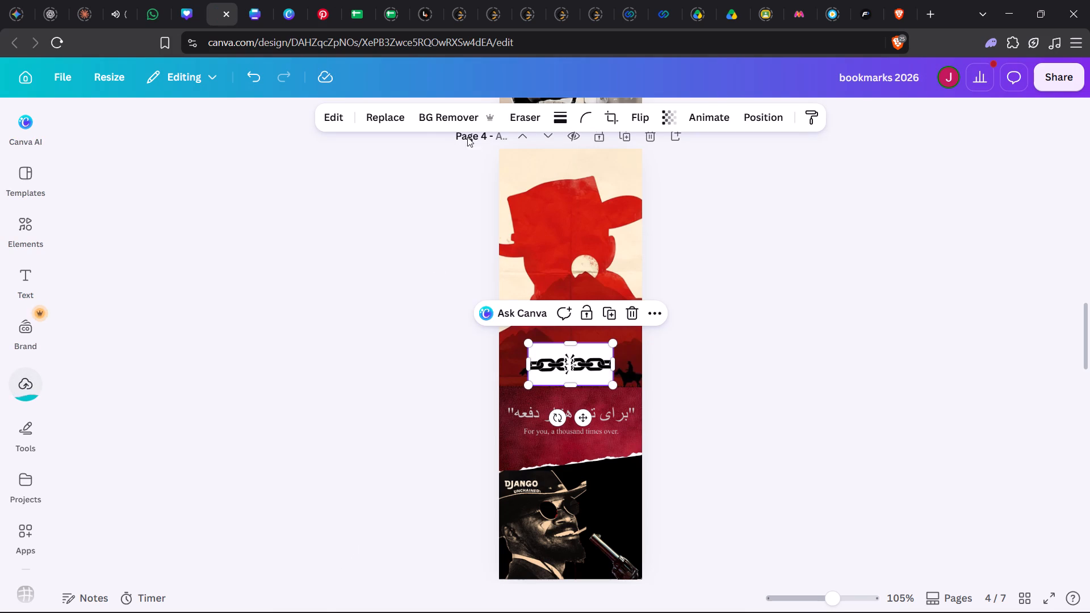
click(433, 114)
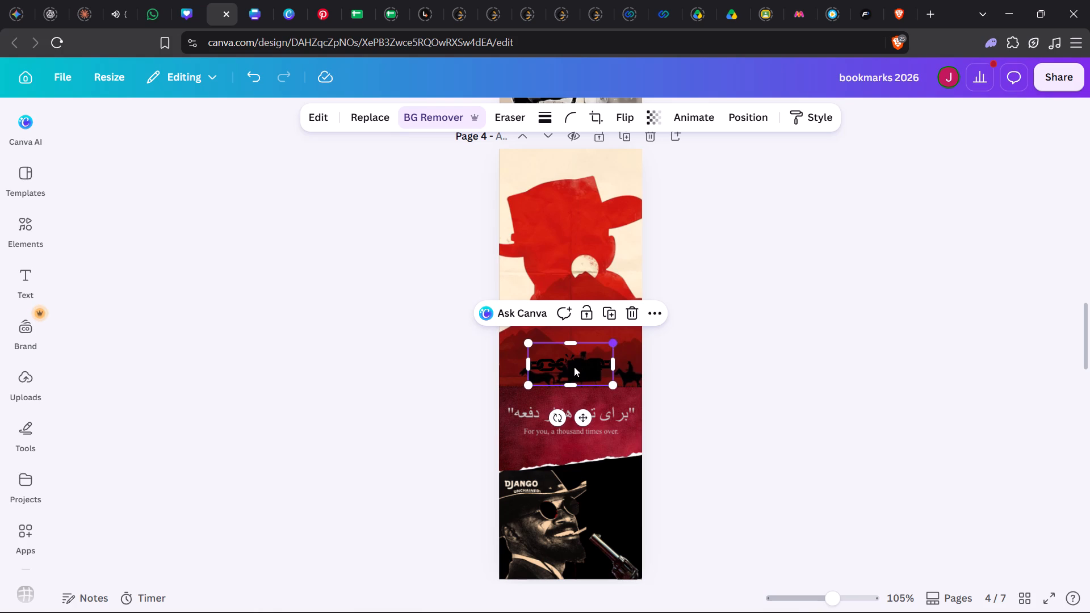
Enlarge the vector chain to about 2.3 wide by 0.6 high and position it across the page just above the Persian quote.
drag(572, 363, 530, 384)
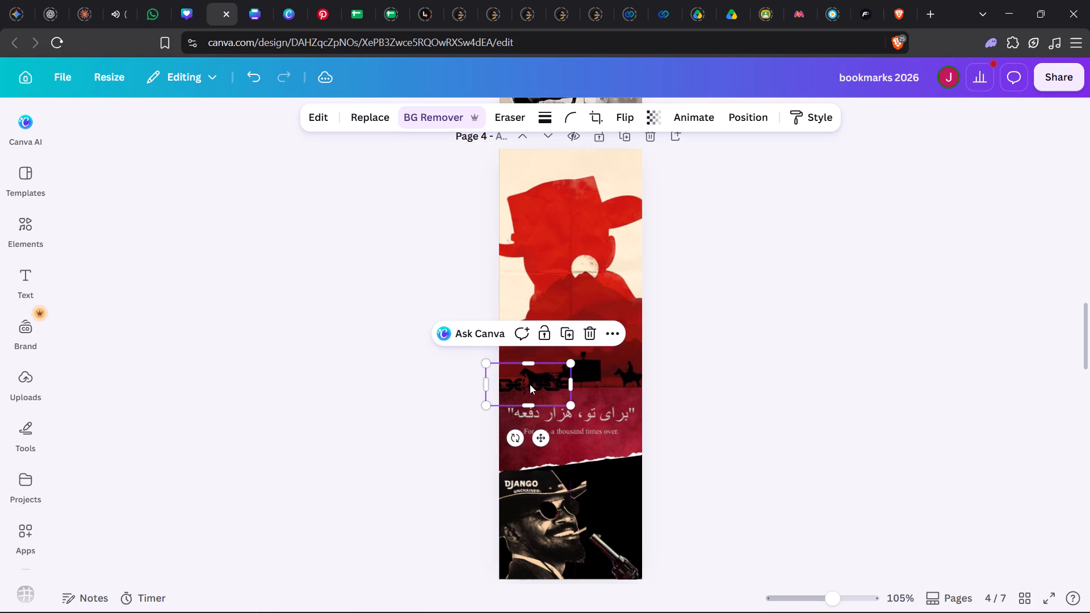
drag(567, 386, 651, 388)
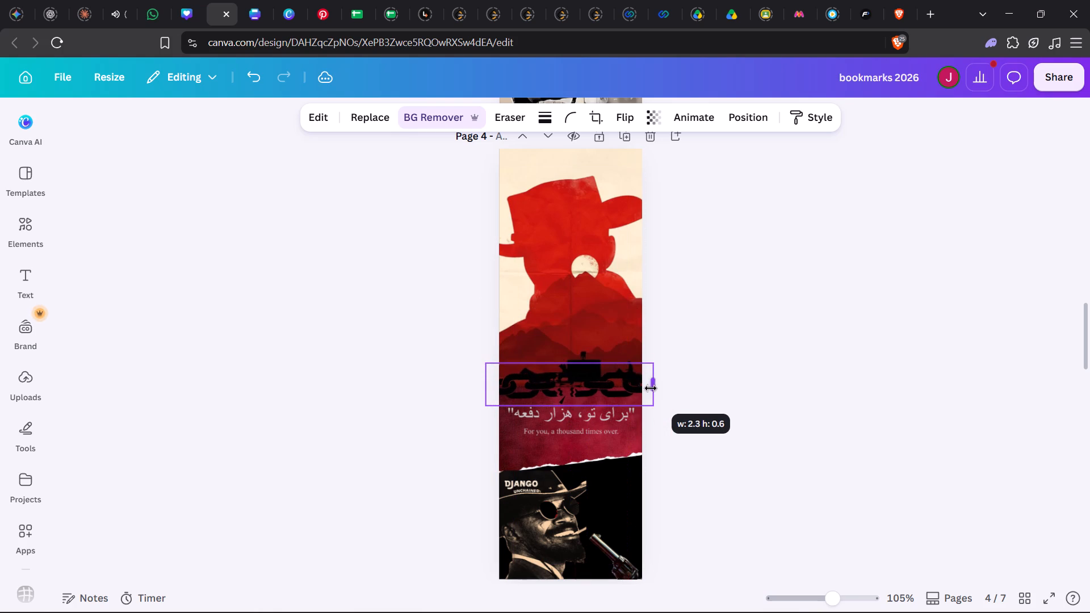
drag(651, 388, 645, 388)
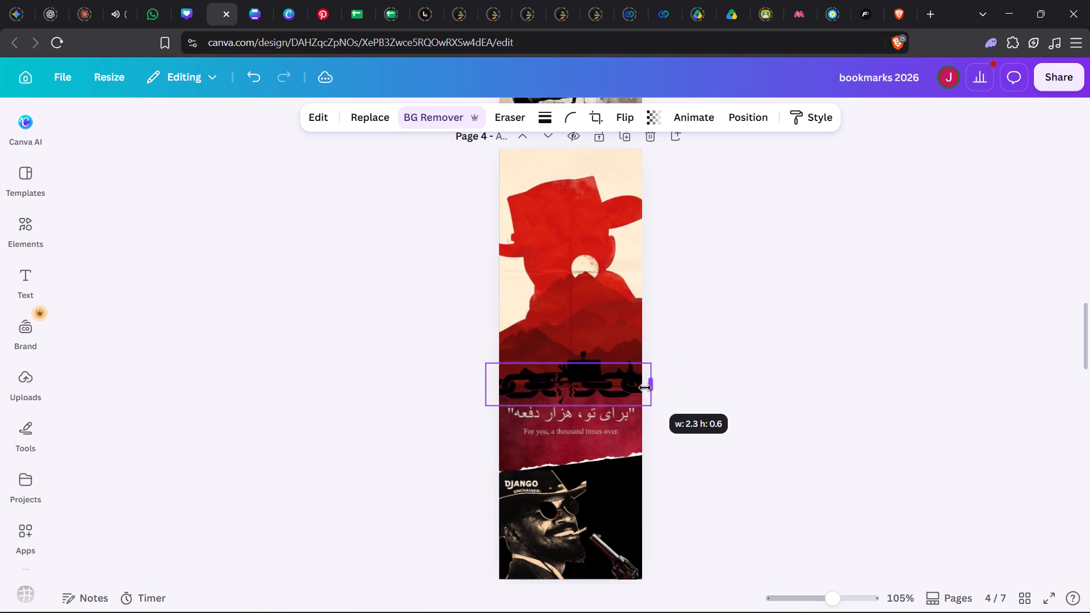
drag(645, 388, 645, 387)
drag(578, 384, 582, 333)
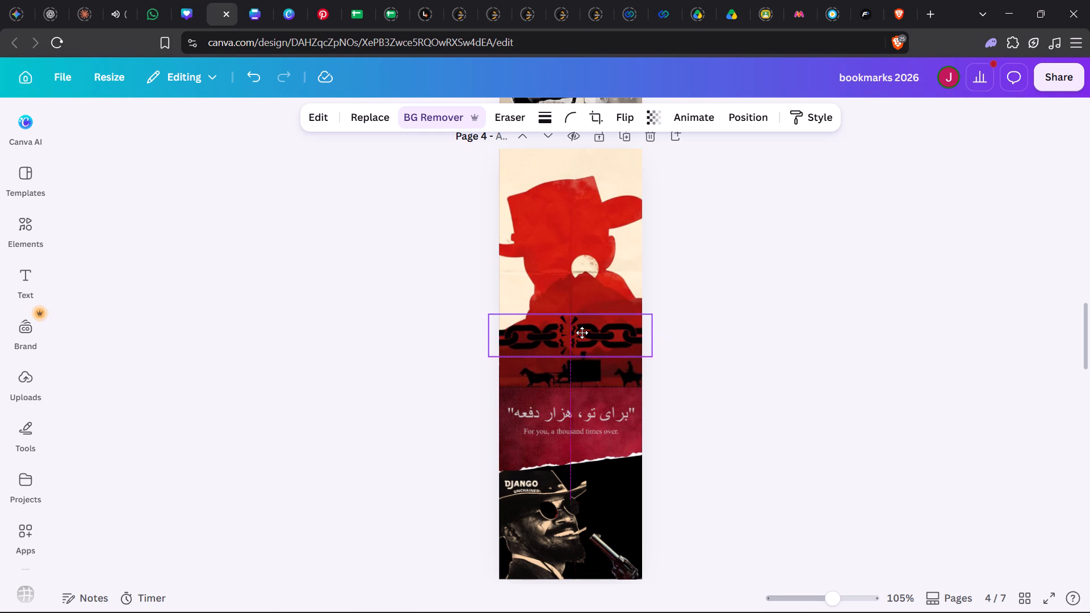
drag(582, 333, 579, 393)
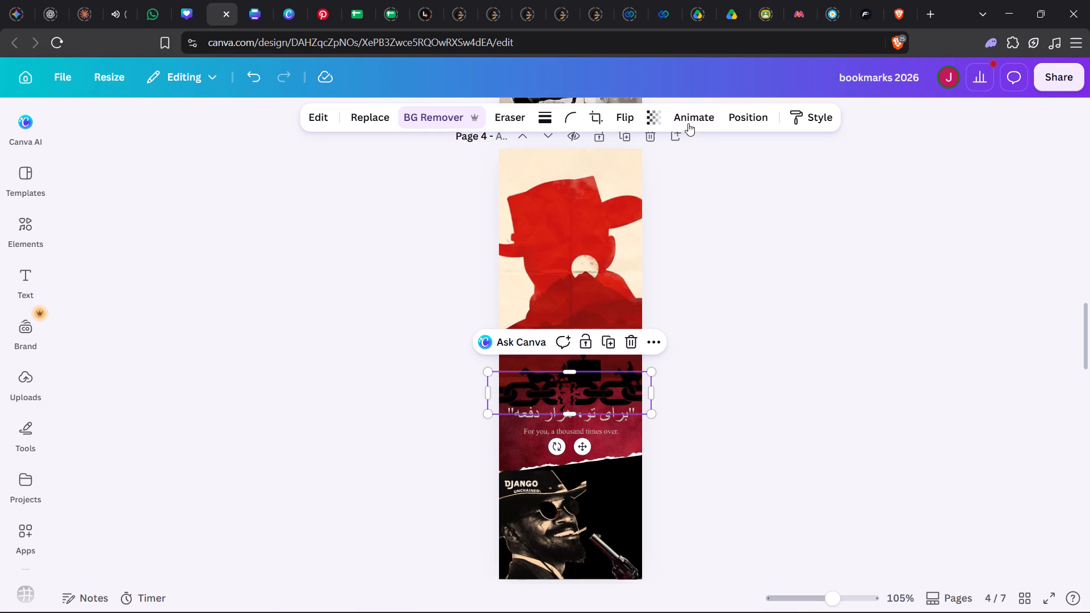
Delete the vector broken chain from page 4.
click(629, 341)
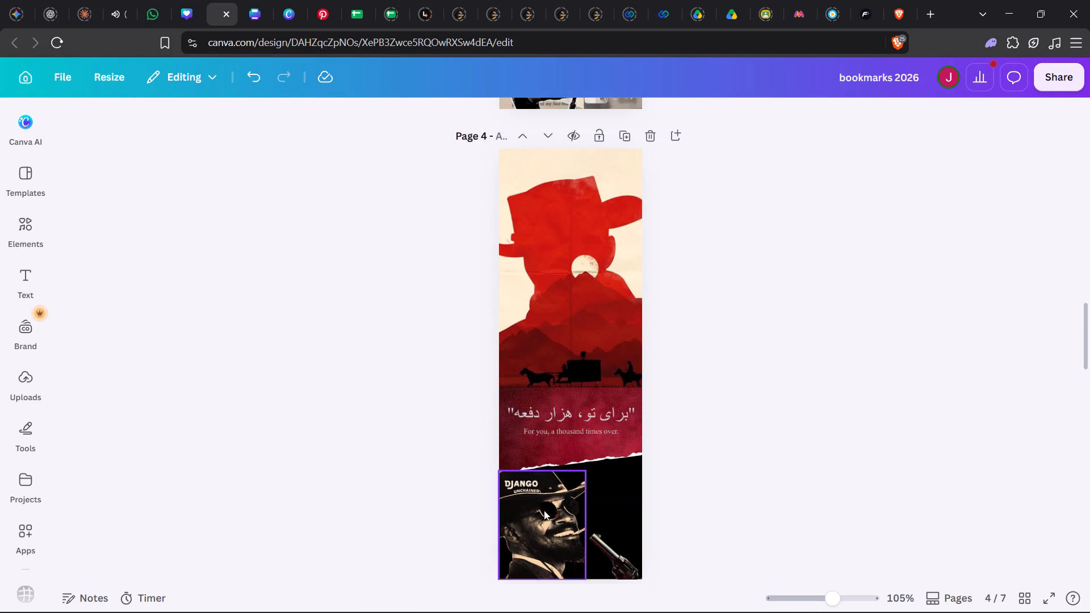
Shift the Django portrait slightly past page 4's left edge and move the revolver left so its barrel meets the portrait.
drag(539, 541, 531, 541)
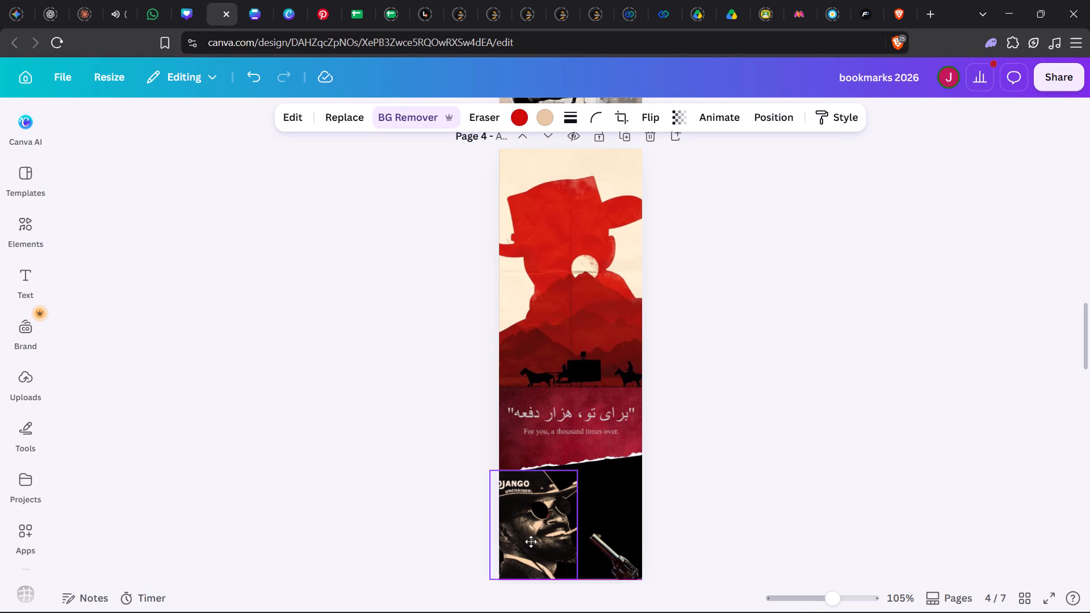
drag(531, 541, 530, 540)
drag(615, 556, 605, 556)
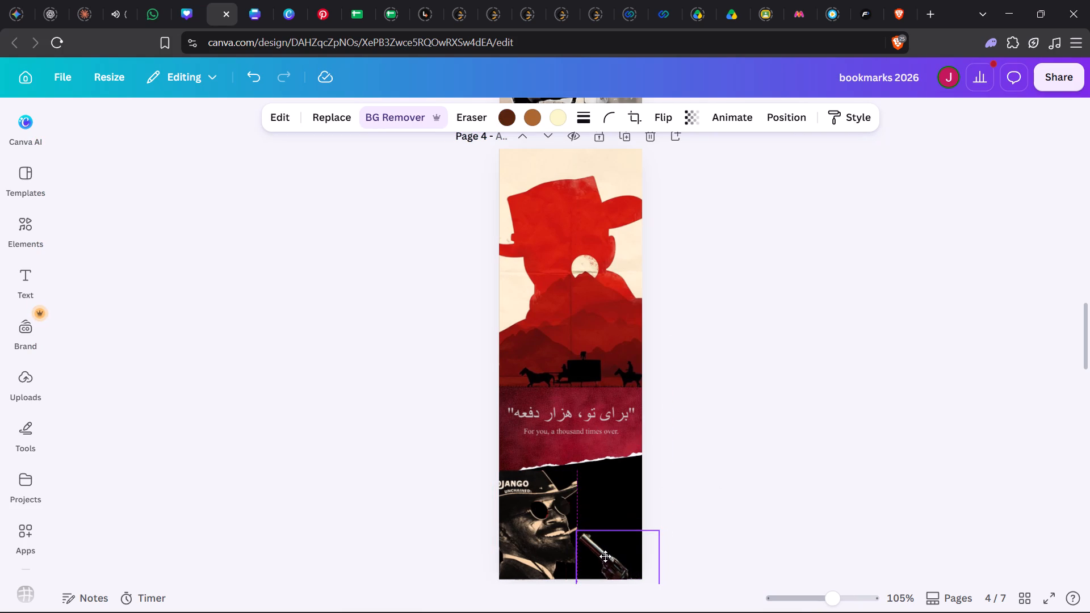
drag(605, 556, 604, 556)
click(720, 494)
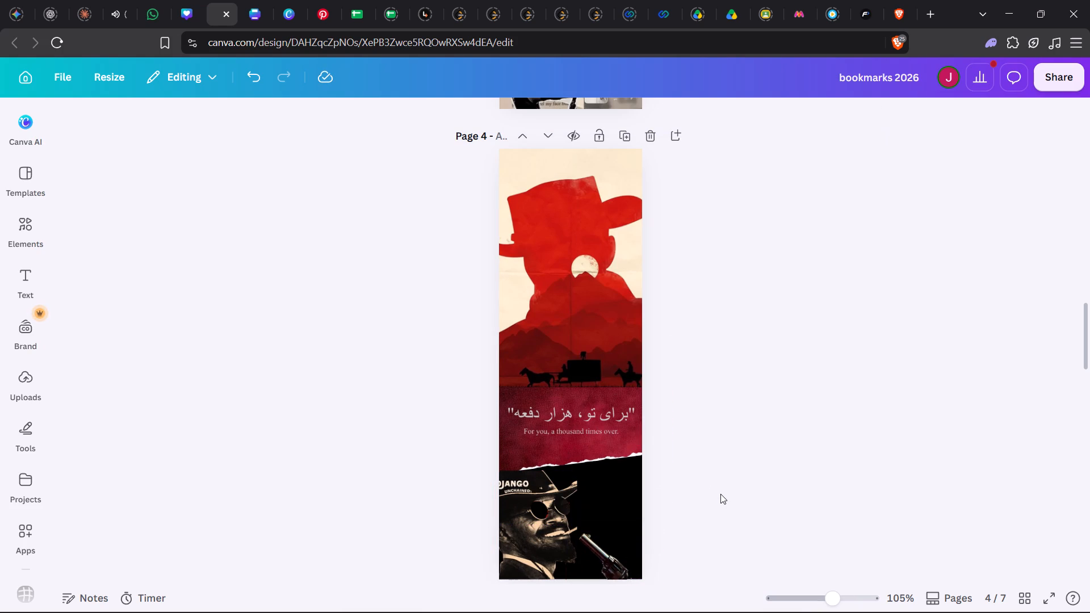
drag(552, 533, 557, 534)
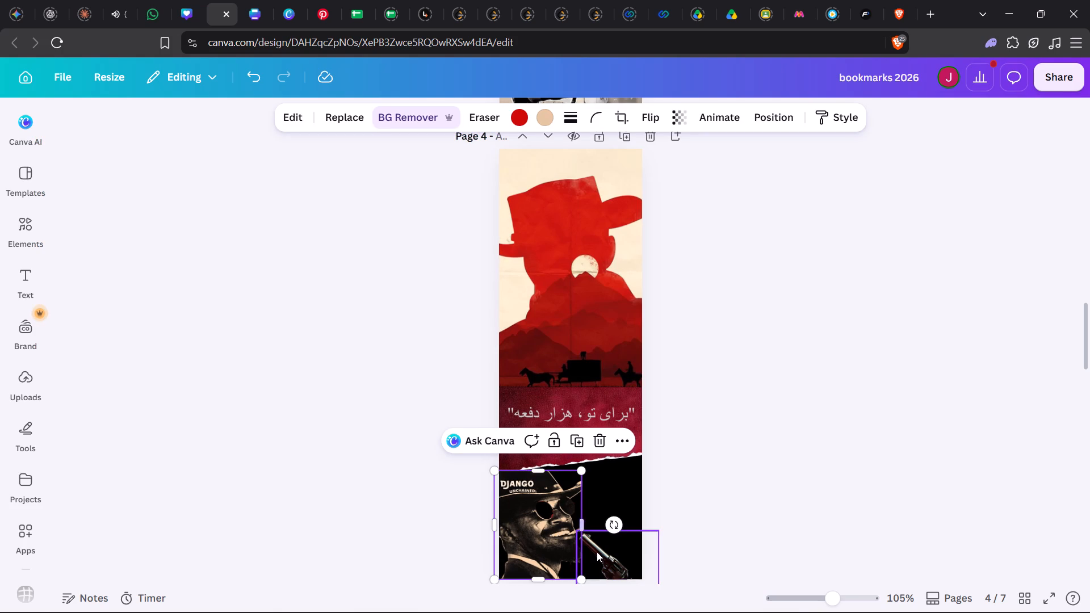
click(598, 552)
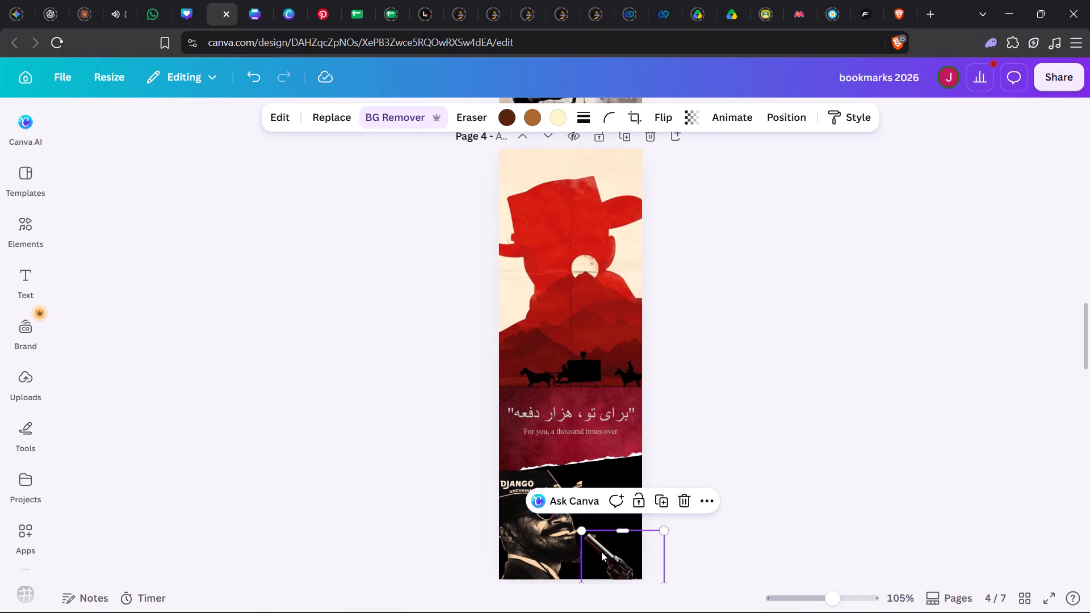
click(722, 498)
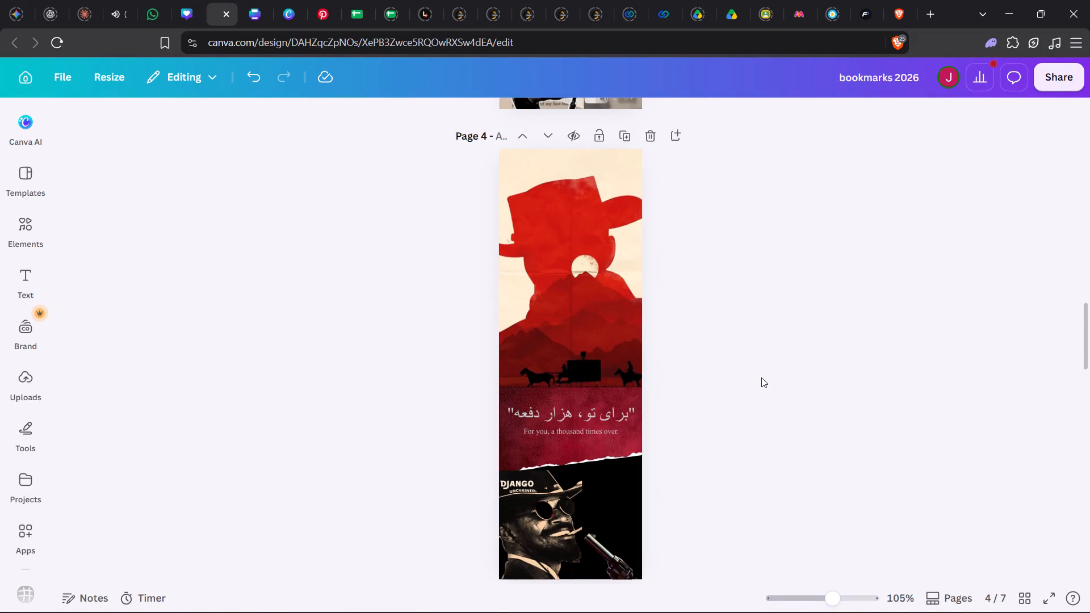
Switch to Pinterest, search for "i like the way you die boy" and look through the pins.
click(315, 15)
scroll(700, 323, up, 1)
click(727, 90)
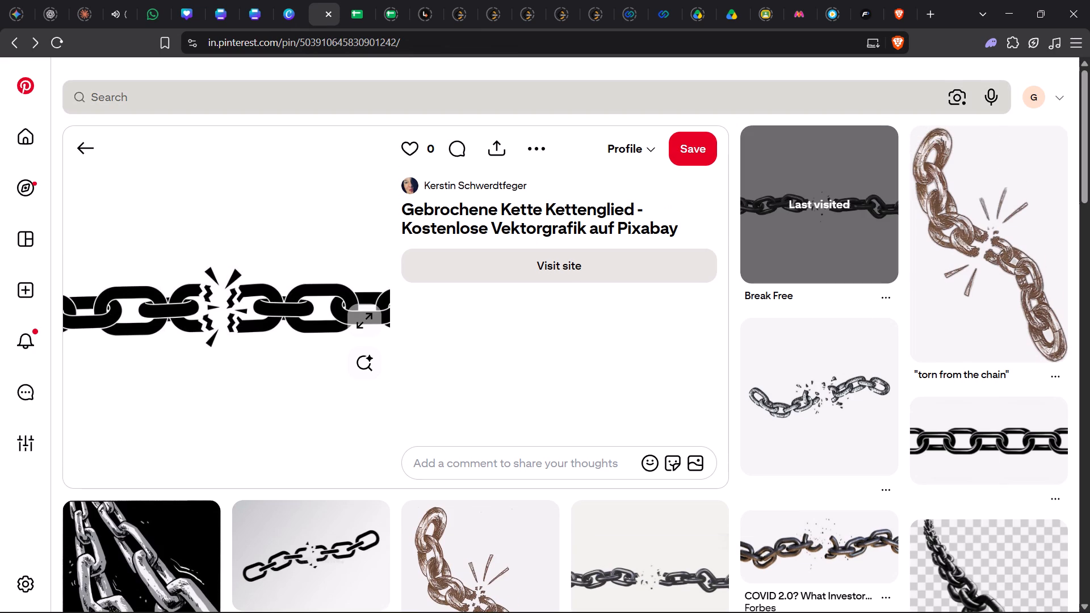
text(i ;)
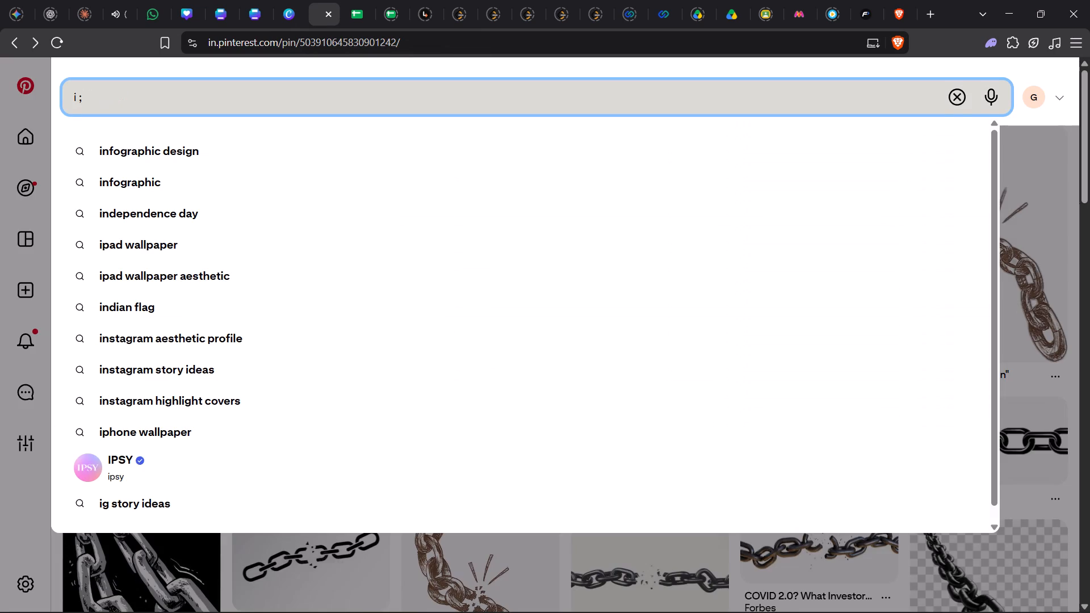
key(BackSpace)
text(like the way you die bot)
key(BackSpace)
key(y)
key(Return)
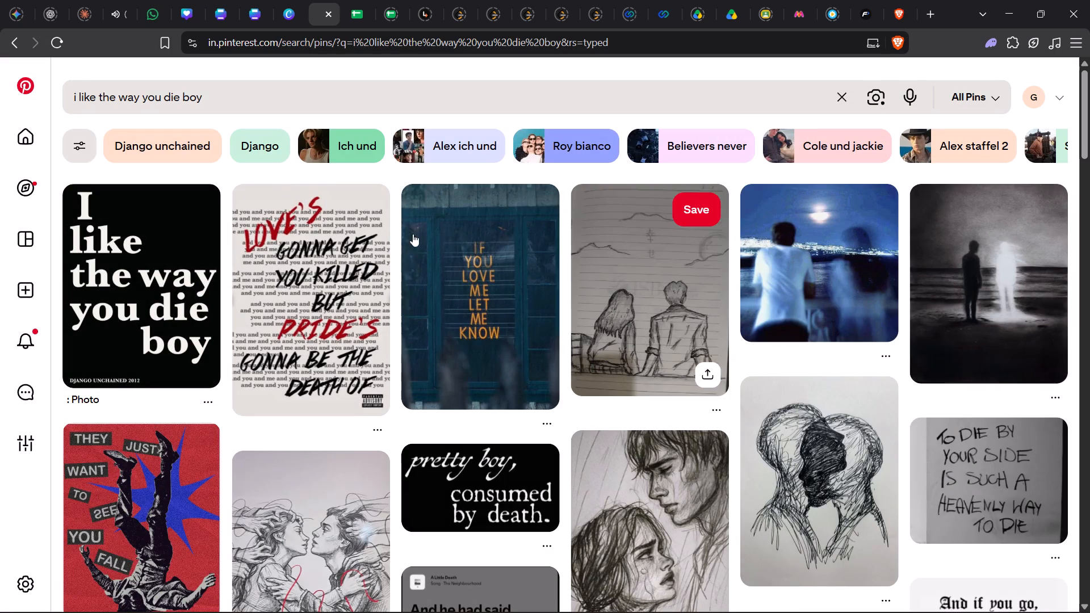
scroll(393, 246, down, 3)
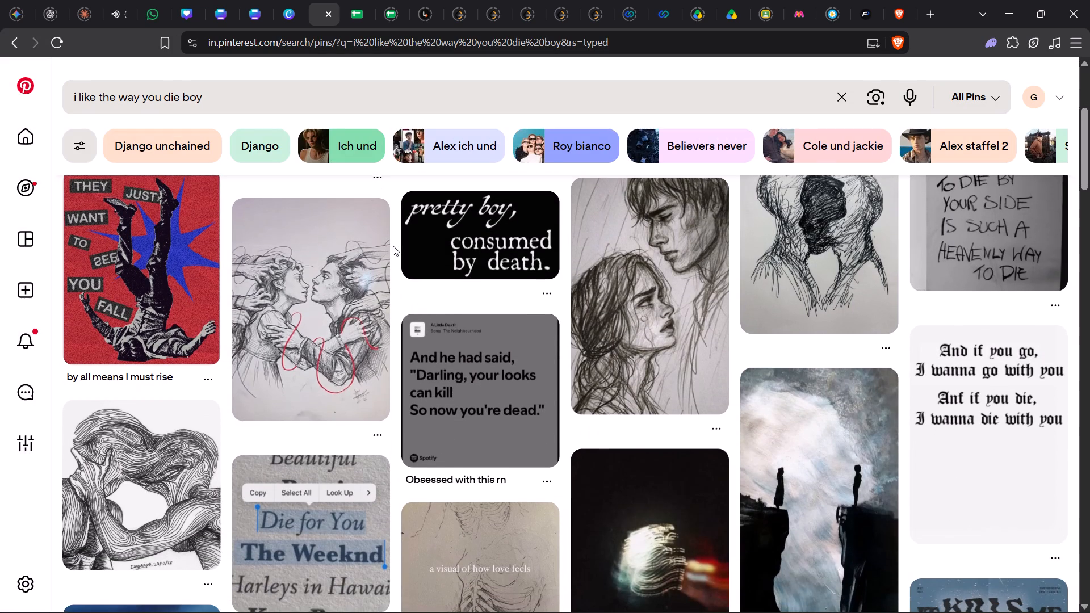
Refine the Pinterest search to "i like the way you die boy django" and browse the pins for a chain graphic.
click(356, 95)
key(space)
text(dja)
text(ngo u)
key(BackSpace)
key(BackSpace)
key(Return)
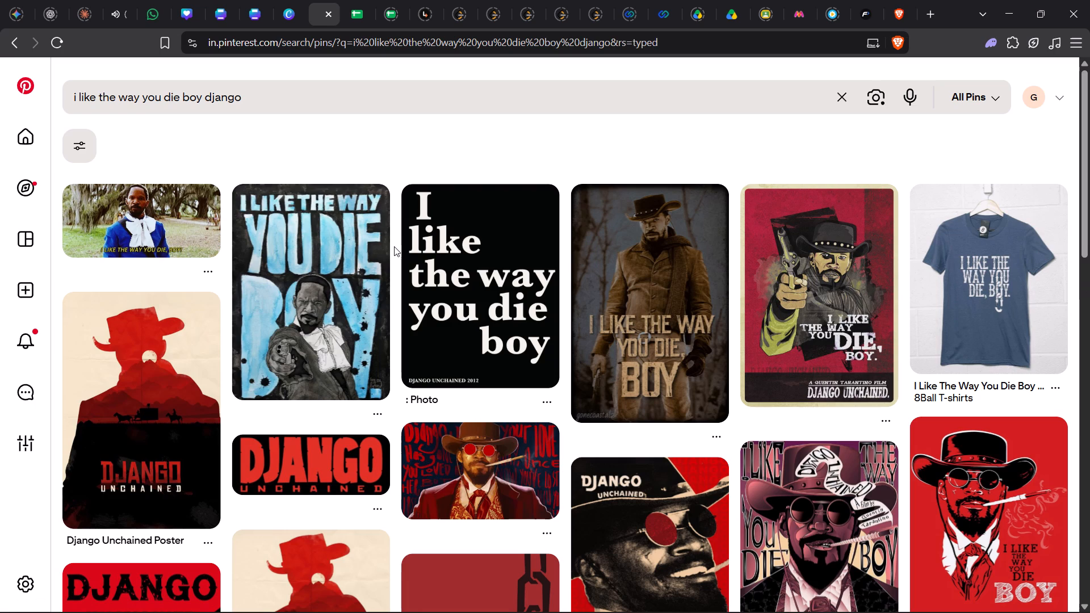
scroll(394, 246, down, 3)
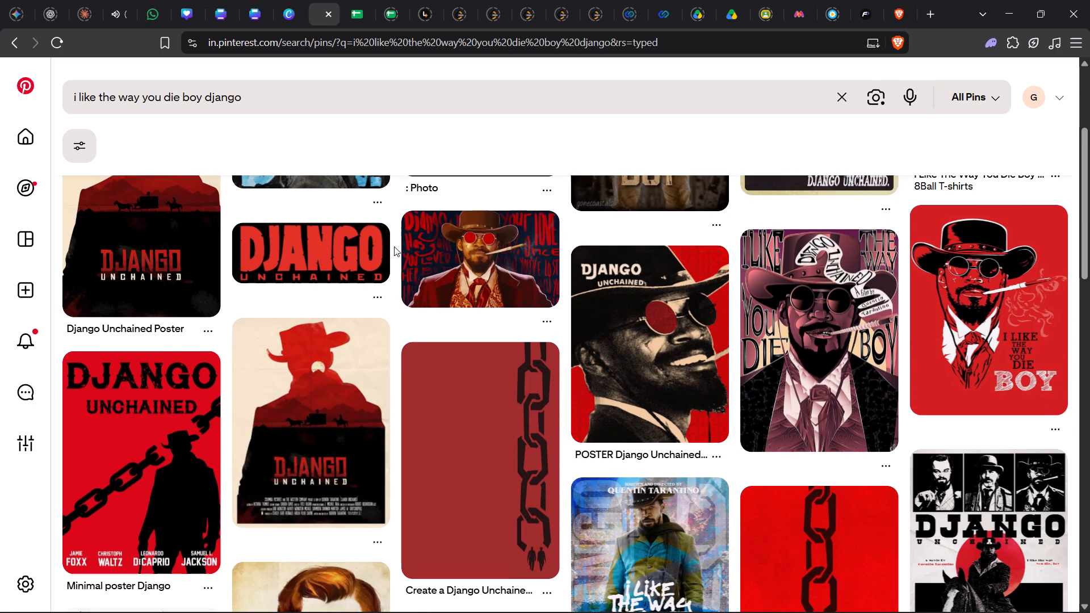
Open the "Create a Django Unchained Poster in Photoshop" pin and copy its chain image.
click(504, 416)
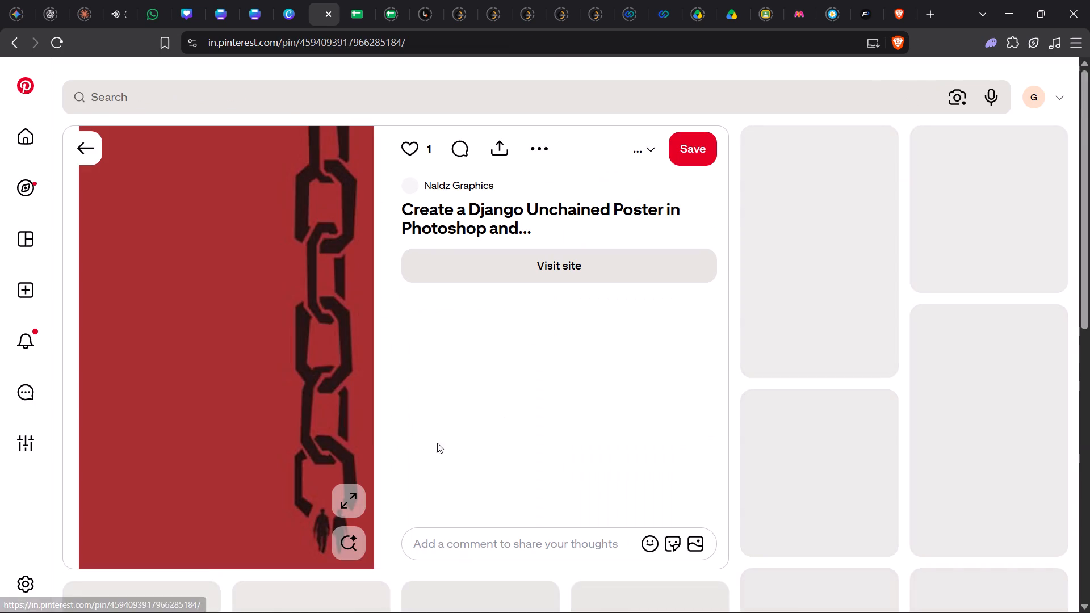
right_click(279, 291)
click(309, 344)
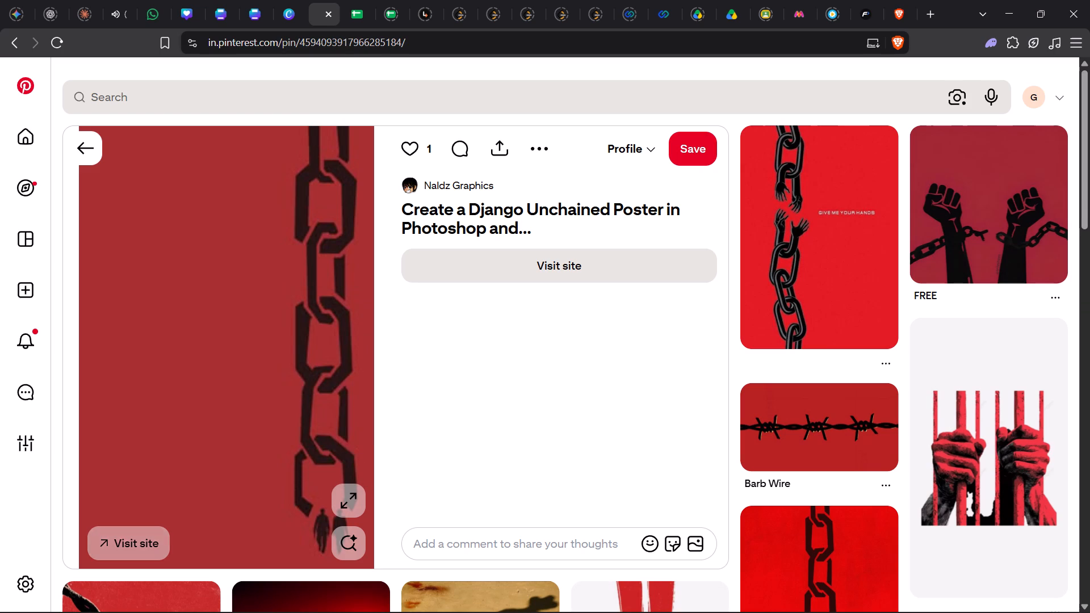
Return to the bookmarks 2026 design in Canva, paste the chain image onto page 4 and remove its background.
click(216, 20)
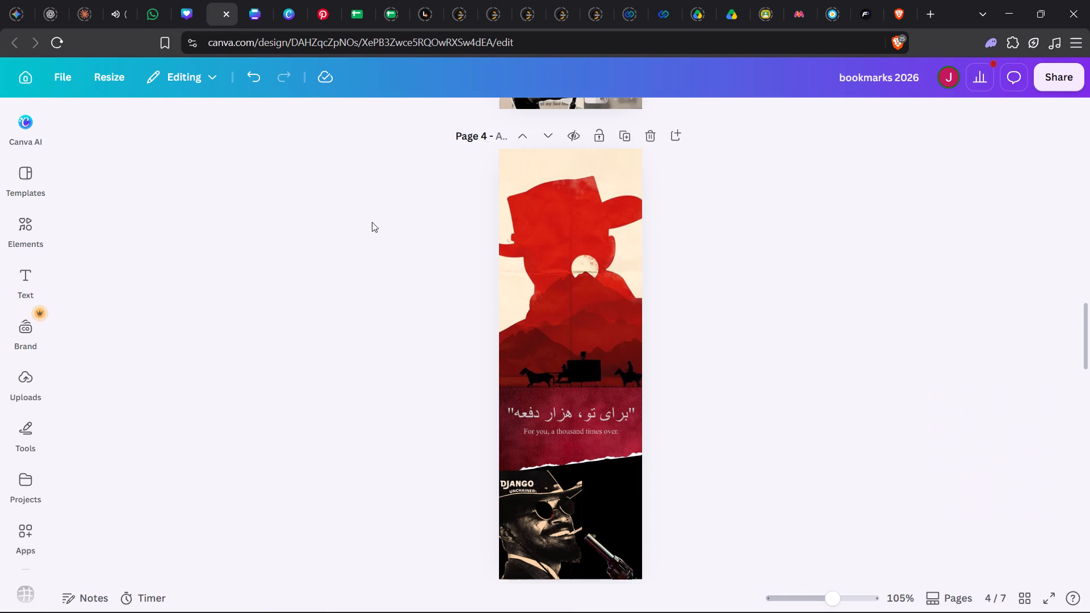
key(ctrl+v)
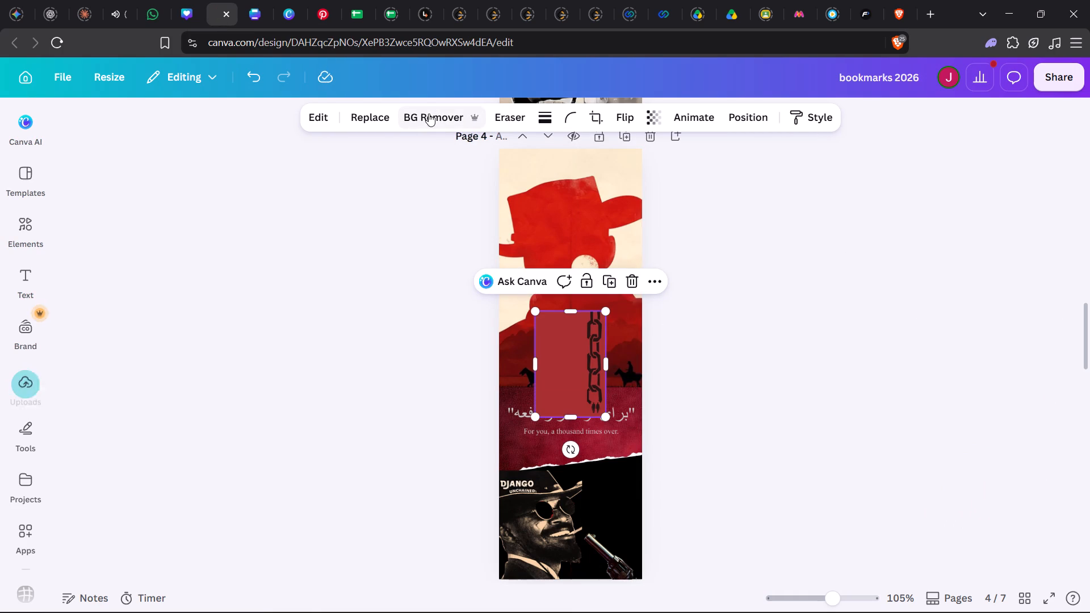
click(428, 119)
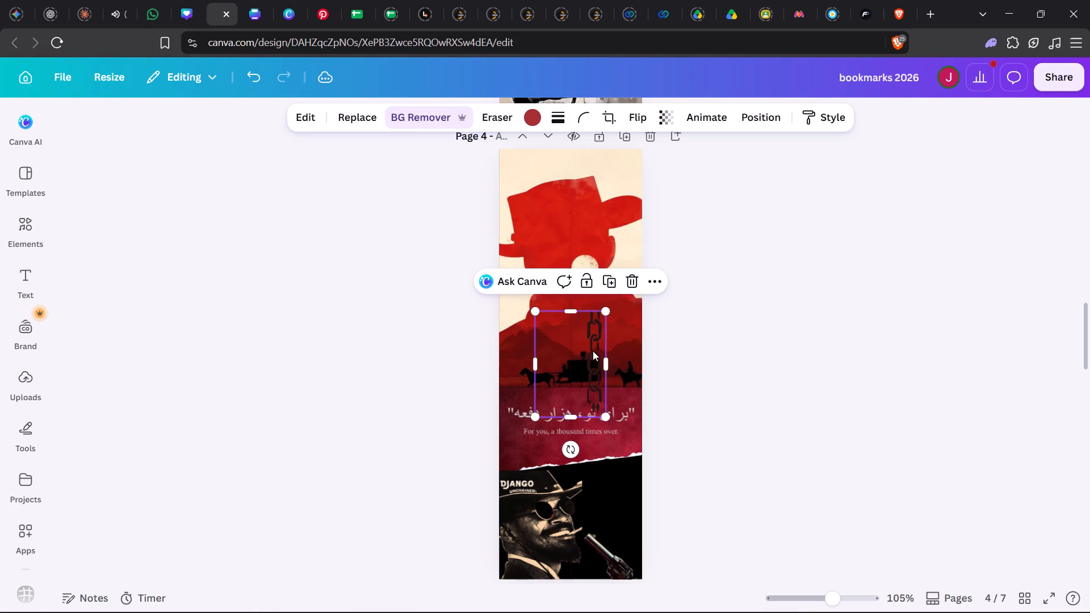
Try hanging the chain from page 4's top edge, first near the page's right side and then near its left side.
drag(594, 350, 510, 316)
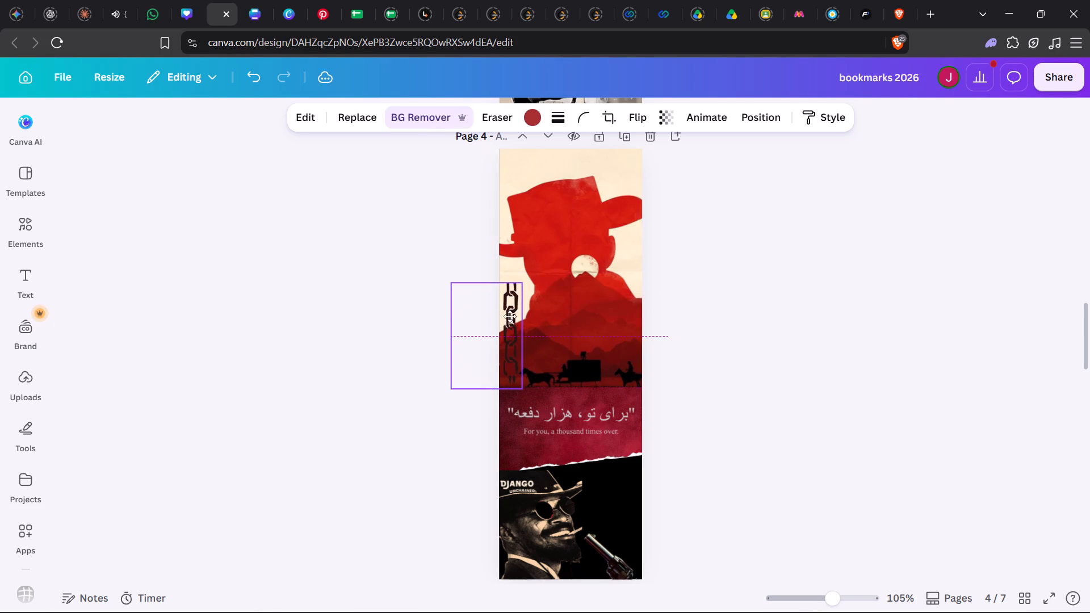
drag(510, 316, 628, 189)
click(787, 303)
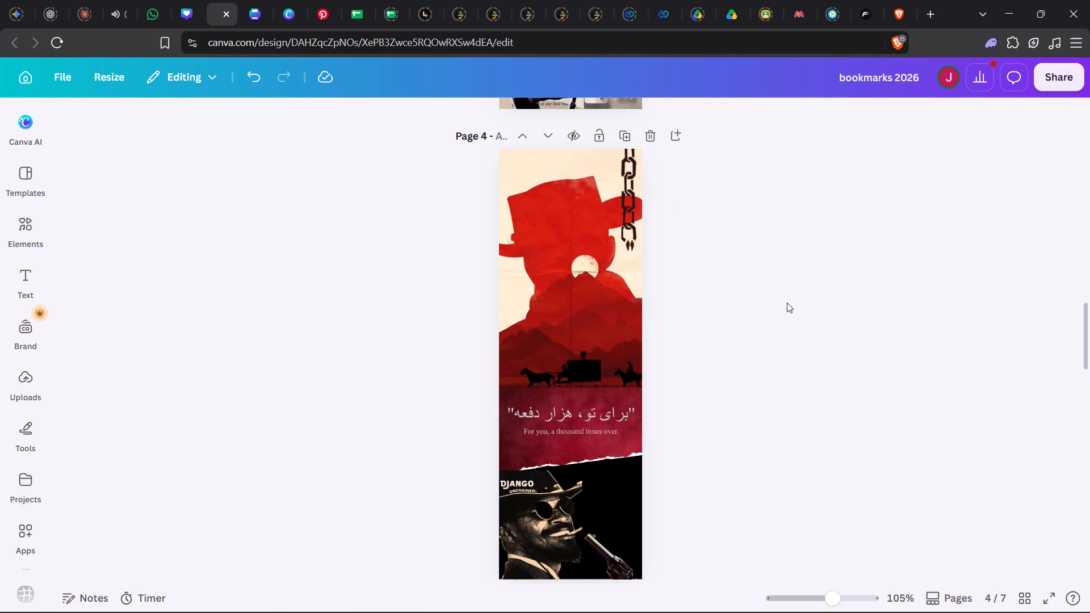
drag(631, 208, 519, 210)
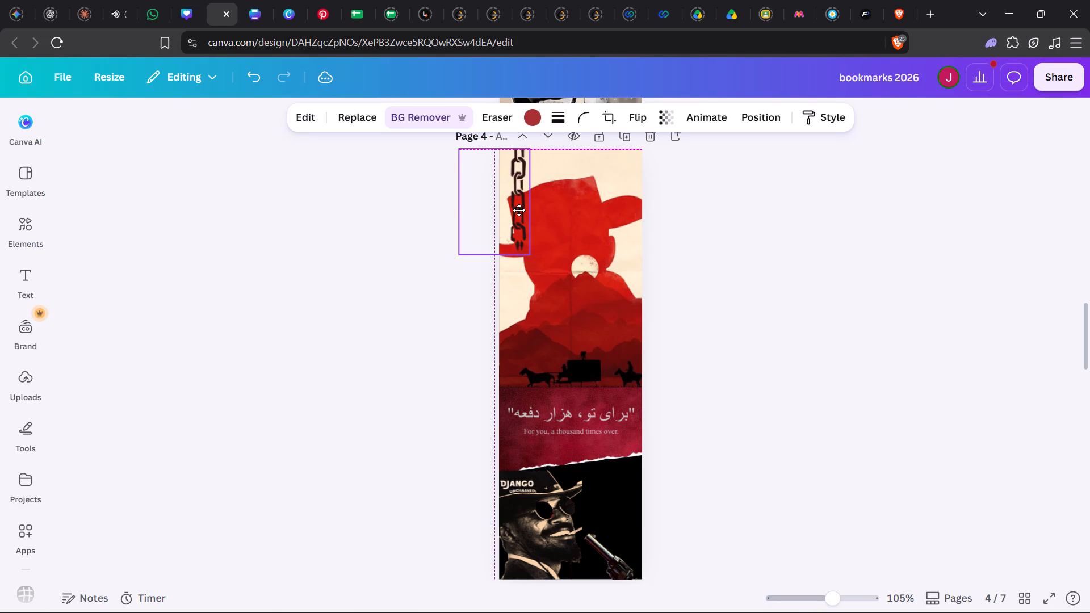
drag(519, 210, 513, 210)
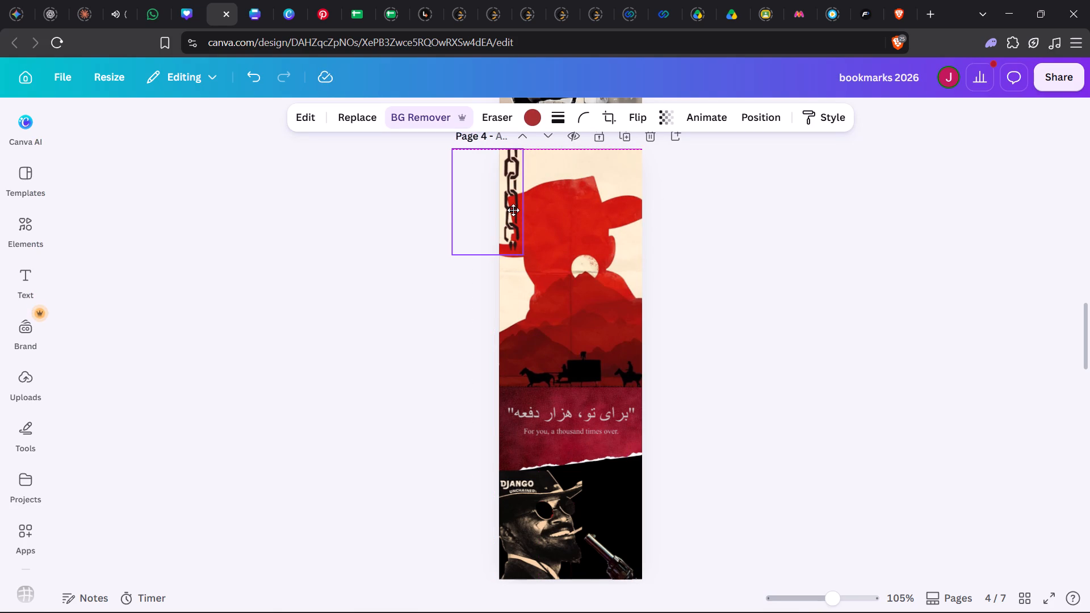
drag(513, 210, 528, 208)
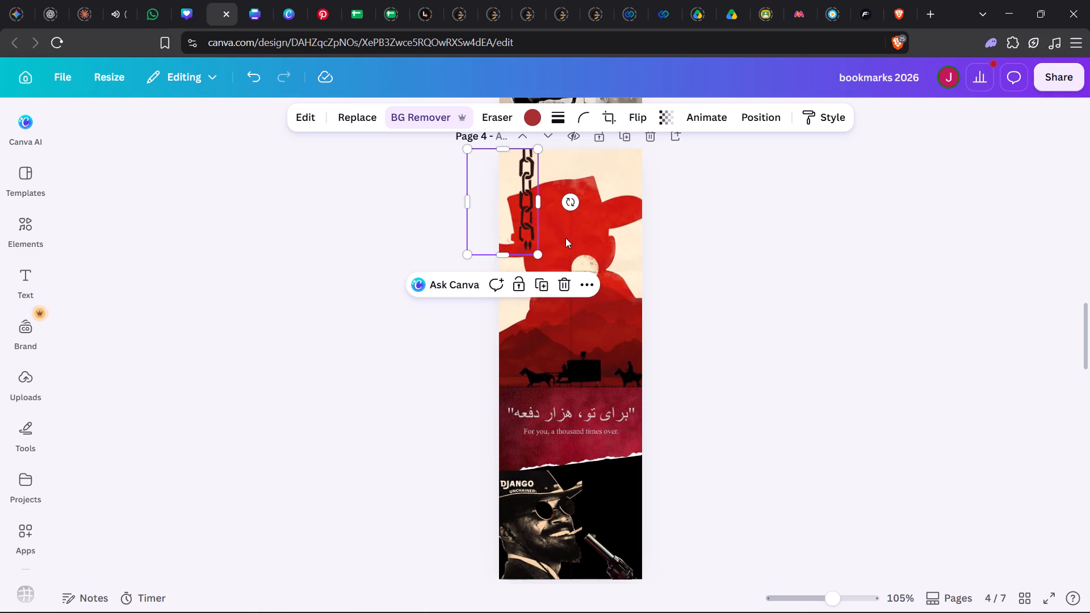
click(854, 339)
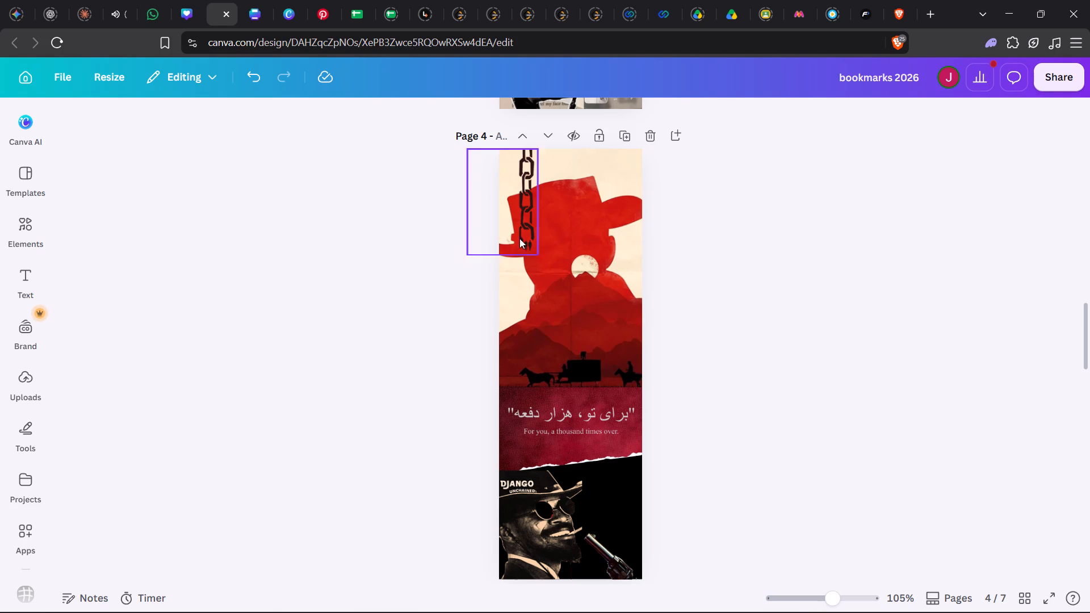
Move the chain above the white moon on page 4 and extend it up to the page's top edge.
drag(516, 226, 573, 246)
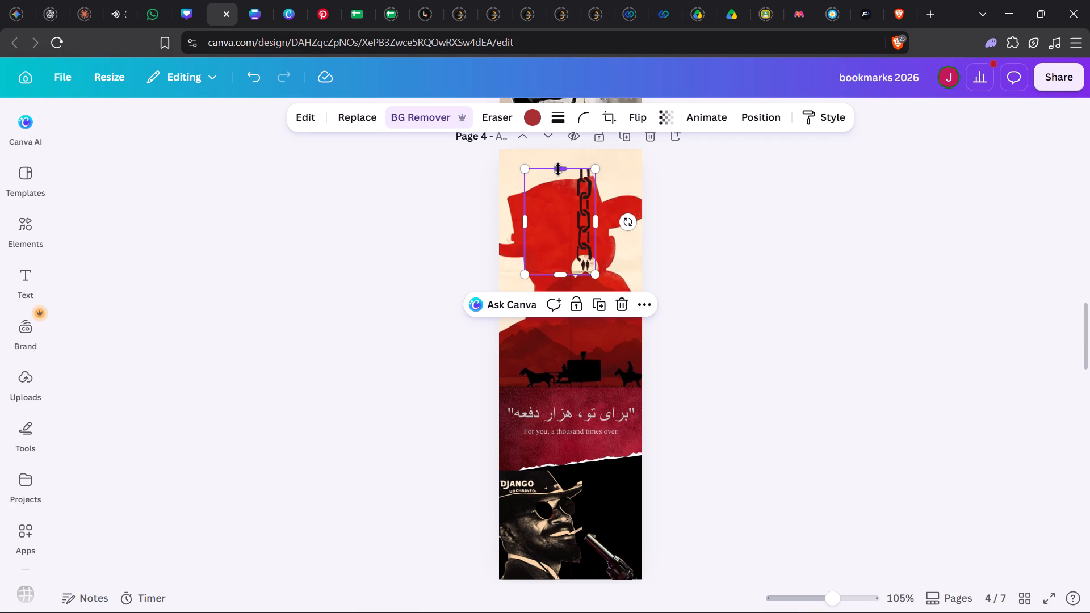
drag(558, 169, 555, 150)
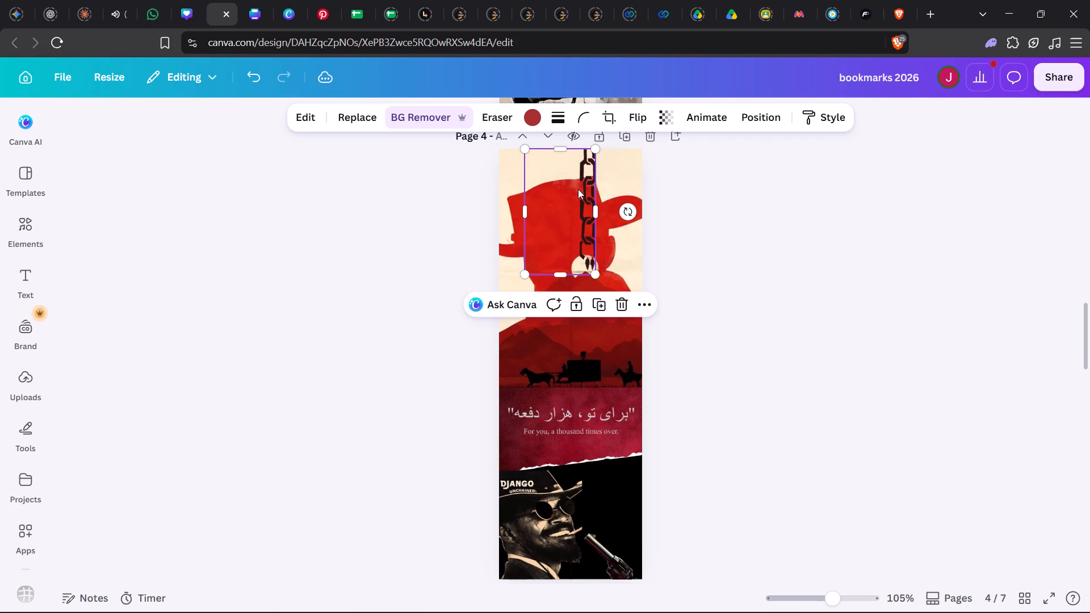
drag(585, 203, 580, 202)
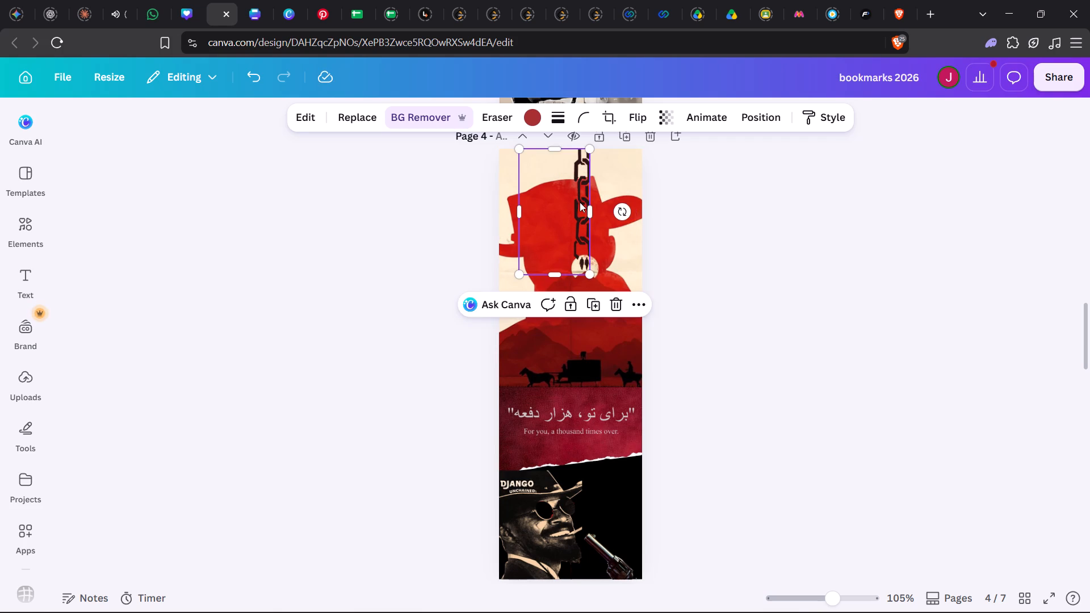
click(749, 278)
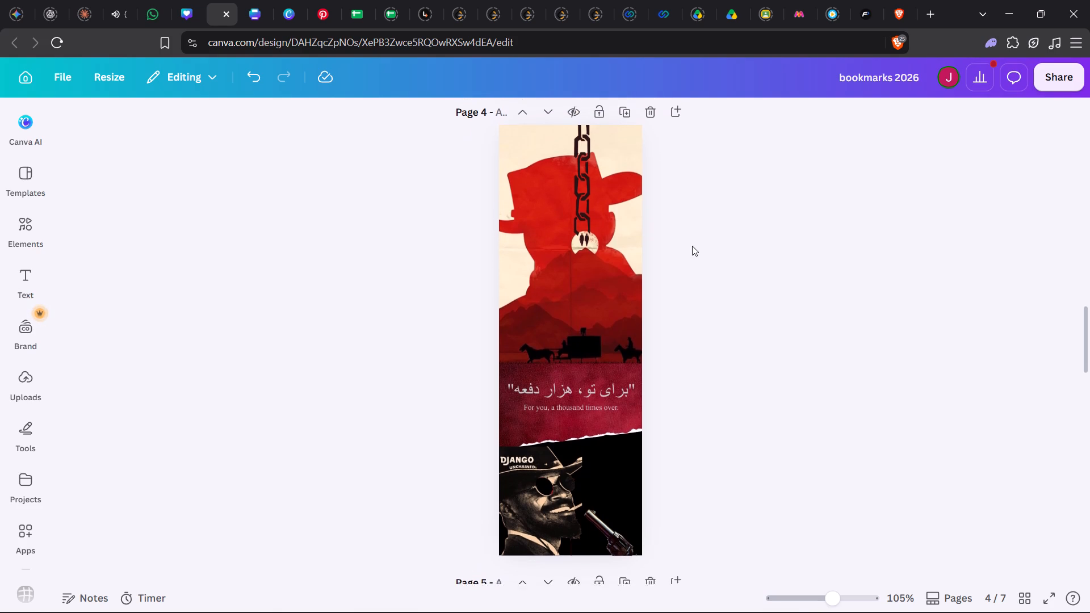
Switch back to Pinterest, return to the "i like the way you die boy django" search and browse further Django pins.
click(326, 20)
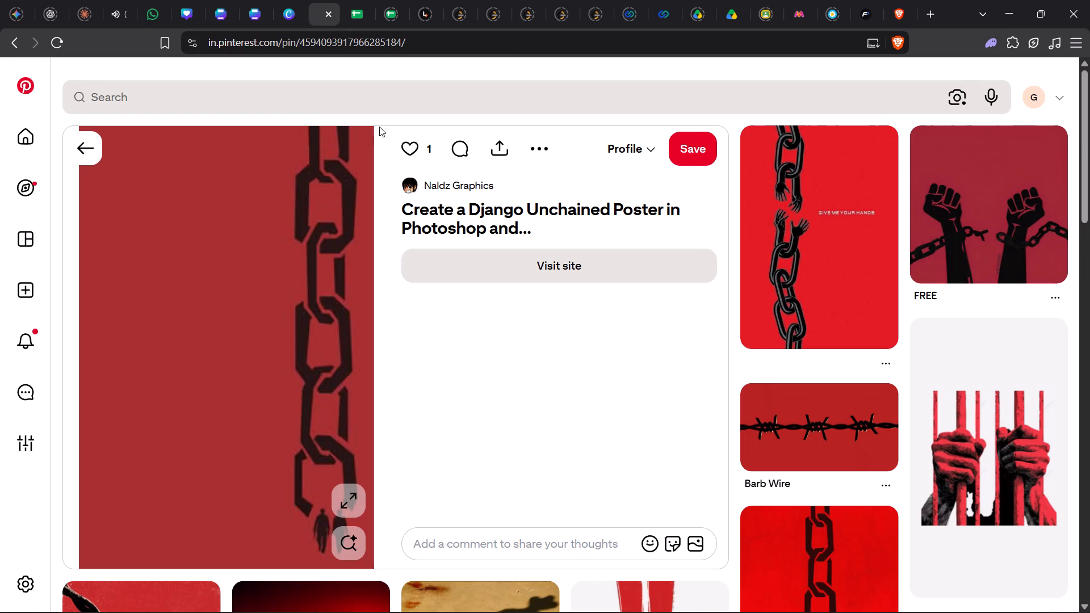
scroll(468, 373, right, 6)
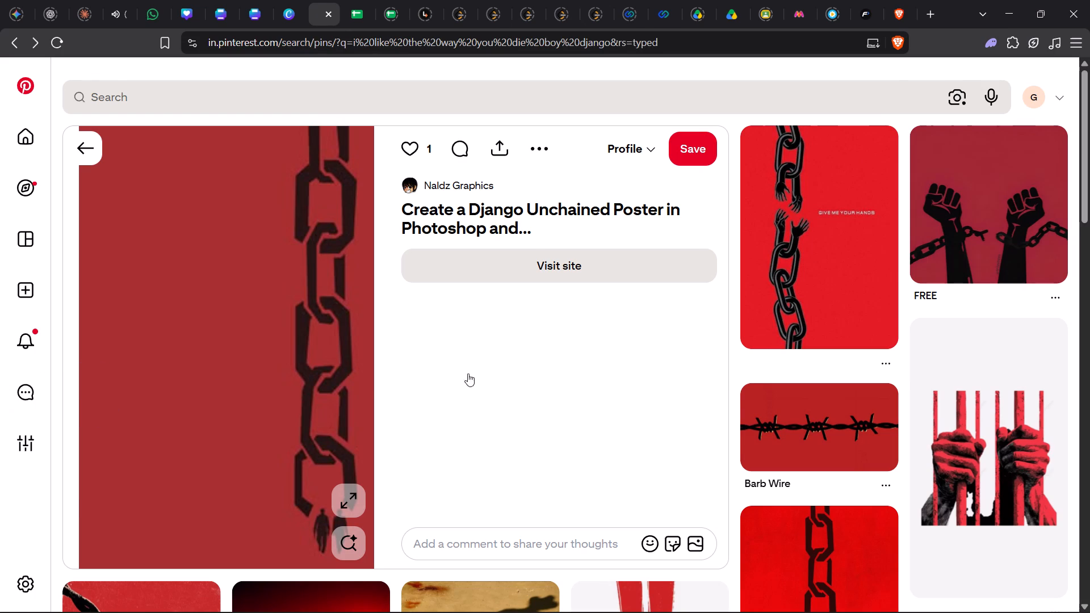
scroll(566, 386, down, 1)
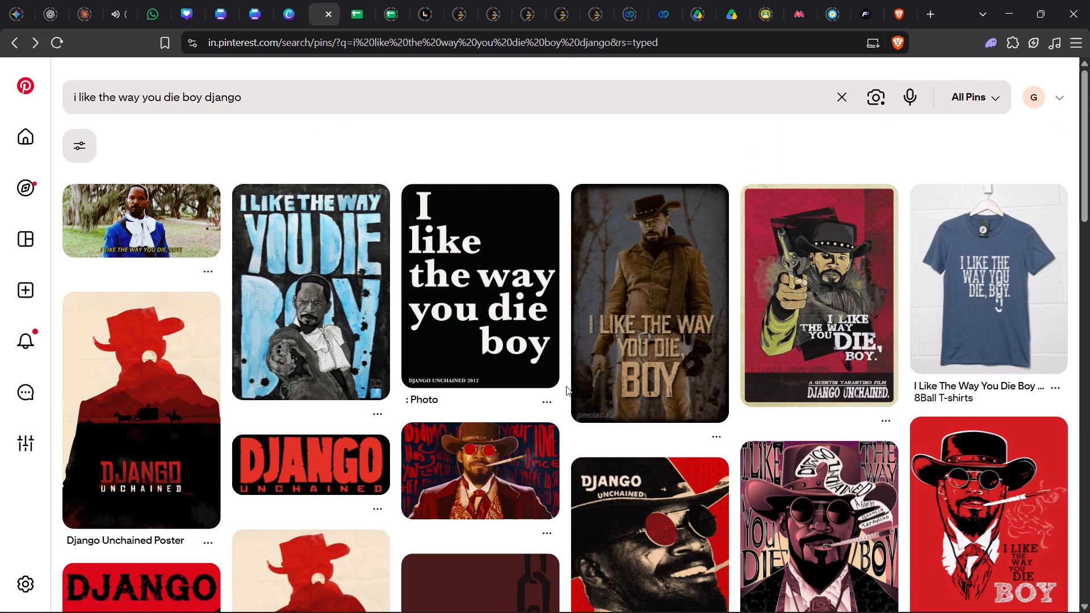
scroll(566, 386, down, 3)
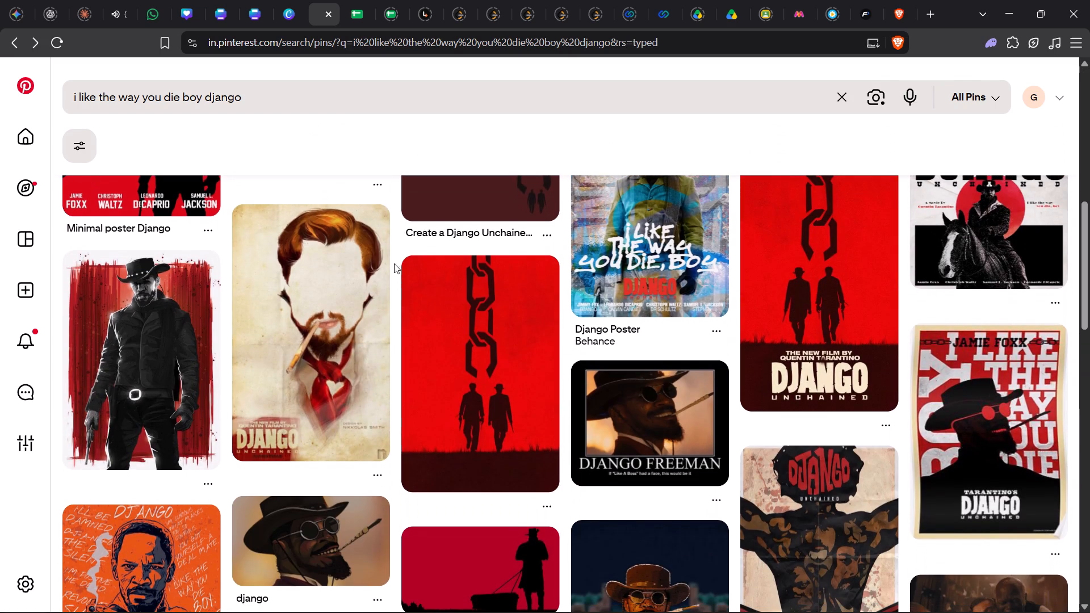
Switch to YouTube and skip the Far Caspian "Between Days" EP to its second track, Blue.
click(116, 19)
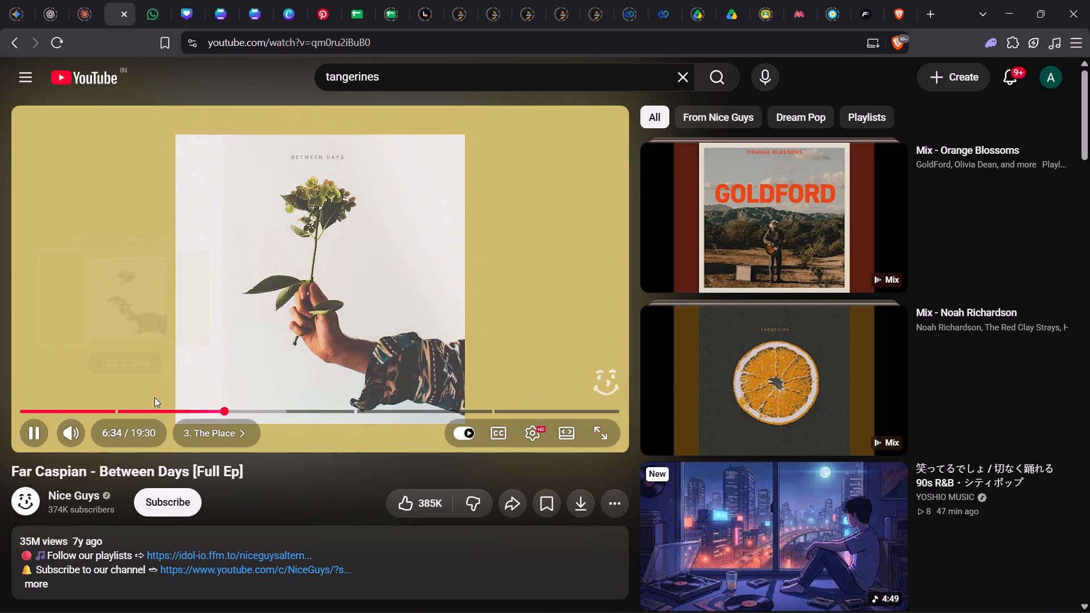
click(61, 409)
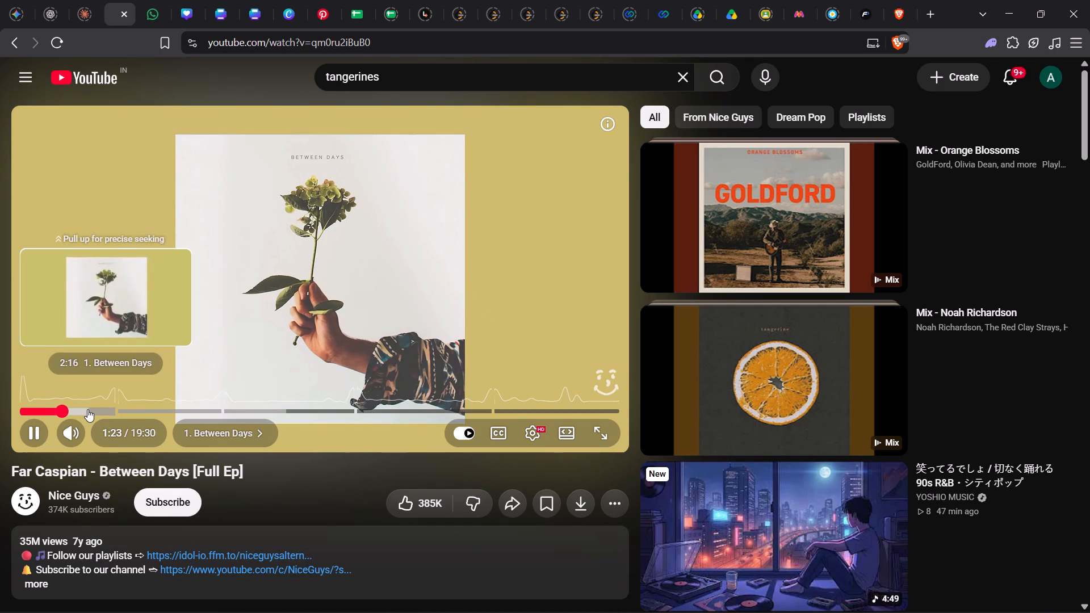
click(87, 409)
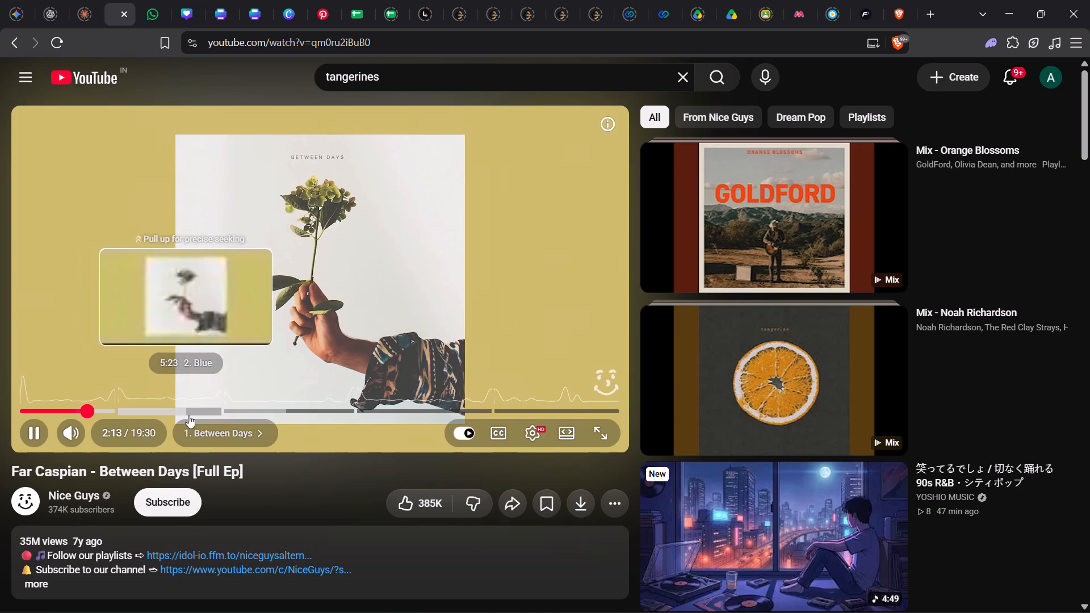
click(156, 413)
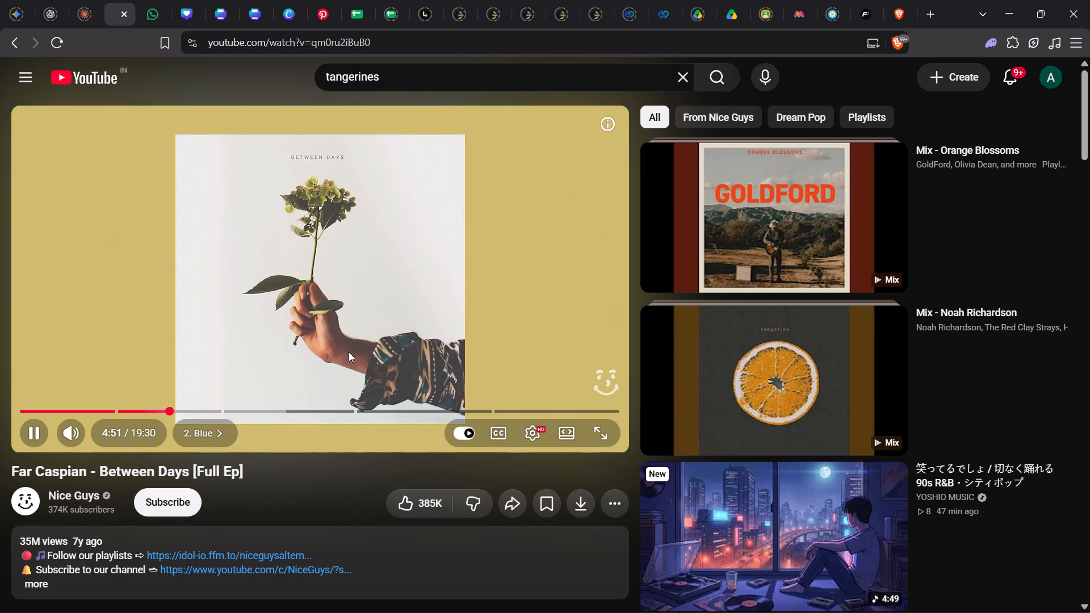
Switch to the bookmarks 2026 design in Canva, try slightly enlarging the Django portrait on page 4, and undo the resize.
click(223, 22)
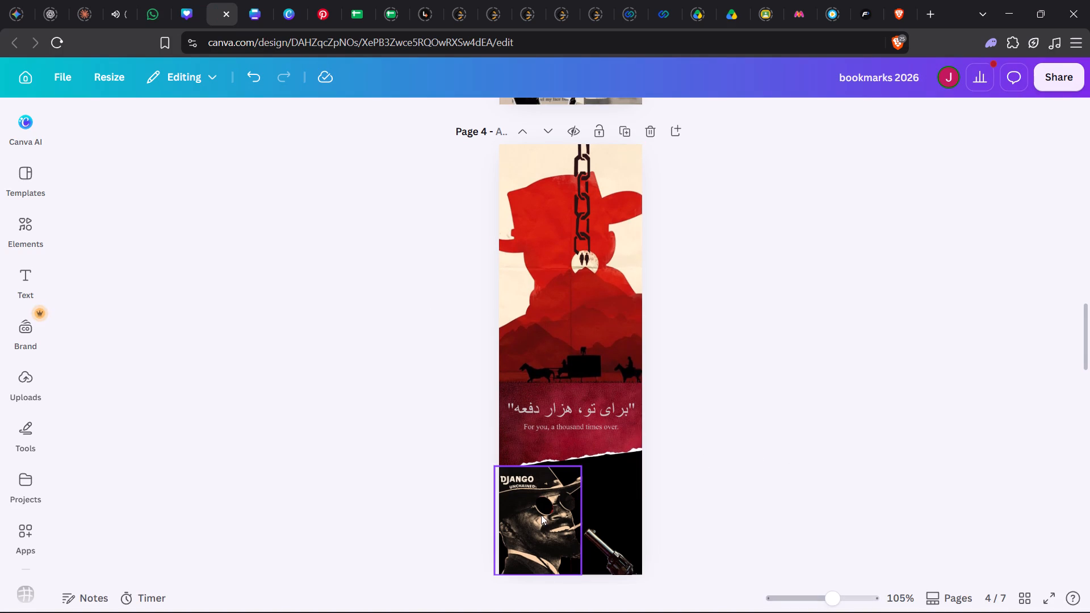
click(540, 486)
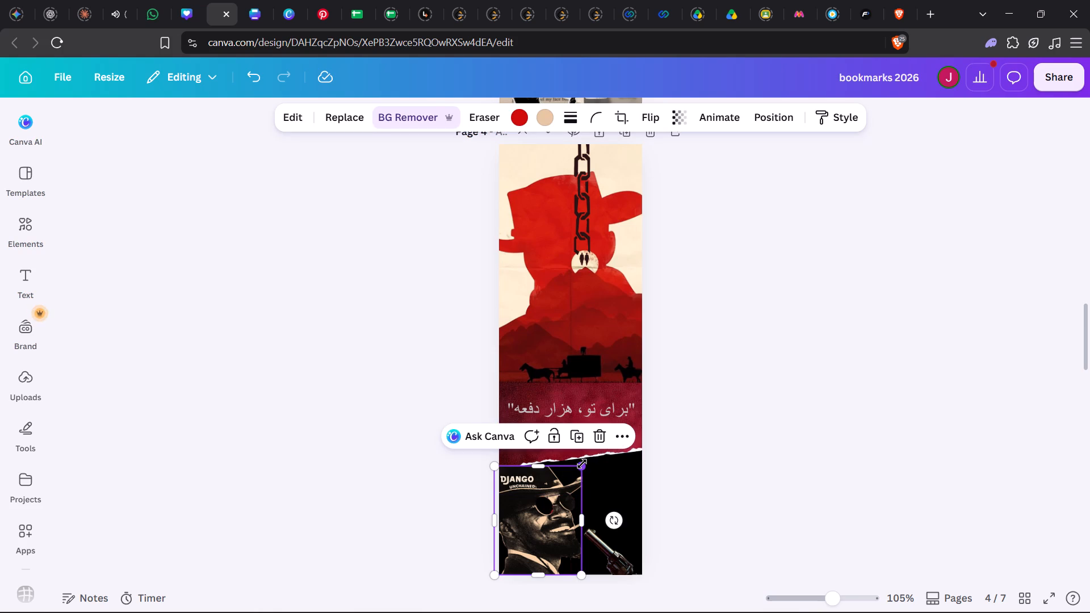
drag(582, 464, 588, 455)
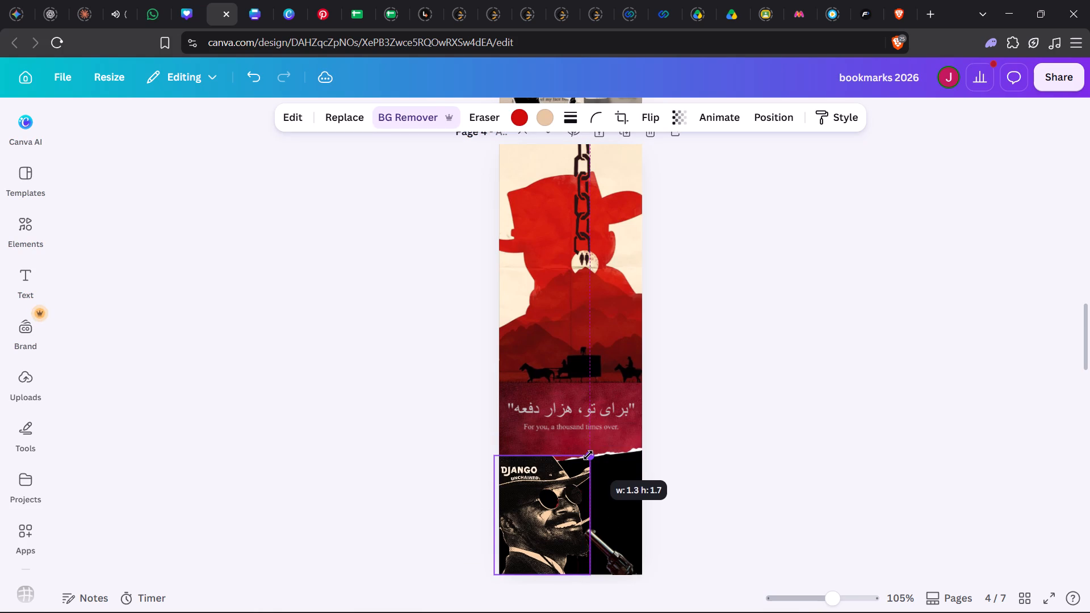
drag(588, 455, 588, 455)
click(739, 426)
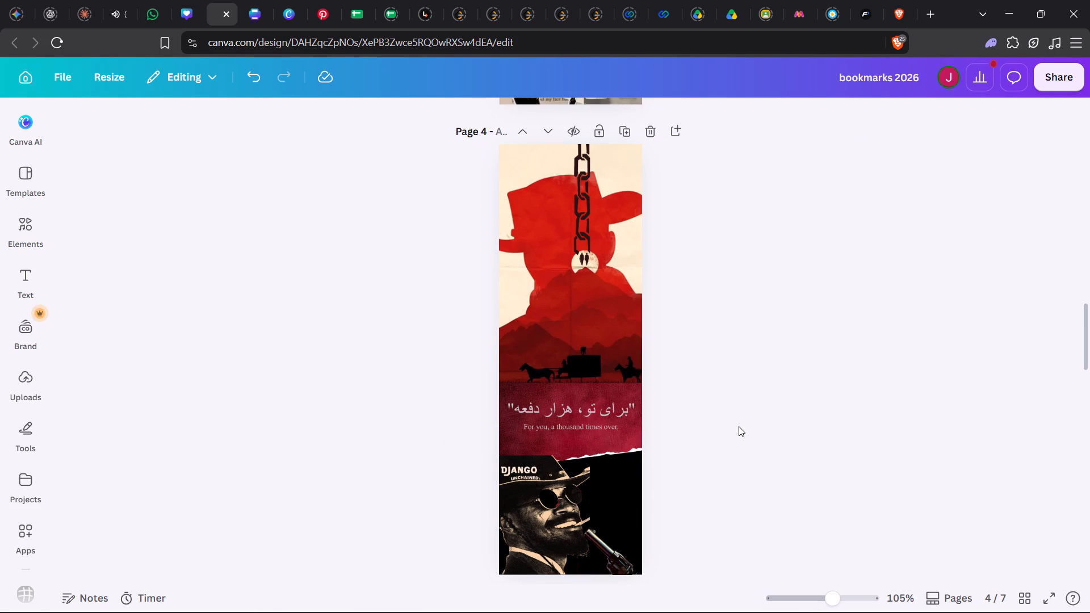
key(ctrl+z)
Try raising the torn maroon paper one layer on page 4, restore it, and move the Django portrait directly beneath it.
click(538, 448)
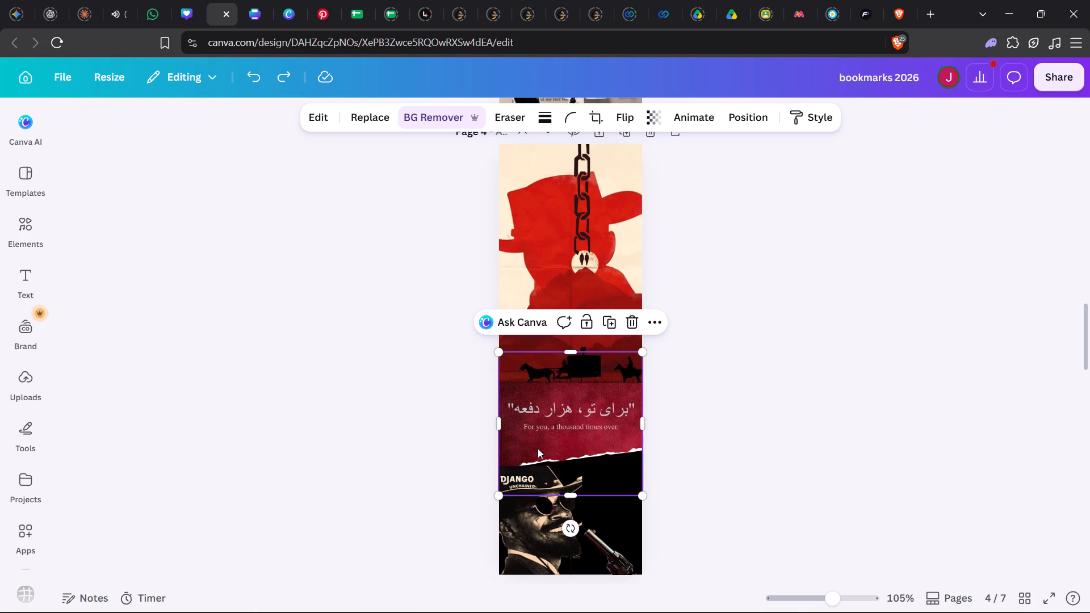
click(649, 321)
click(689, 485)
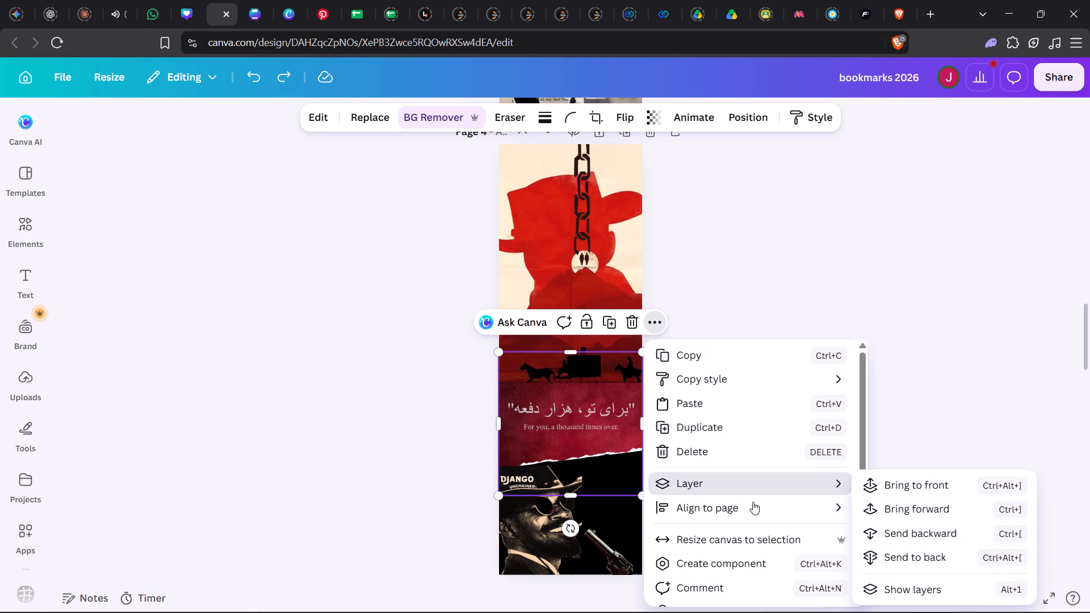
click(882, 587)
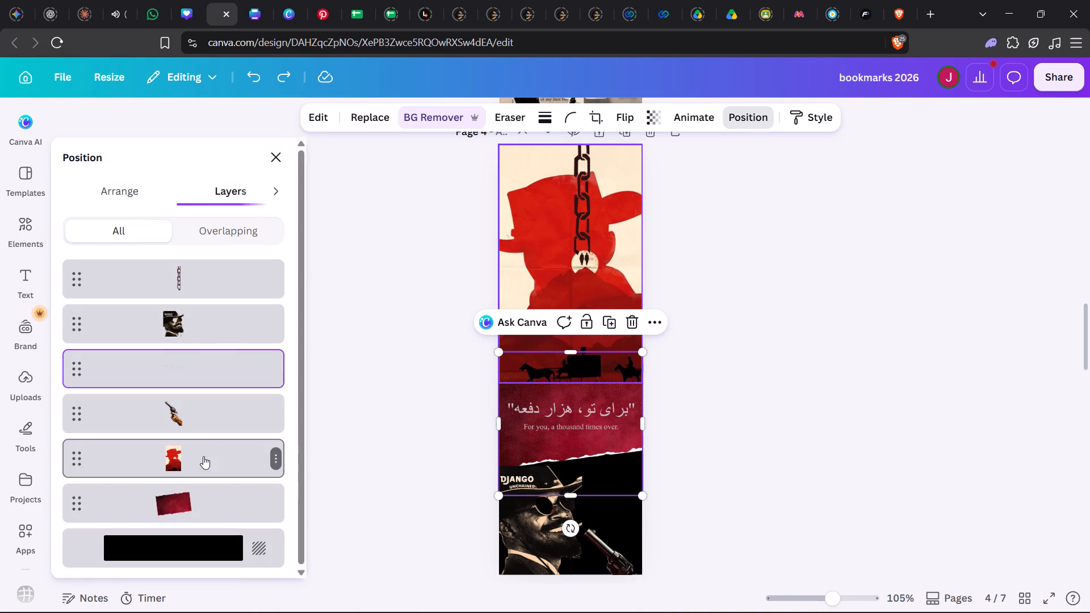
click(180, 501)
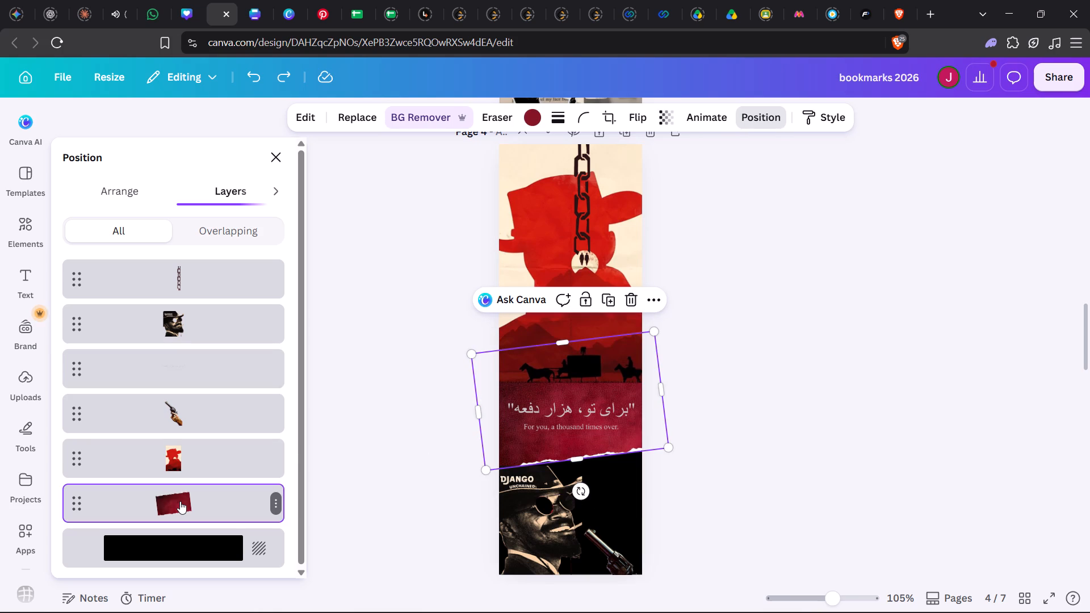
key(ctrl+bracketright)
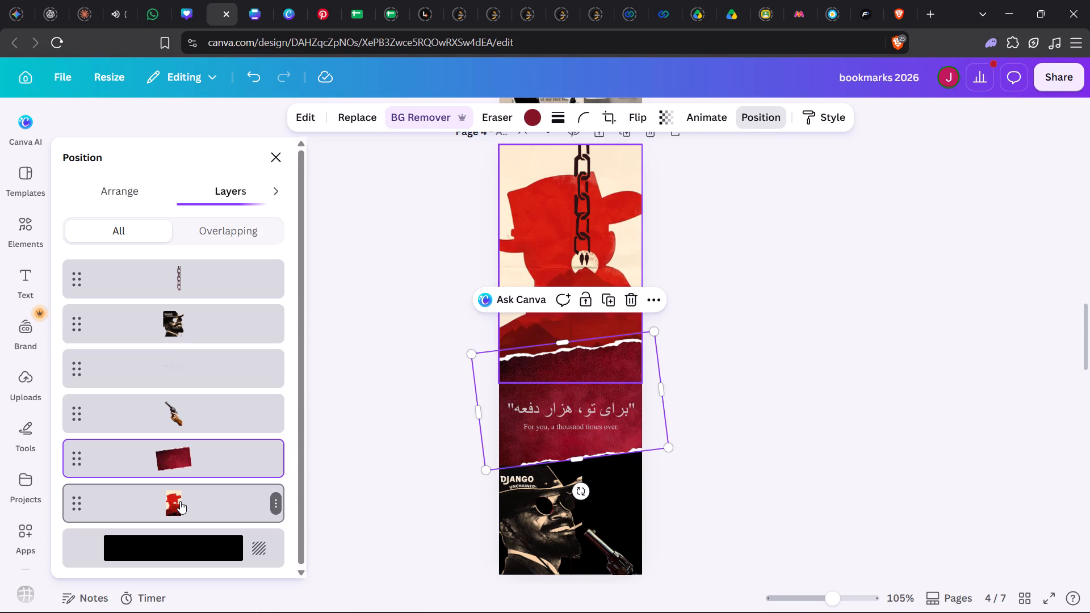
key(ctrl+bracketleft)
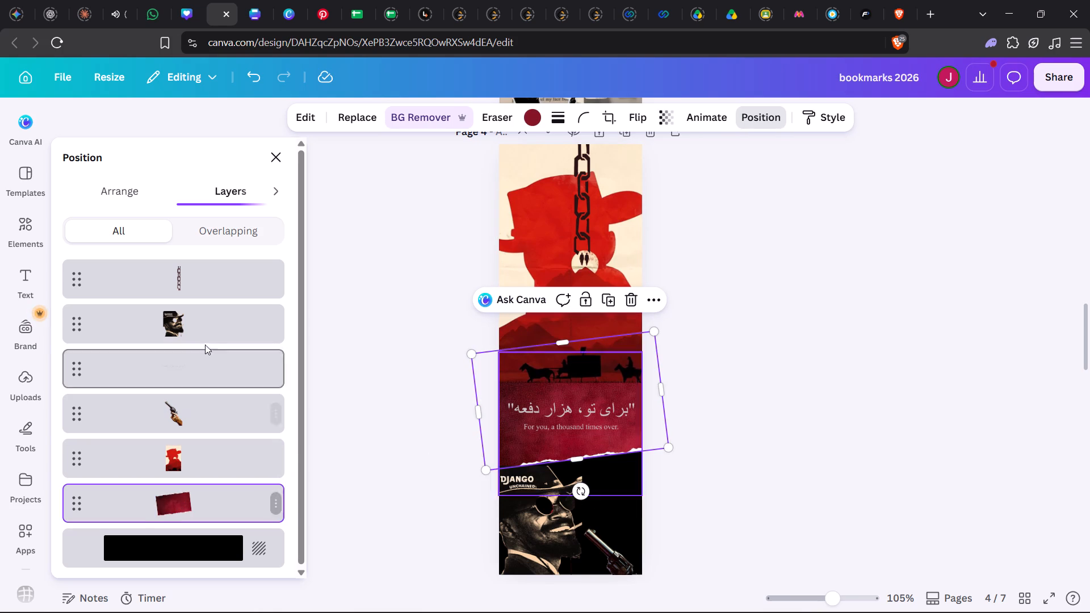
drag(181, 319, 225, 494)
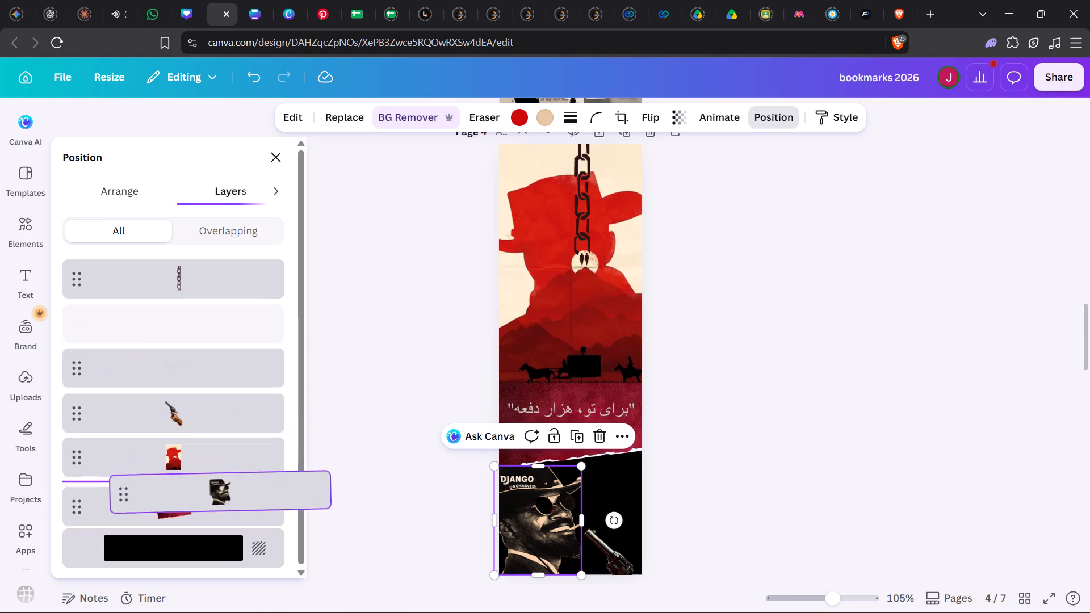
drag(225, 494, 203, 526)
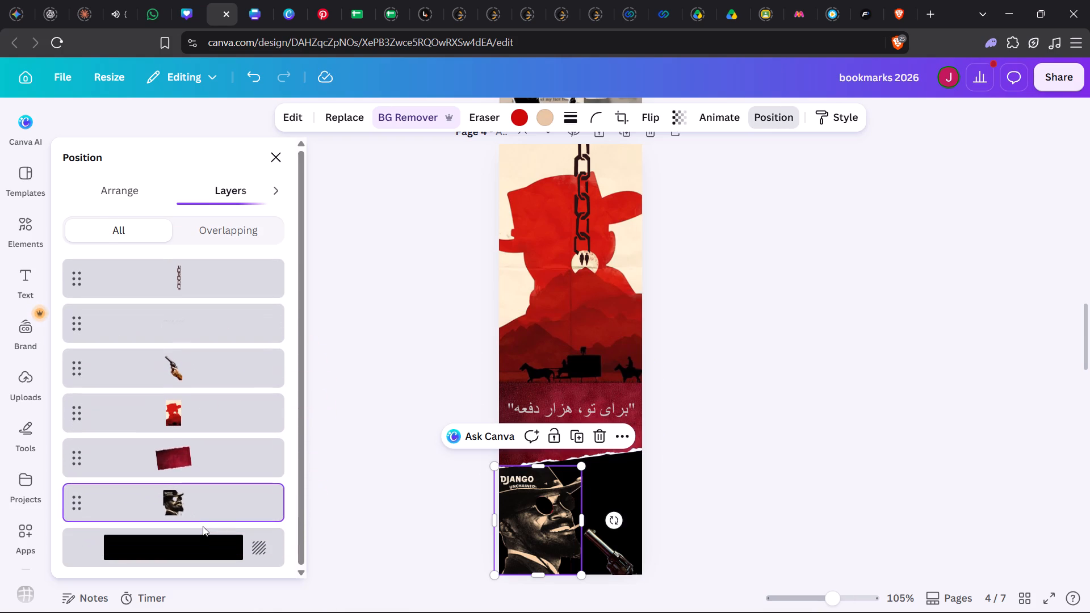
click(761, 416)
click(761, 416)
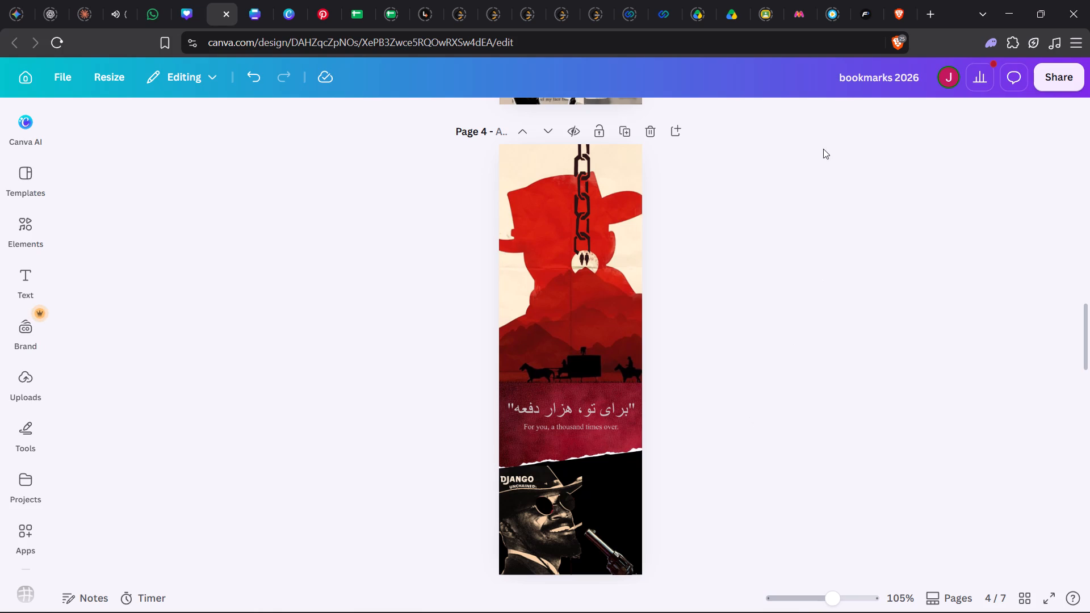
Switch to Pinterest and browse the "i like the way you die boy django" results for more Django Unchained artwork.
click(328, 19)
scroll(491, 202, down, 1)
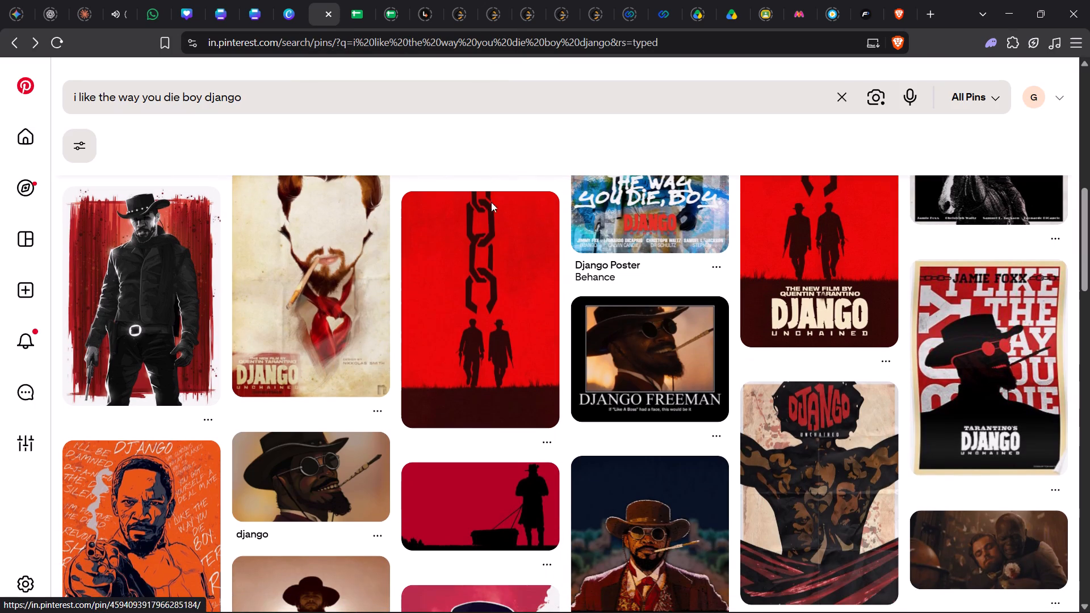
scroll(394, 264, down, 2)
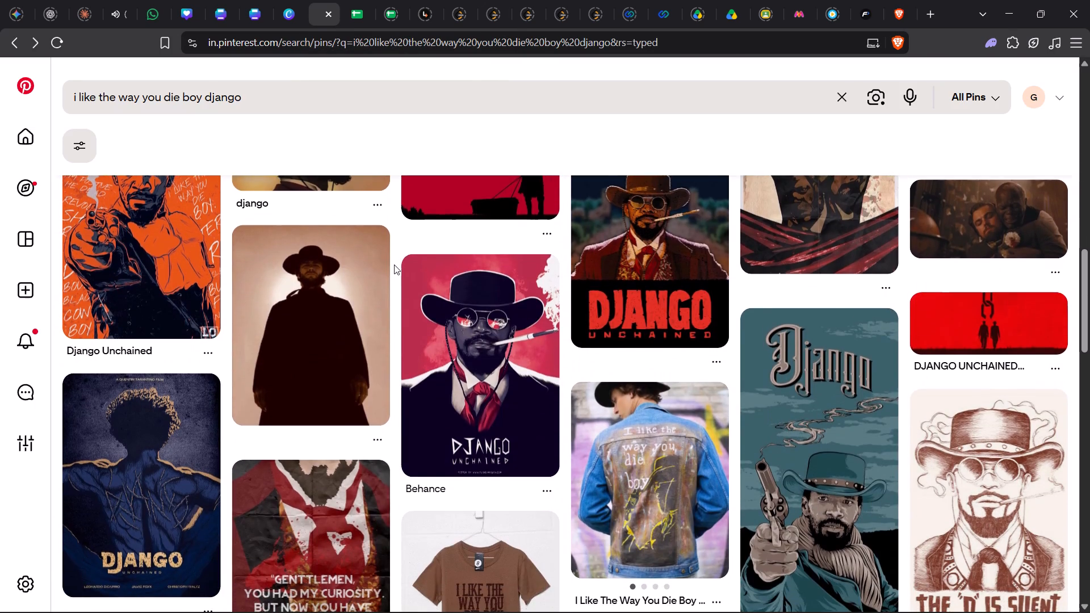
scroll(394, 264, down, 4)
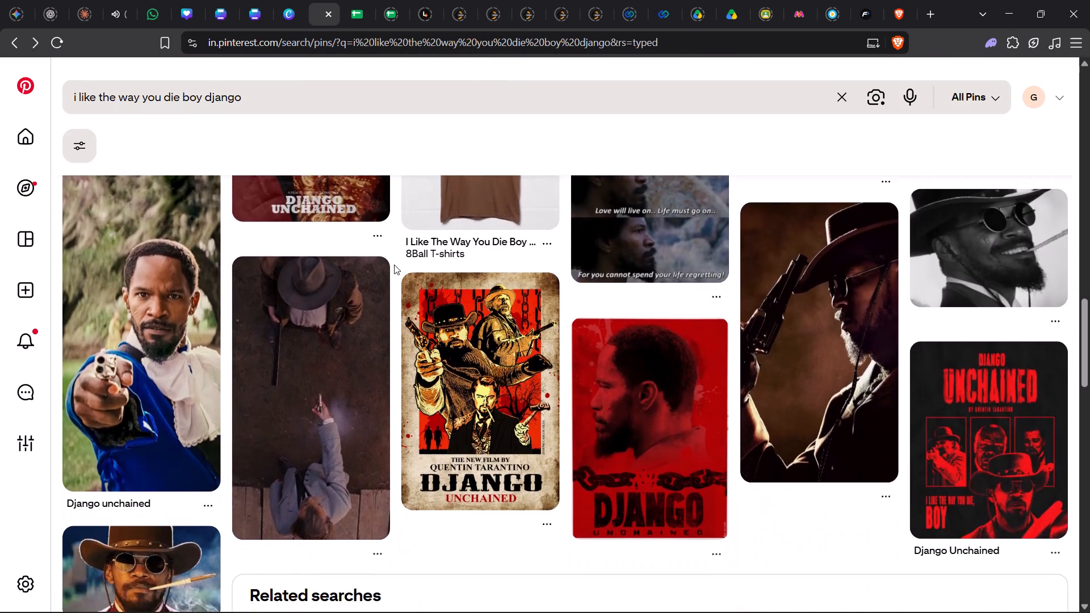
scroll(394, 264, down, 4)
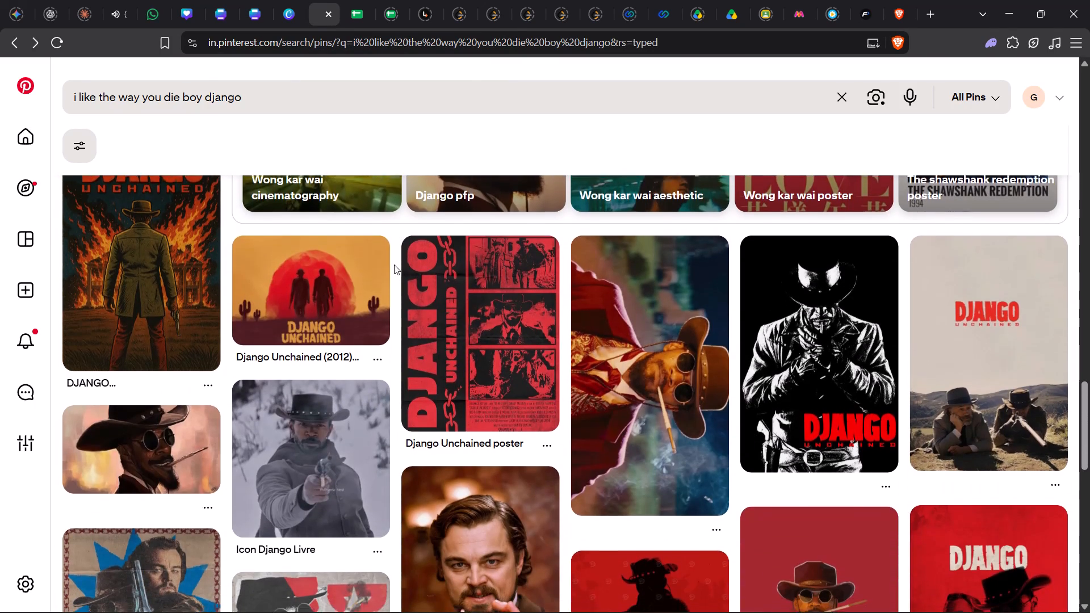
scroll(391, 264, down, 1)
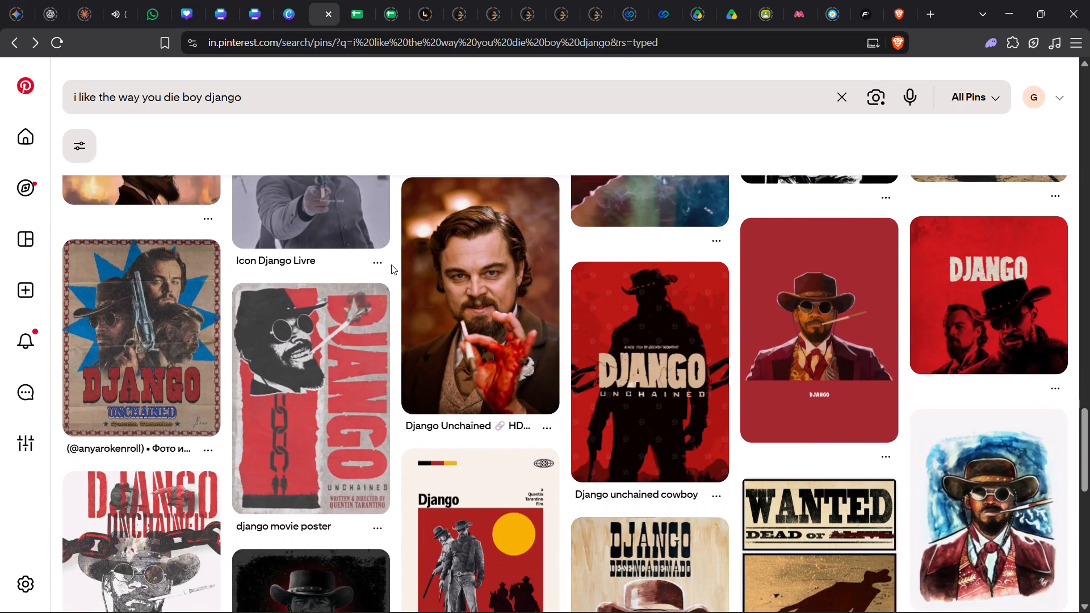
scroll(391, 264, down, 4)
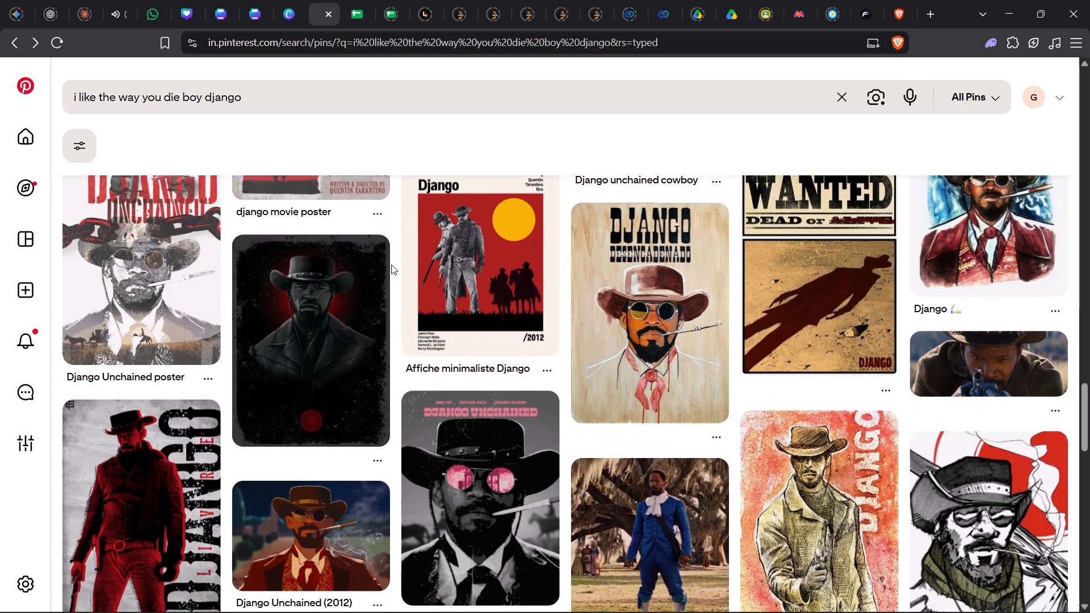
scroll(391, 264, down, 5)
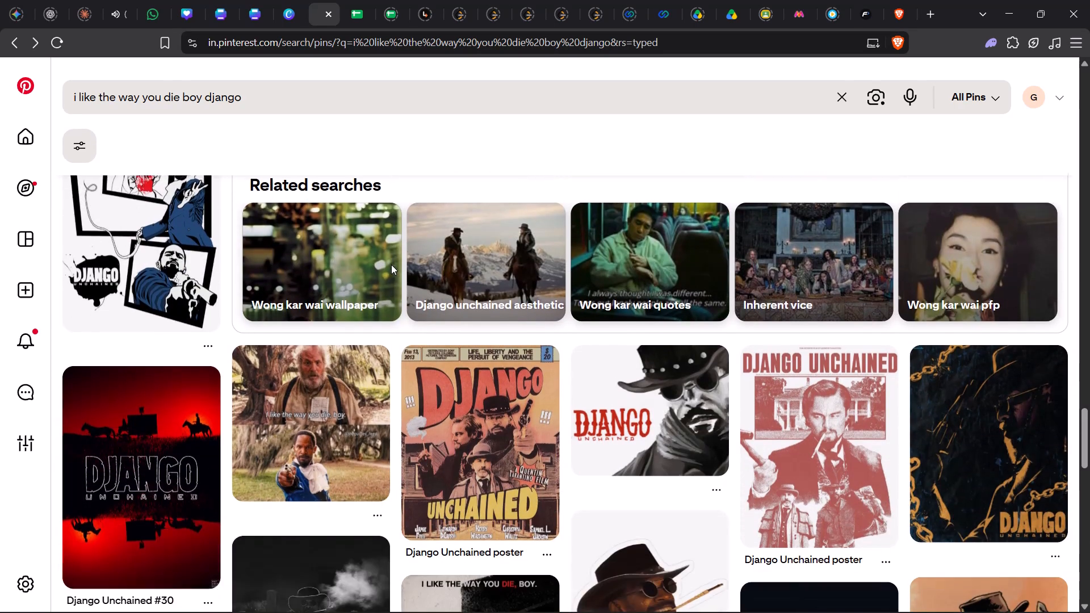
scroll(391, 264, down, 3)
scroll(391, 264, up, 20)
scroll(391, 264, up, 3)
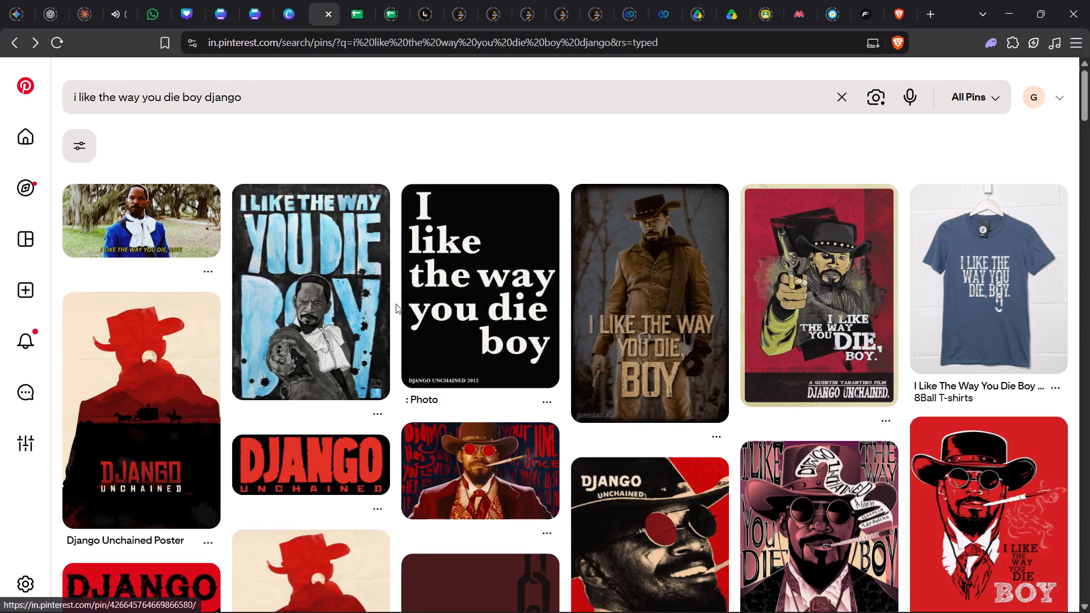
Return to the bookmarks 2026 design in Canva and duplicate the Django-themed page 4.
click(222, 22)
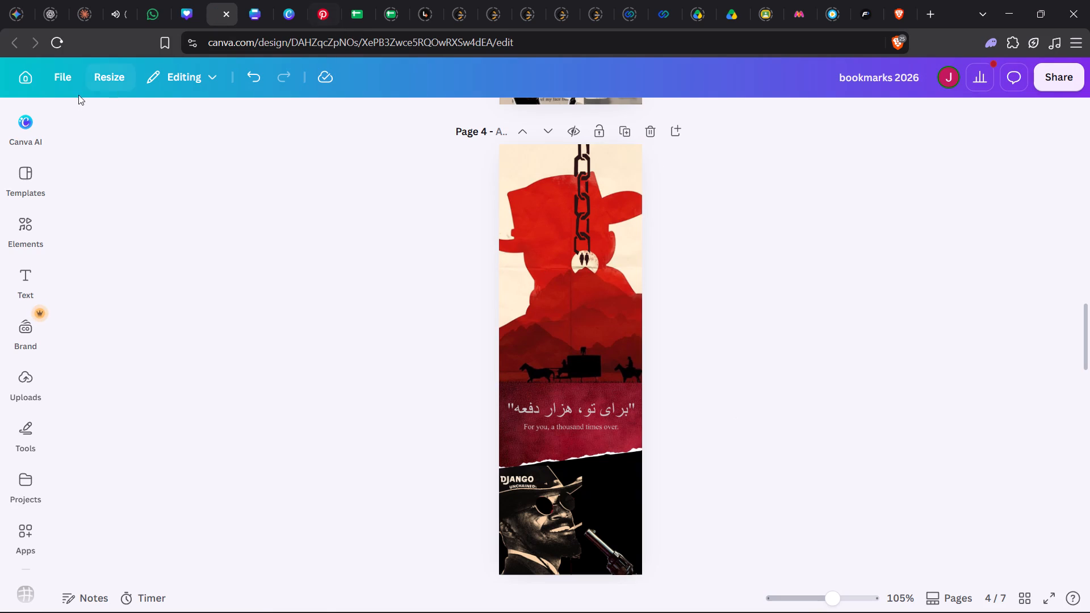
click(24, 279)
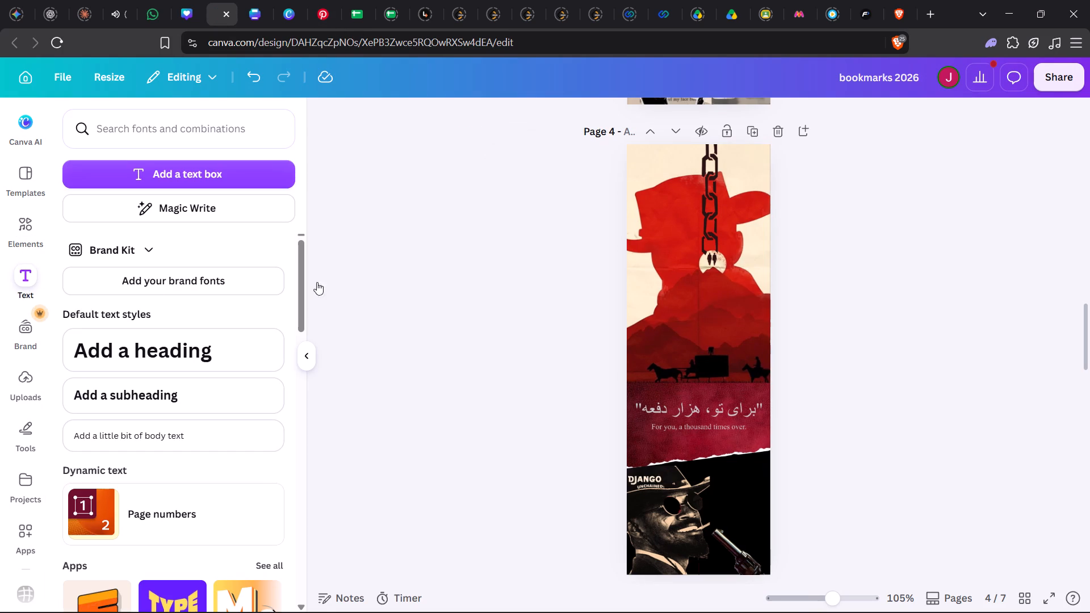
click(308, 354)
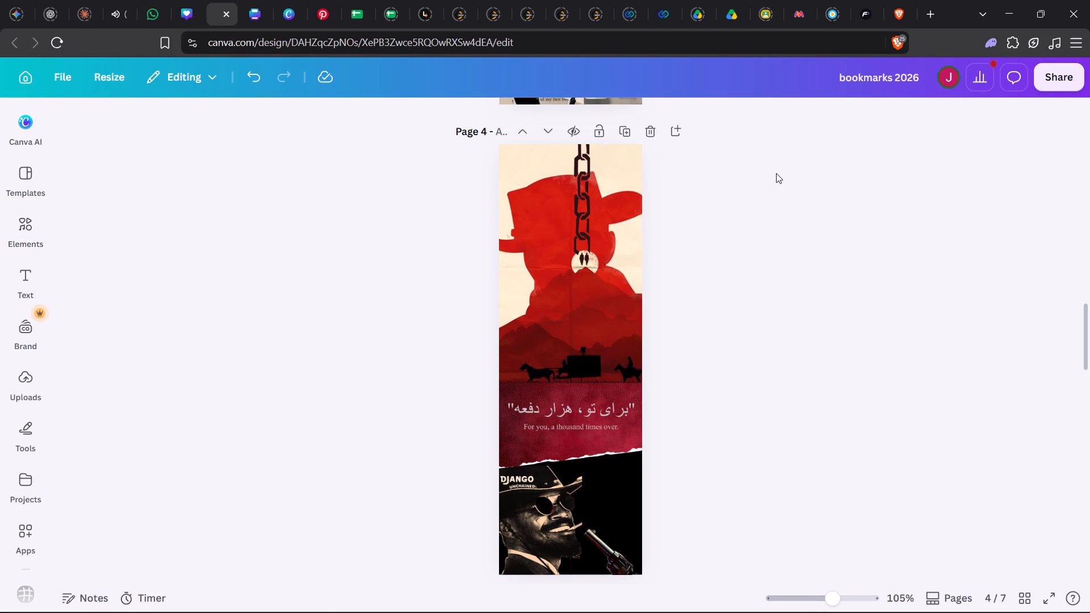
click(618, 131)
Look through the remaining pages of the design and return to the duplicated Django page, page 5.
scroll(752, 351, down, 6)
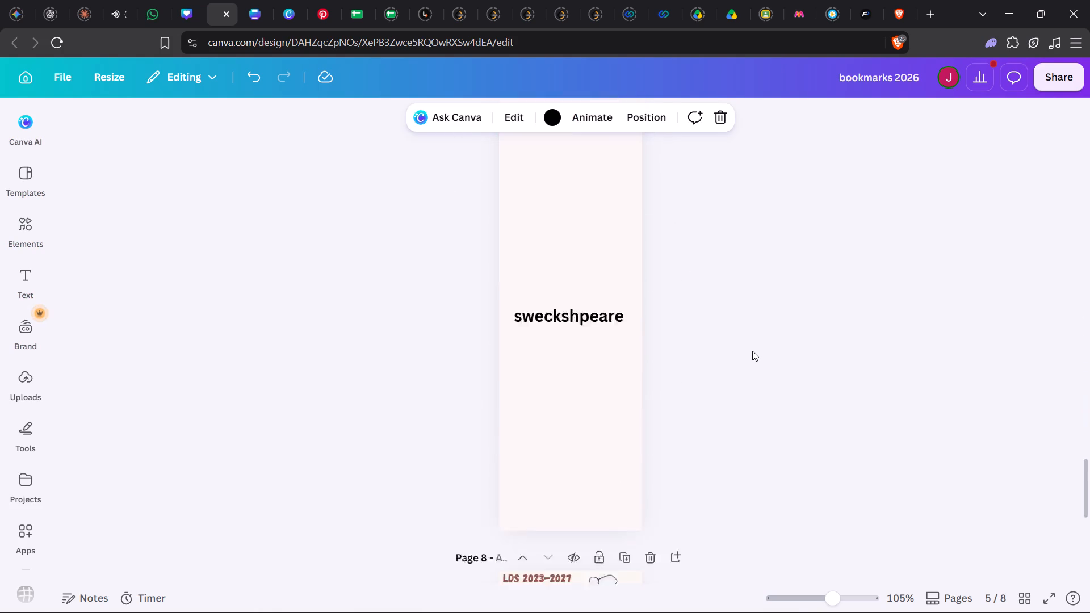
scroll(752, 351, down, 1)
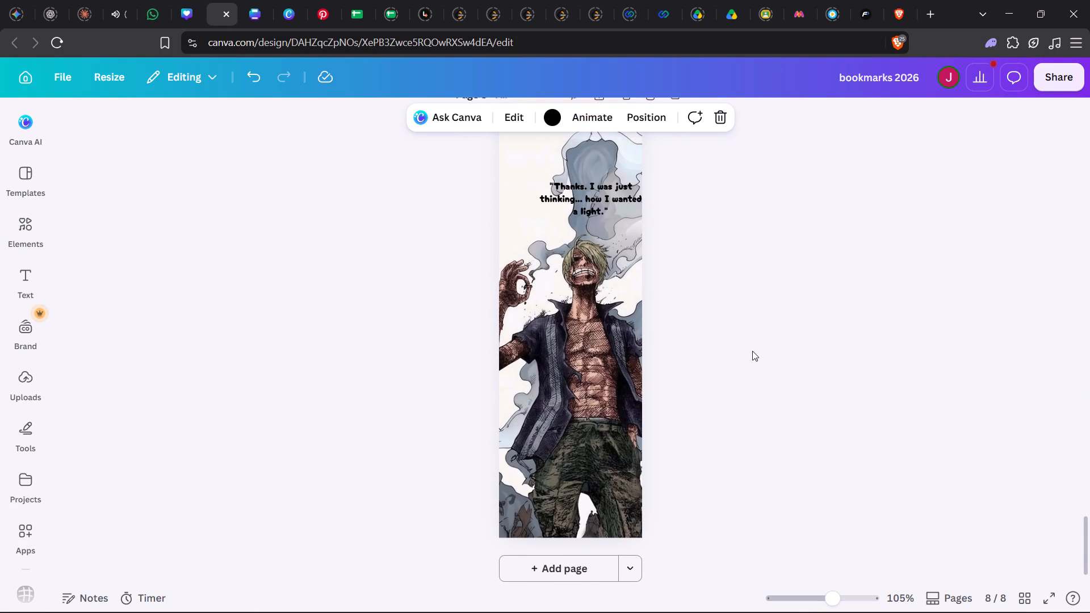
scroll(752, 351, down, 1)
scroll(752, 351, up, 9)
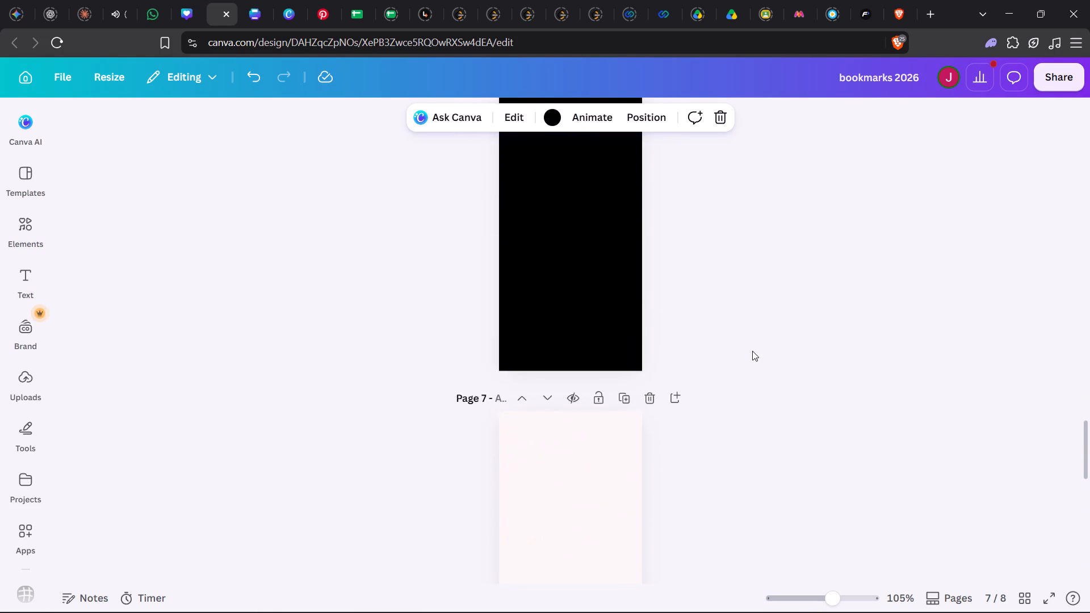
scroll(752, 351, up, 5)
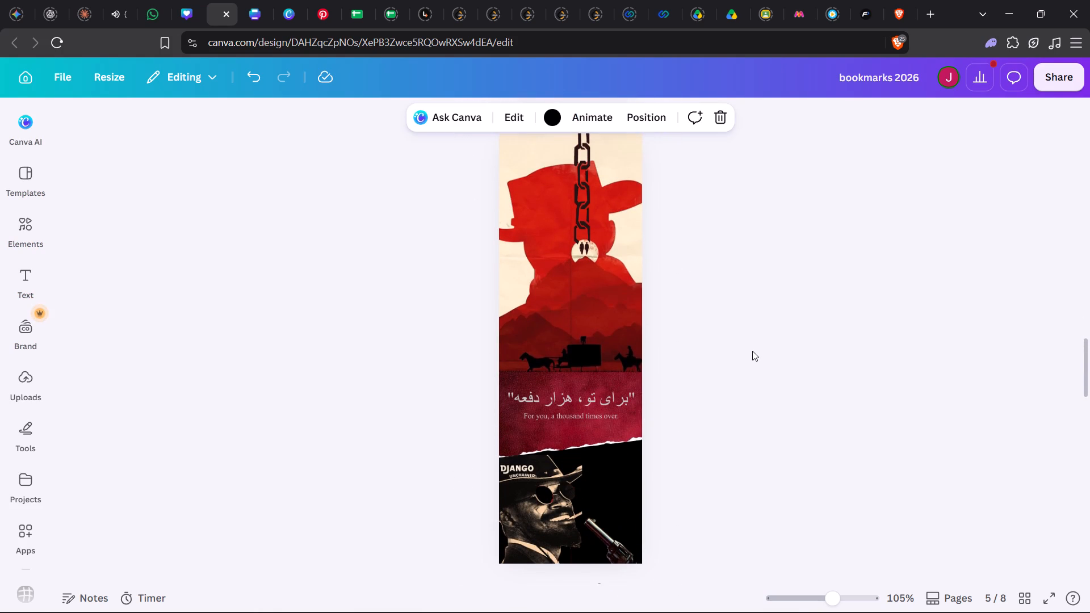
scroll(752, 351, up, 1)
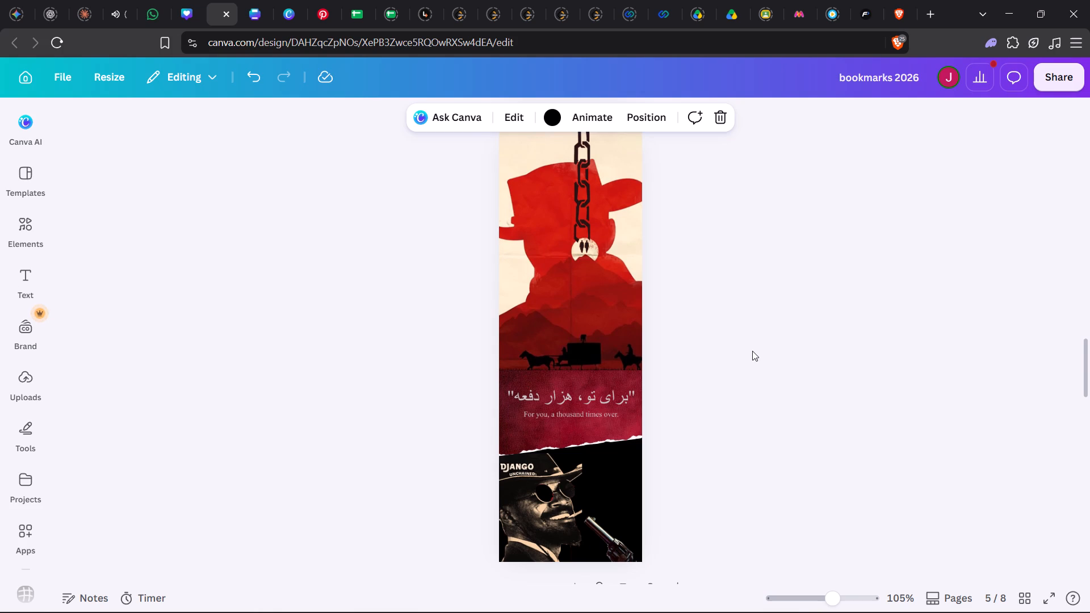
scroll(752, 351, up, 1)
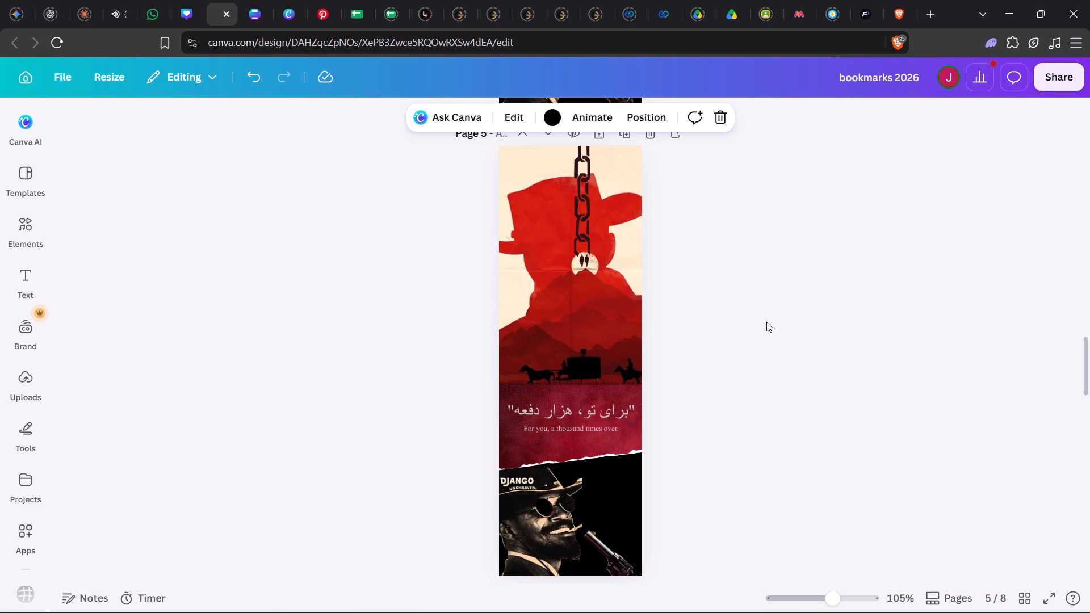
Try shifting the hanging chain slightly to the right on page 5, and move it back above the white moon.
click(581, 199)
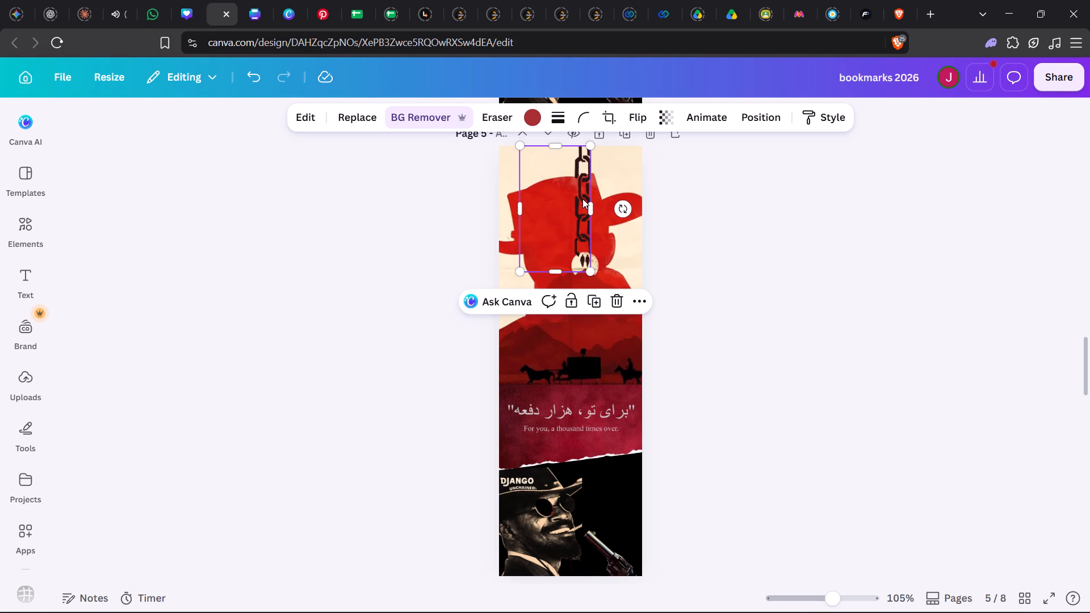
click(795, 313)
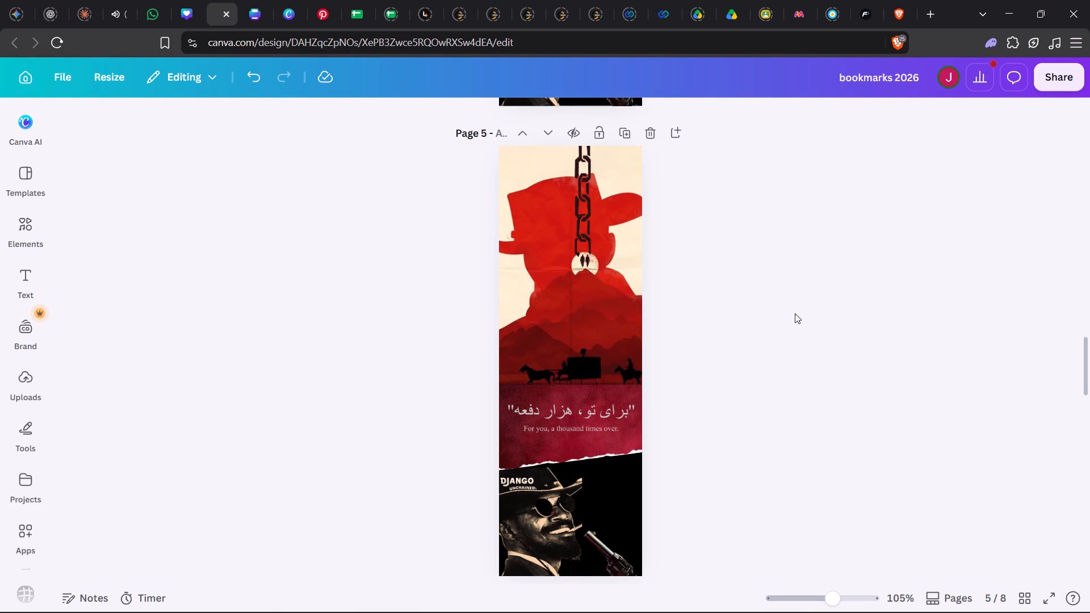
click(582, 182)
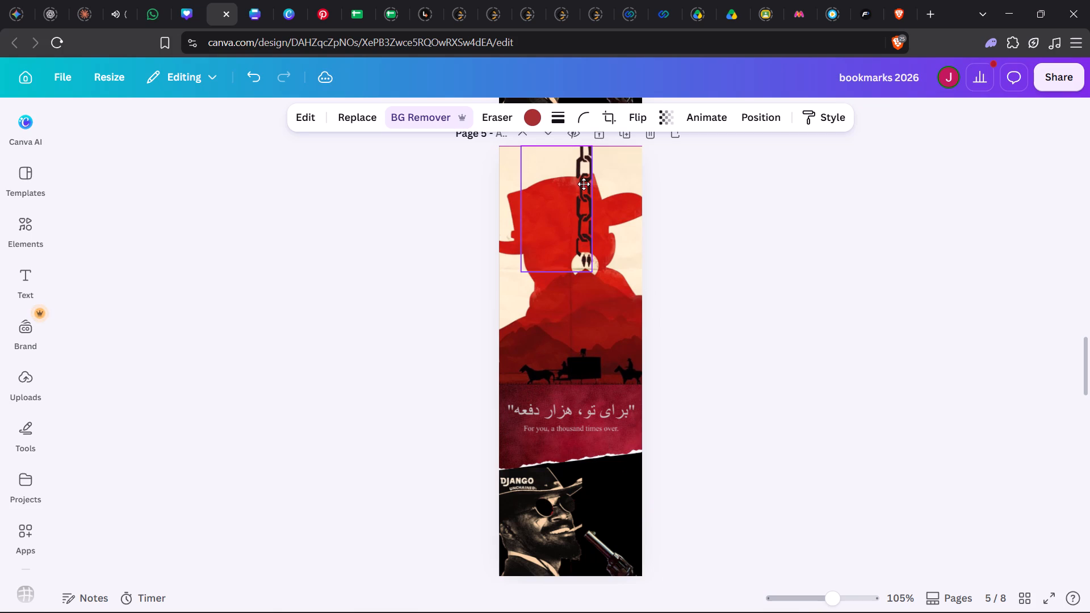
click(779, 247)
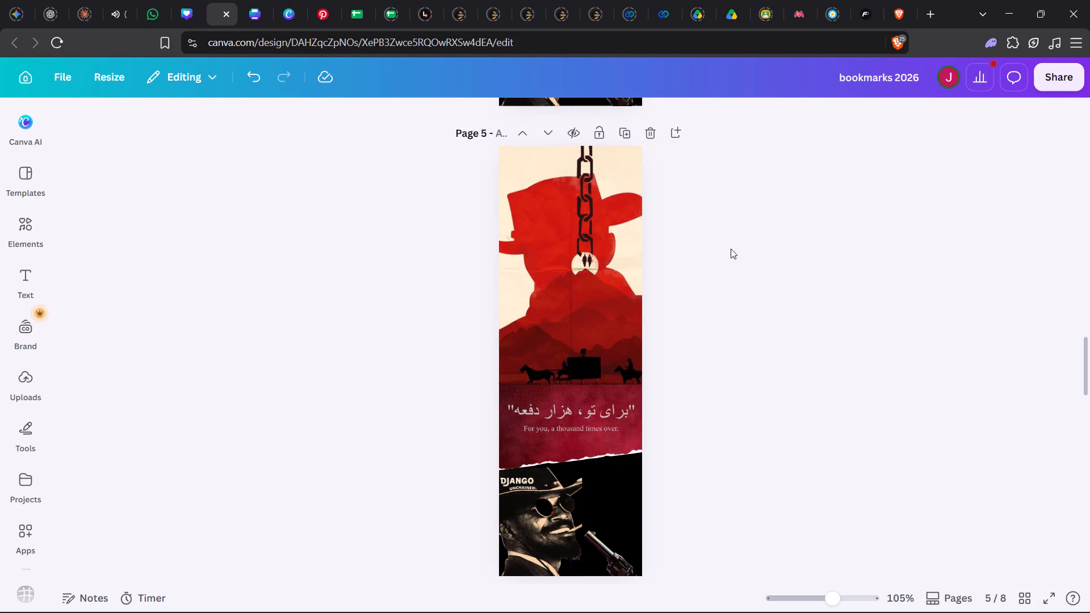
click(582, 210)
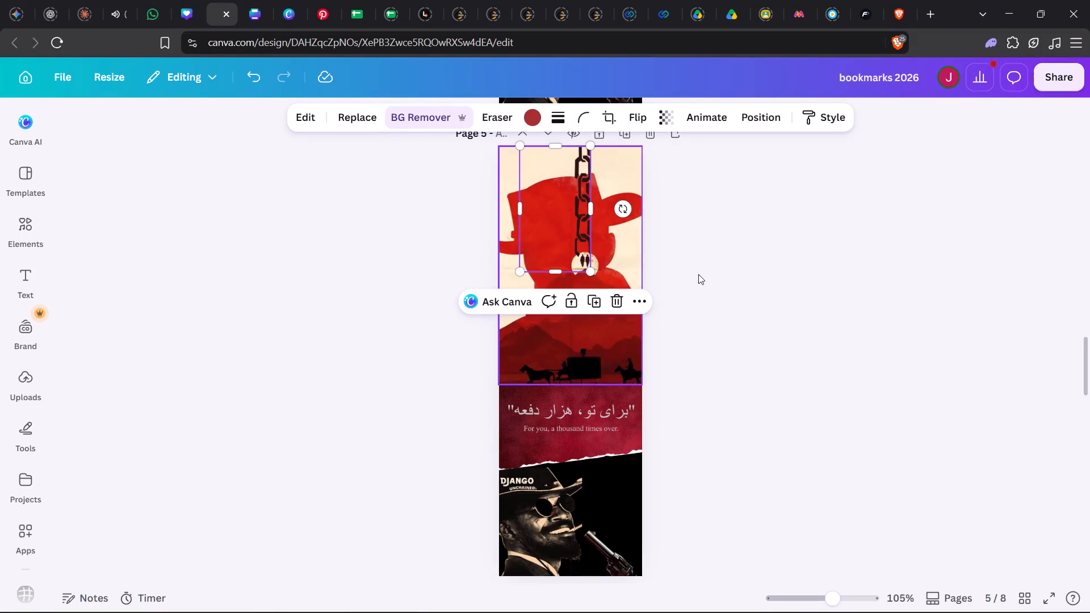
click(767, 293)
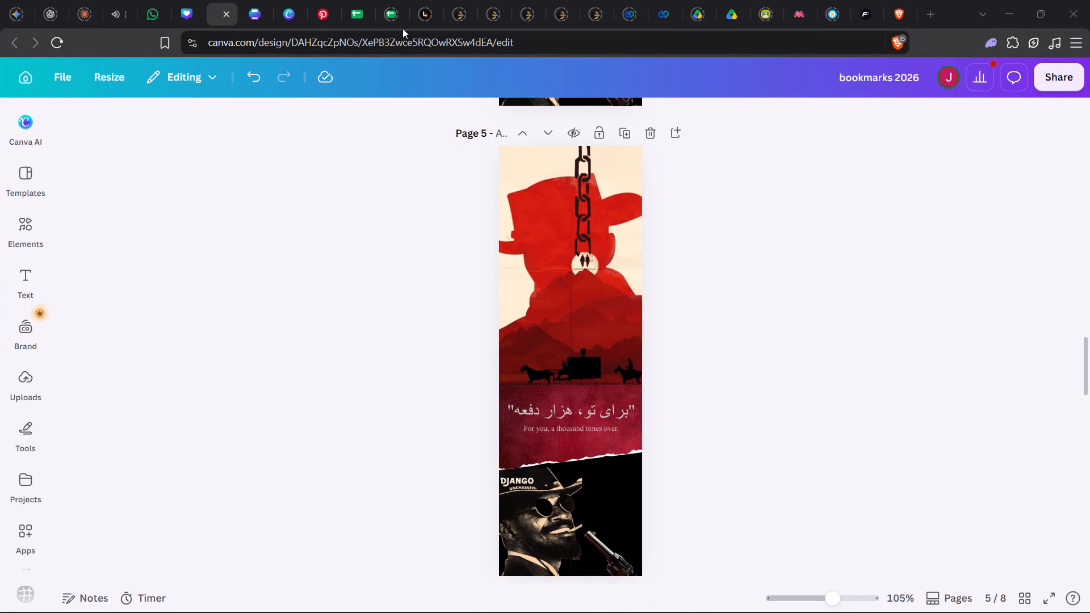
Switch to the YouTube tab with the Far Caspian "Between Days" EP.
click(108, 19)
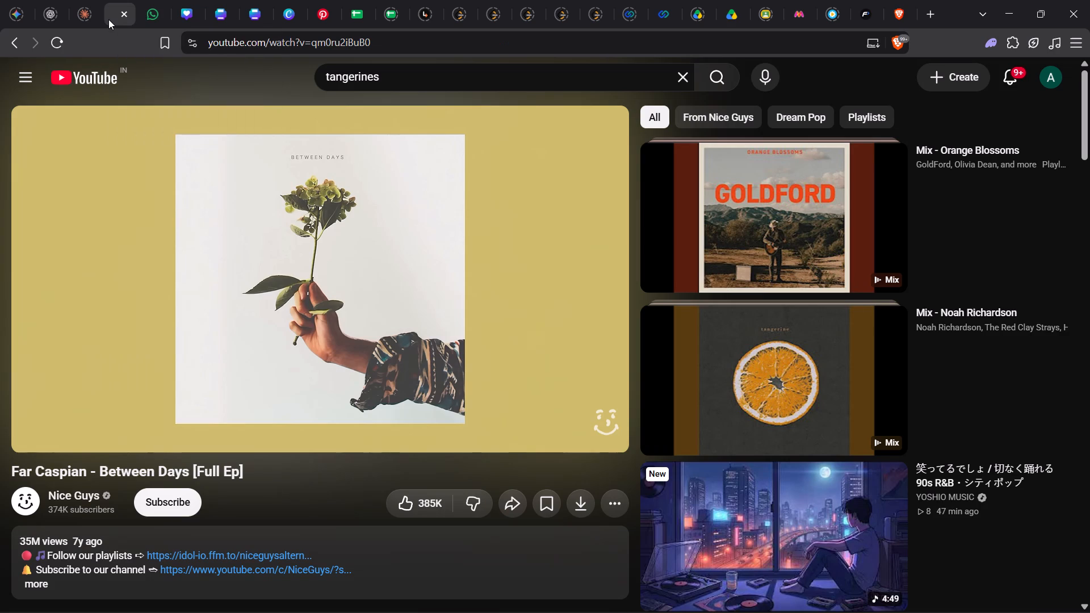
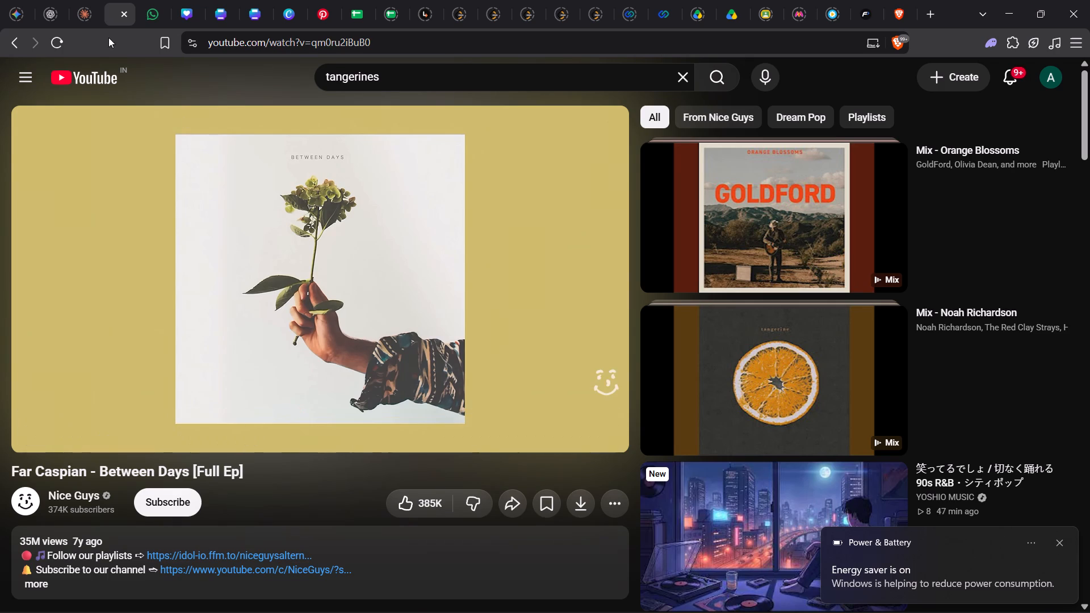
Return to the bookmarks 2026 design in Canva and dismiss the energy saver notification.
click(219, 18)
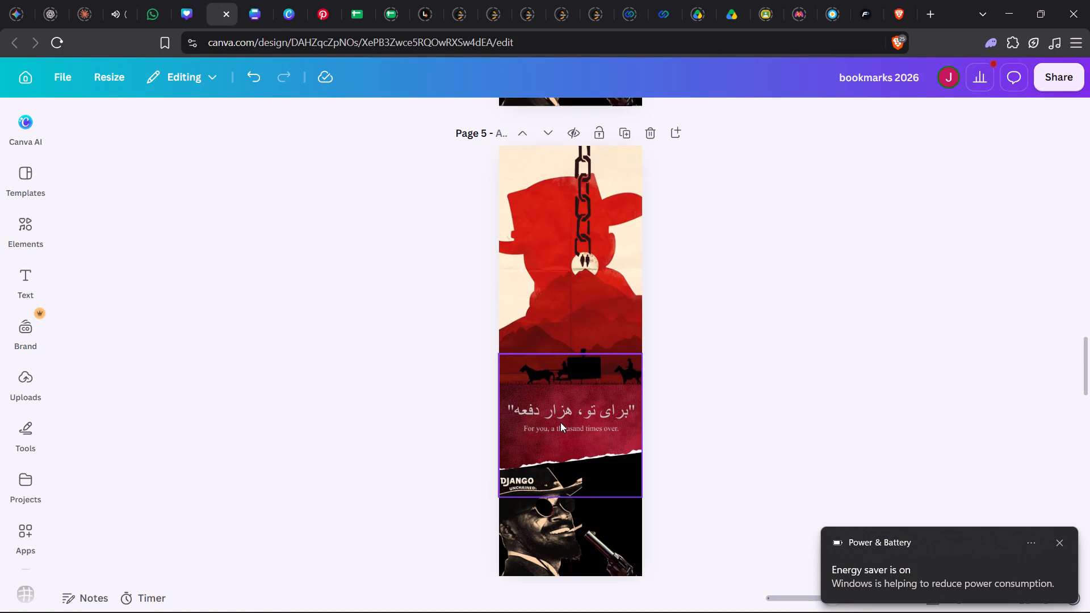
click(1058, 542)
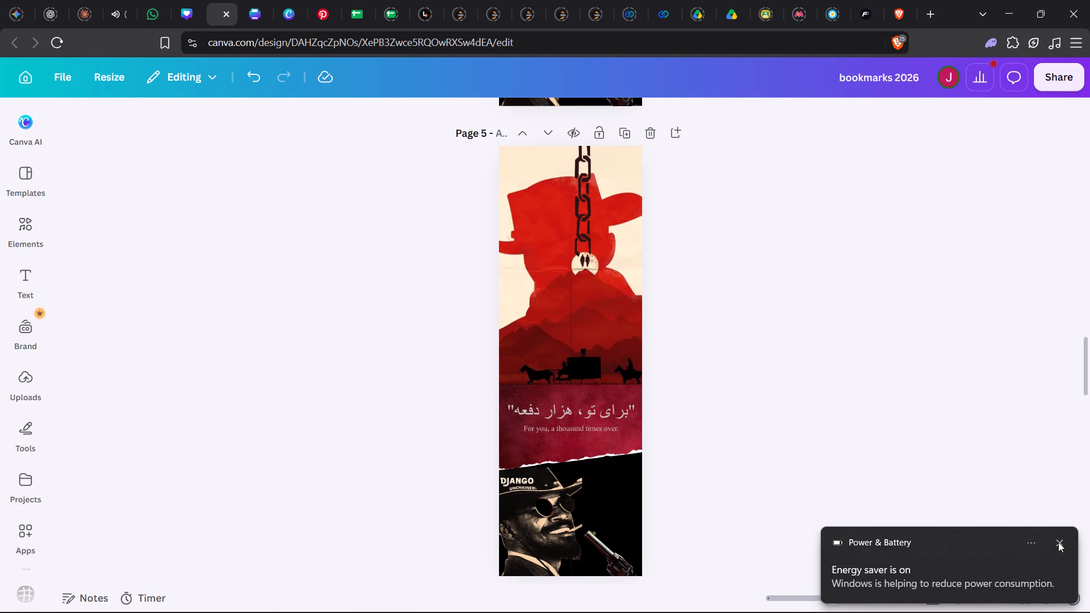